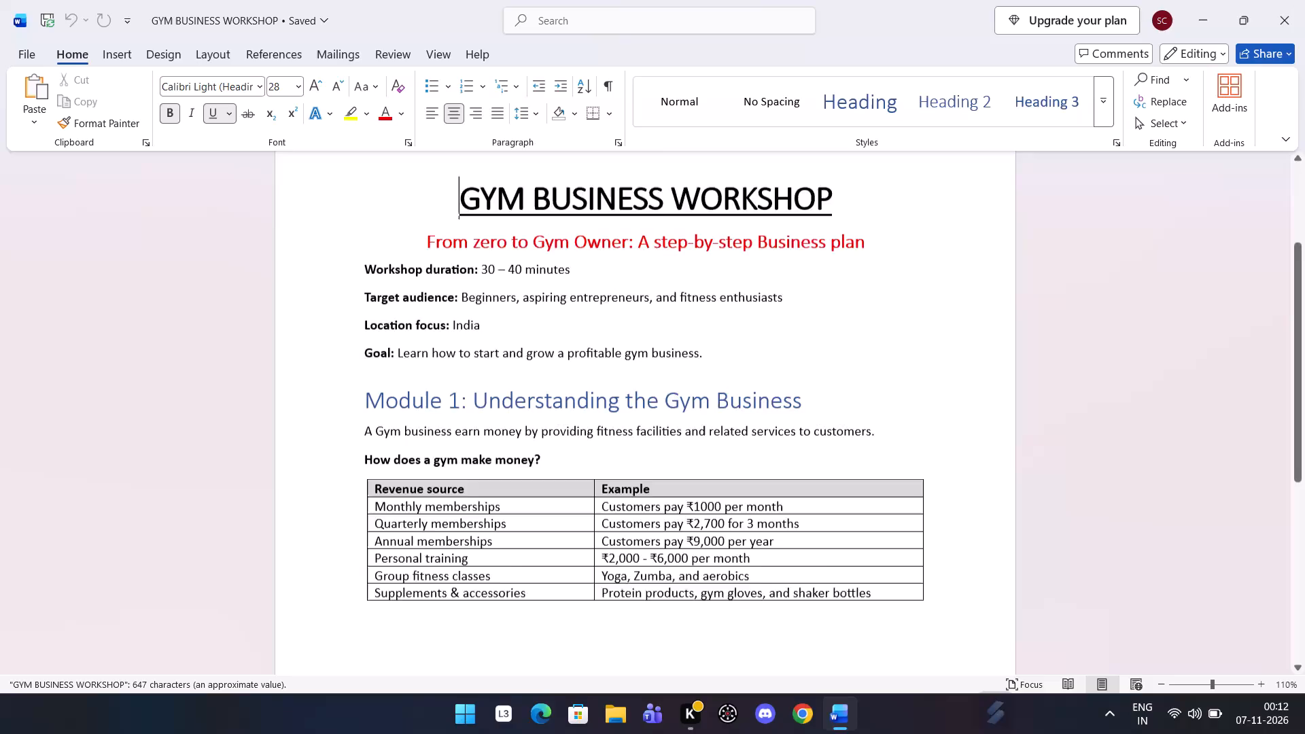
# Add a new line below the revenue source table reading "Key lesion A:".
pyautogui.scroll(-5, 608, 539)
pyautogui.scroll(2, 622, 524)
pyautogui.scroll(3, 640, 459)
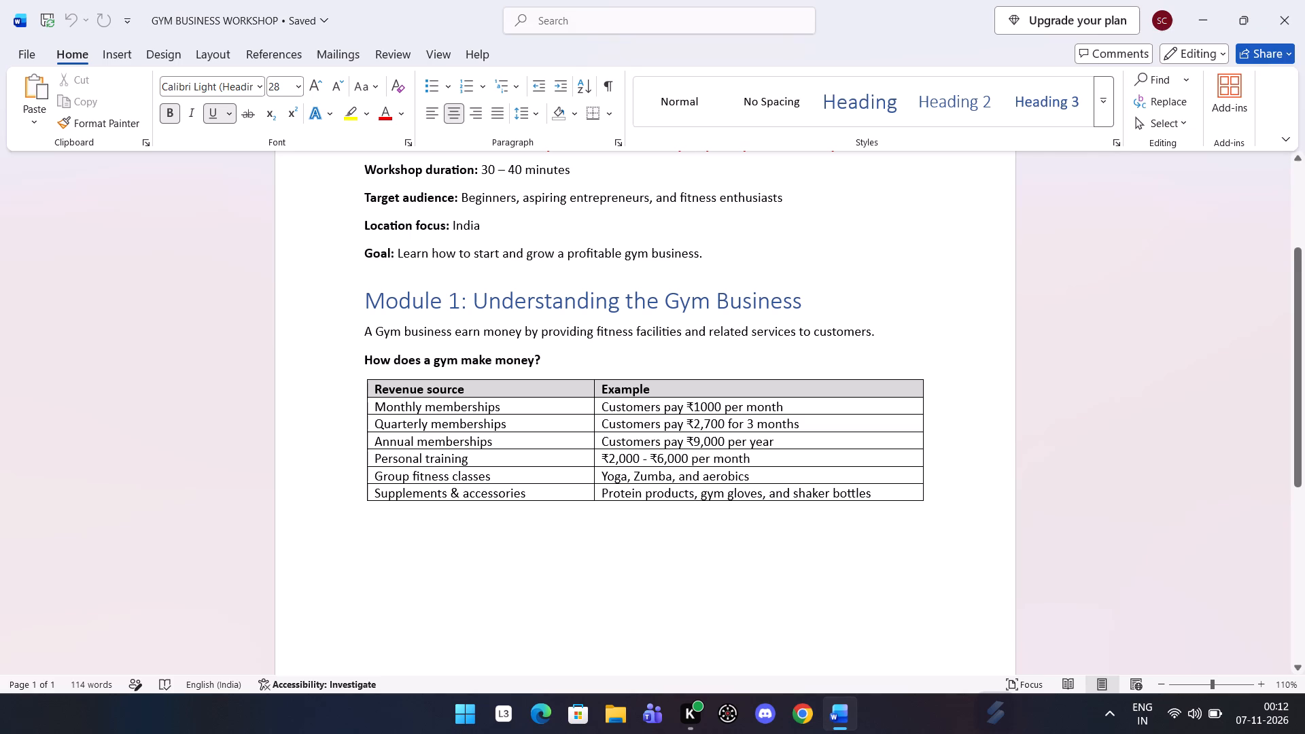
pyautogui.scroll(-2, 1017, 427)
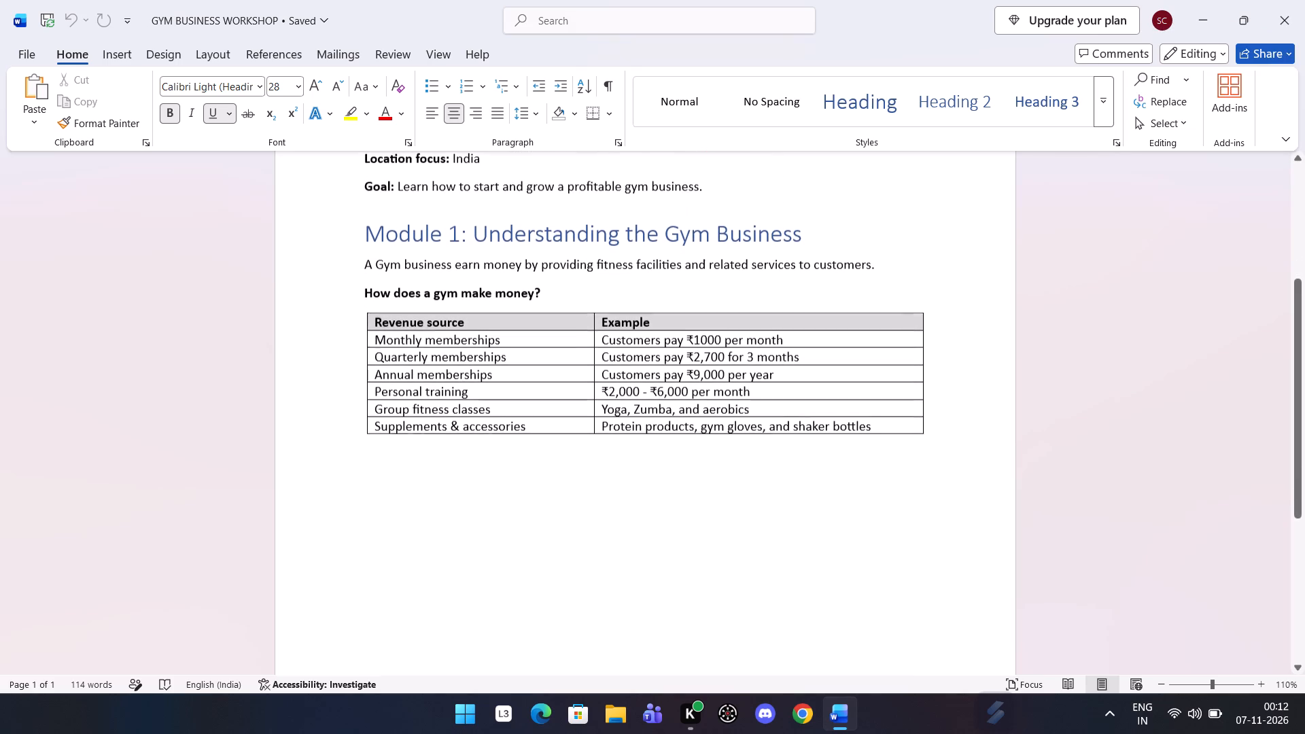
pyautogui.scroll(-1, 837, 451)
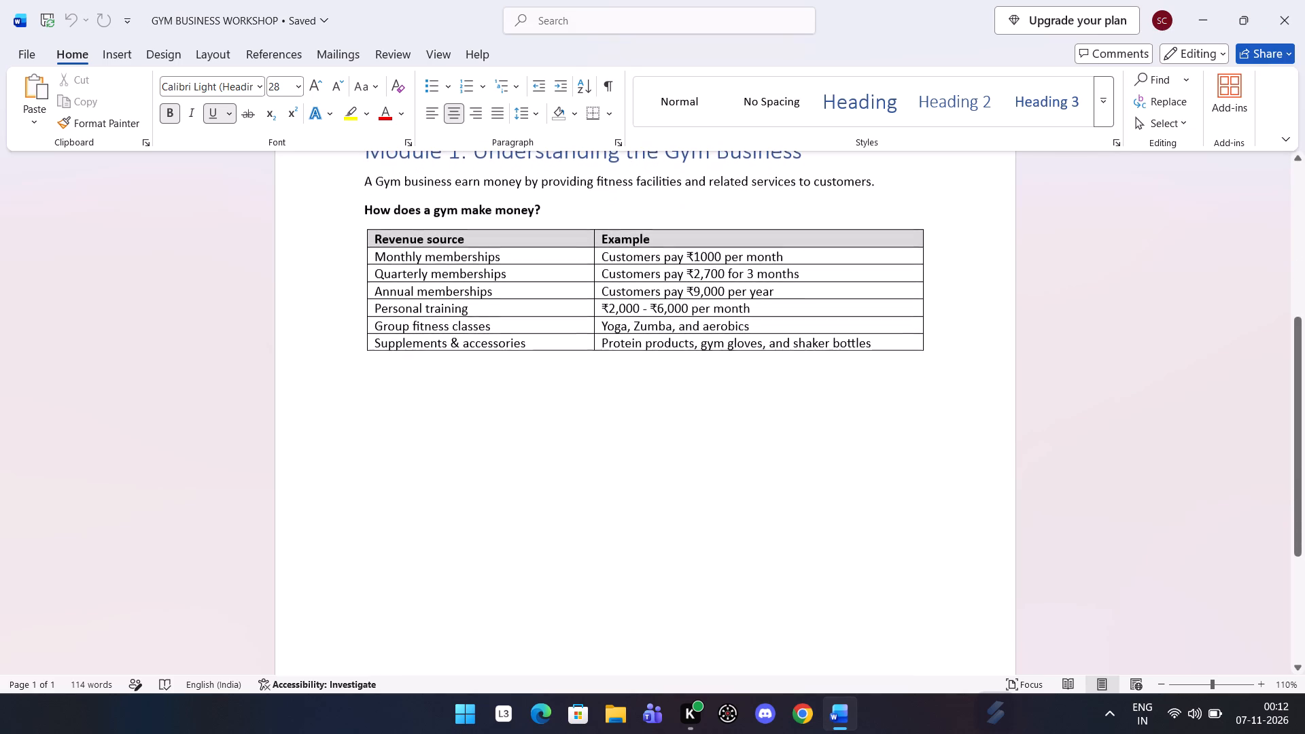
pyautogui.click(458, 398)
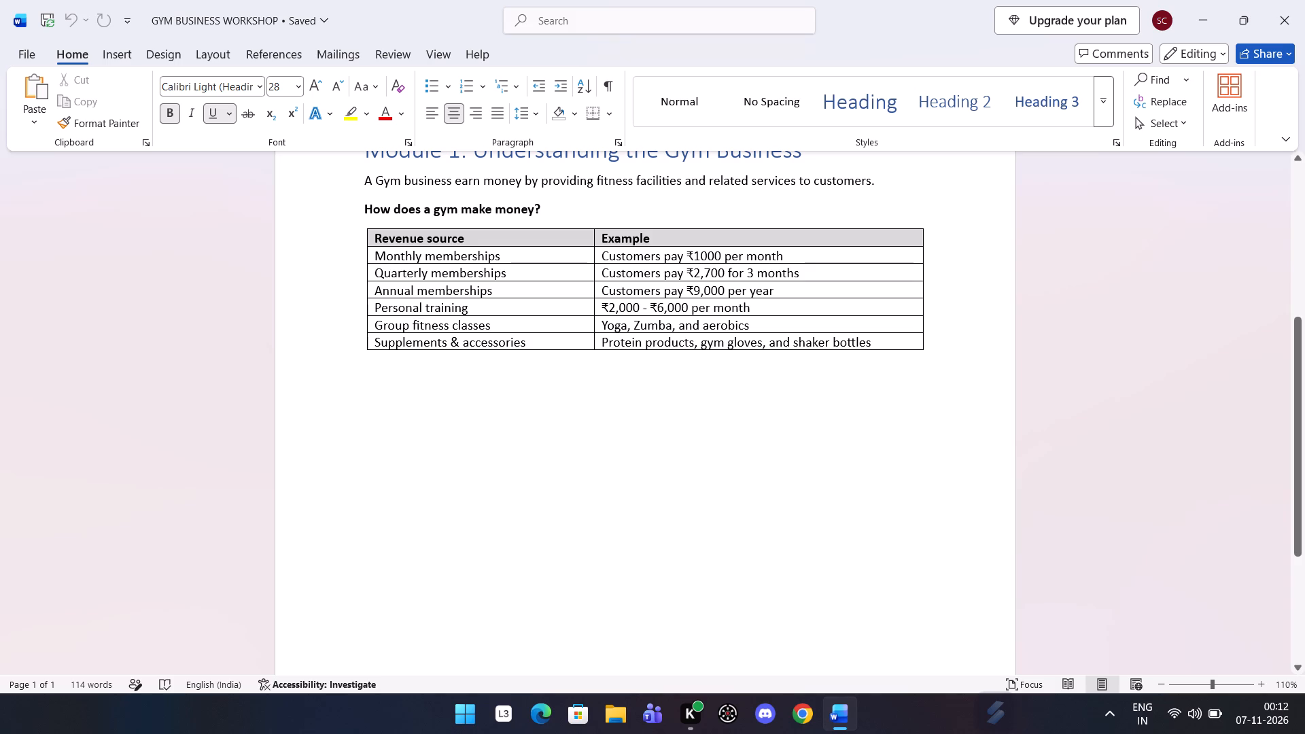
pyautogui.click(371, 403)
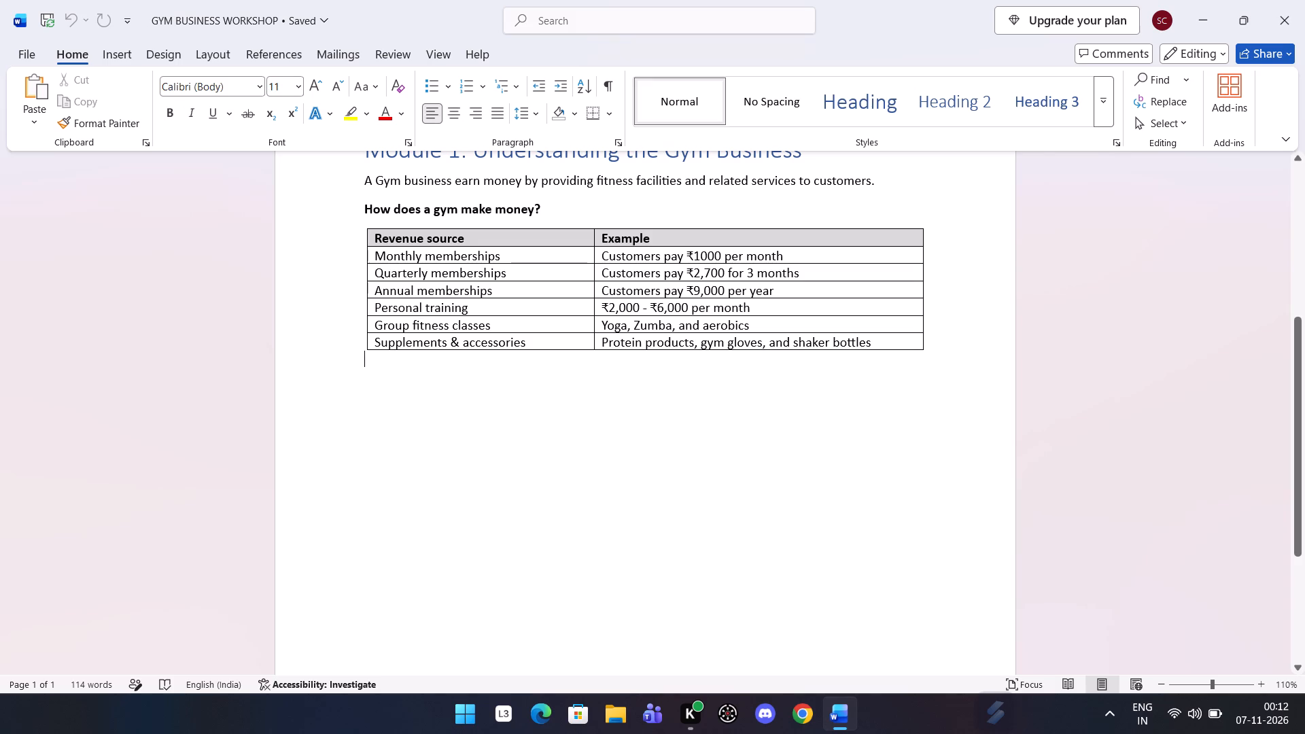
pyautogui.press('Return')
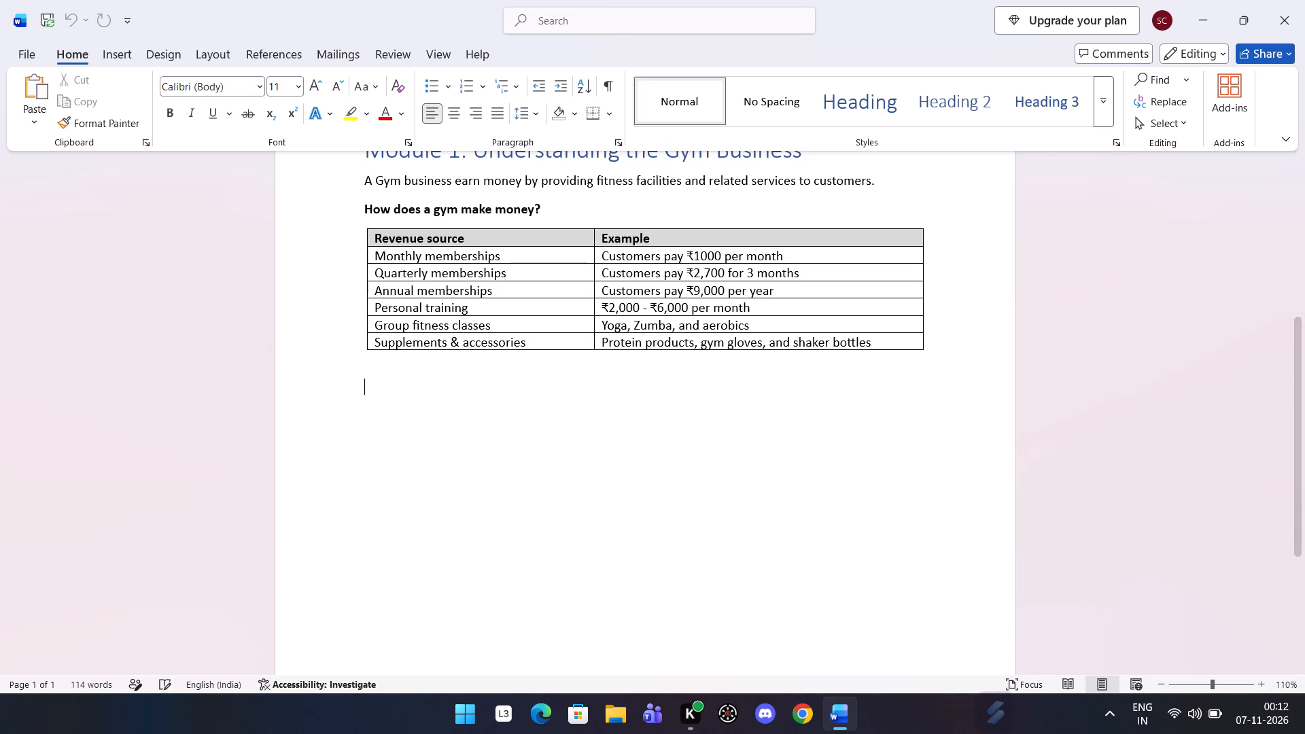
pyautogui.write('key lession')
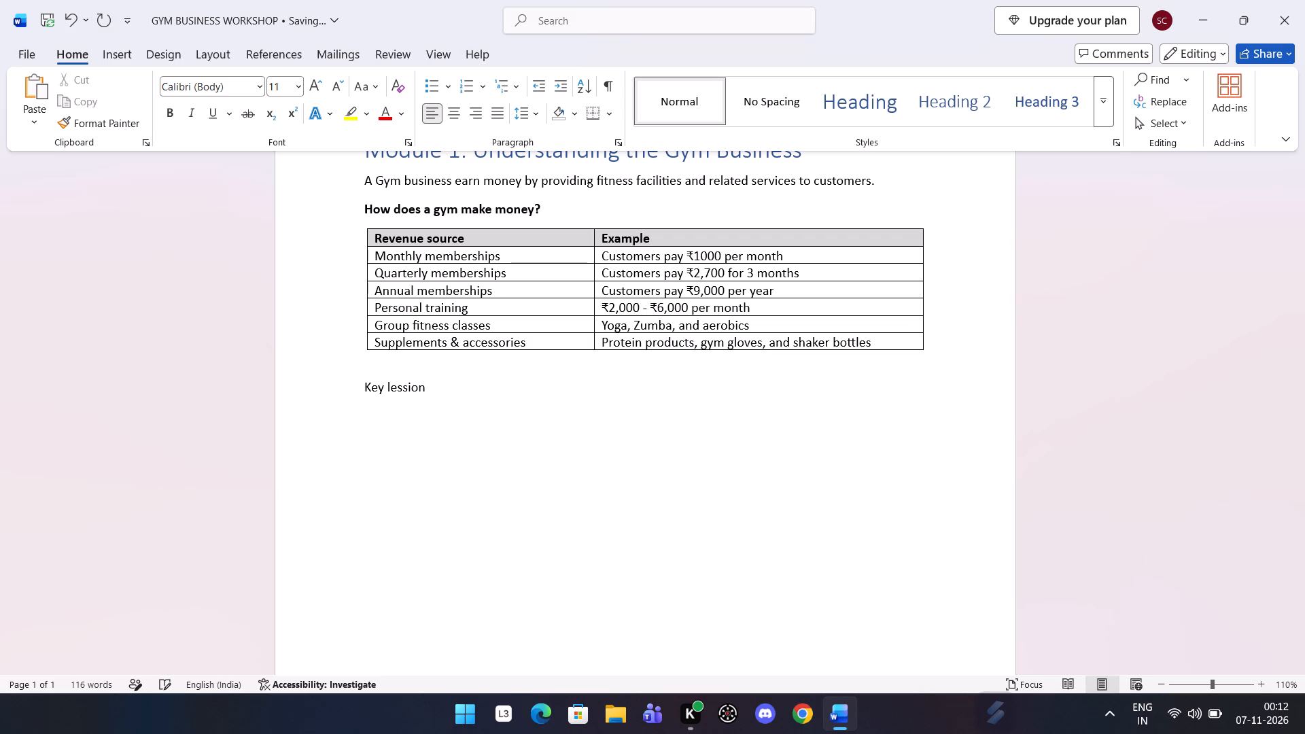
pyautogui.press('space')
pyautogui.press('a')
pyautogui.press('BackSpace')
pyautogui.press('a')
pyautogui.hotkey('shift', ':')
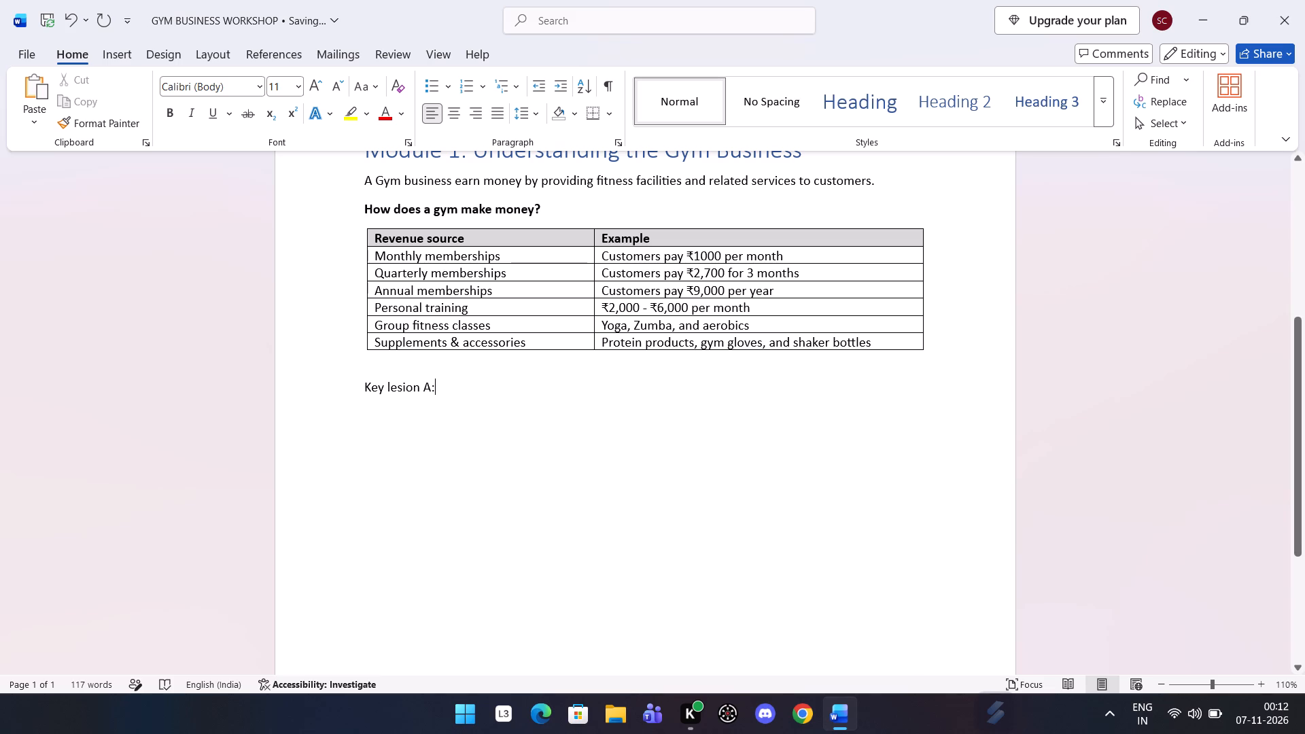
# Make the "Key lesion A:" label below the table bold.
pyautogui.moveTo(363, 396); pyautogui.dragTo(473, 385)
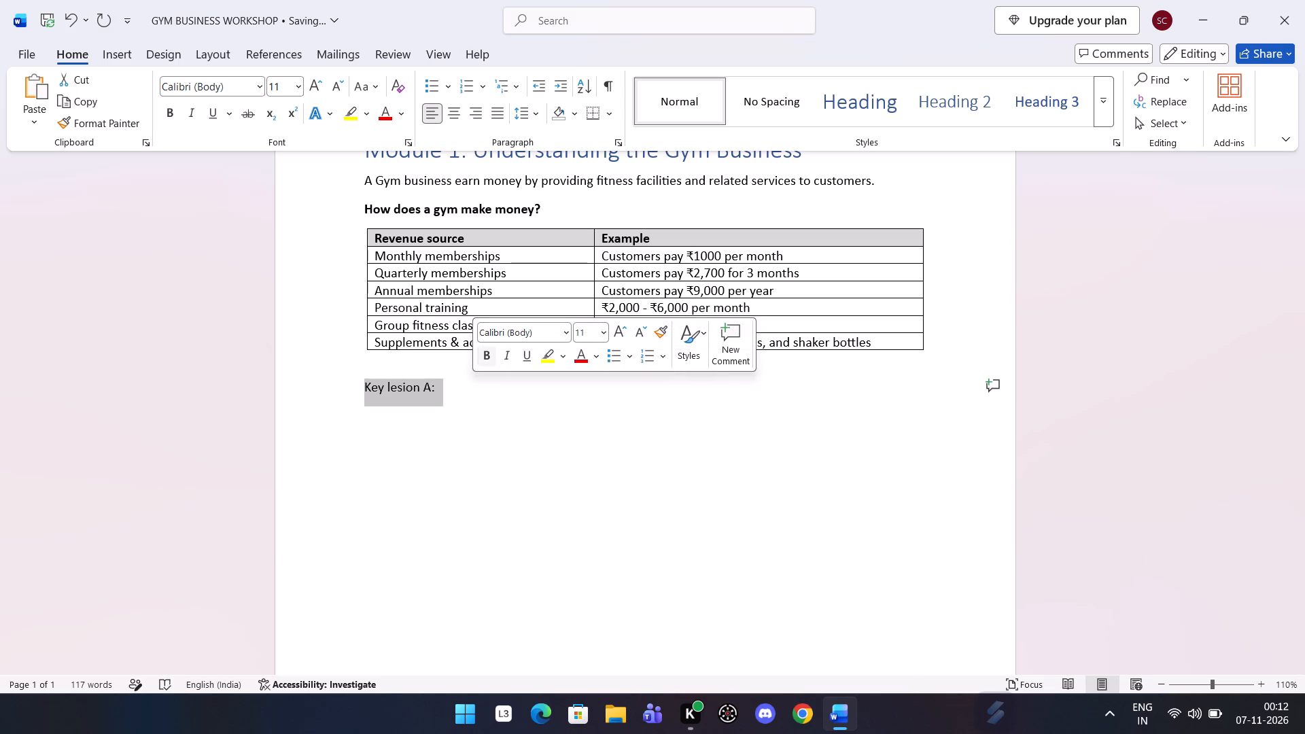
pyautogui.click(489, 349)
pyautogui.click(460, 394)
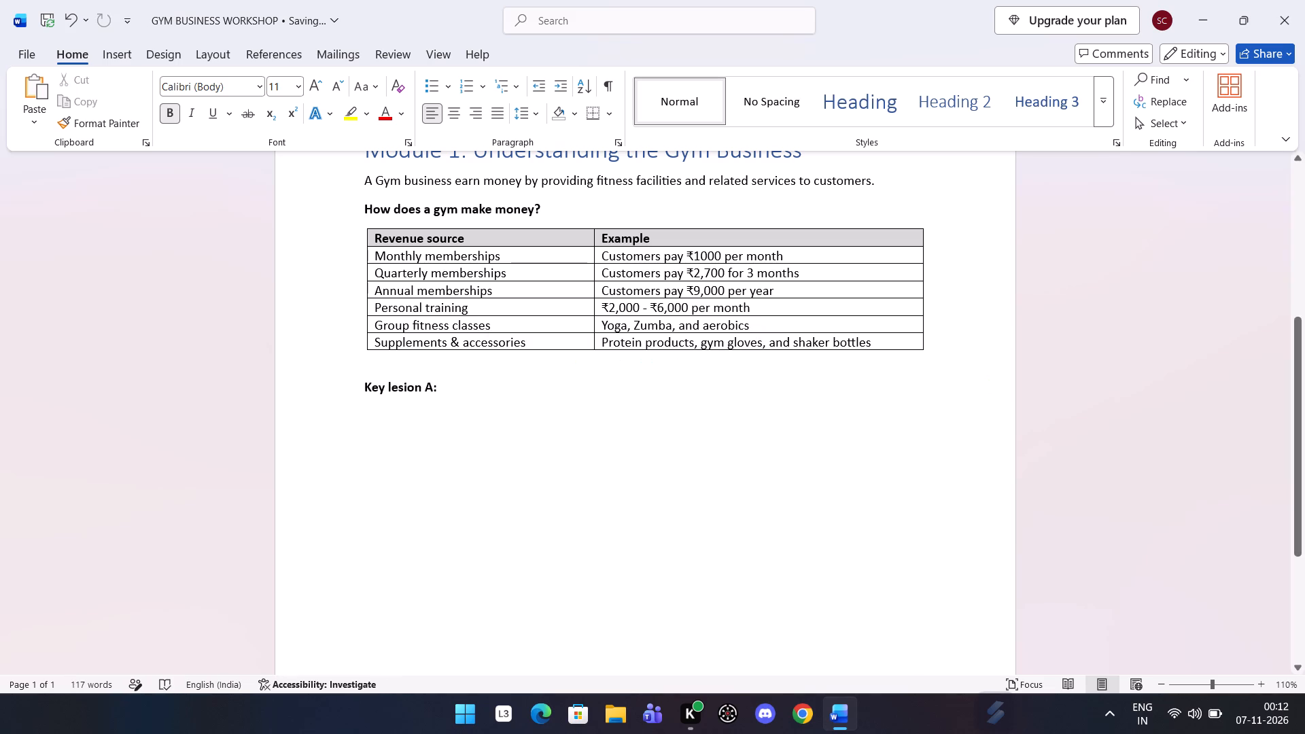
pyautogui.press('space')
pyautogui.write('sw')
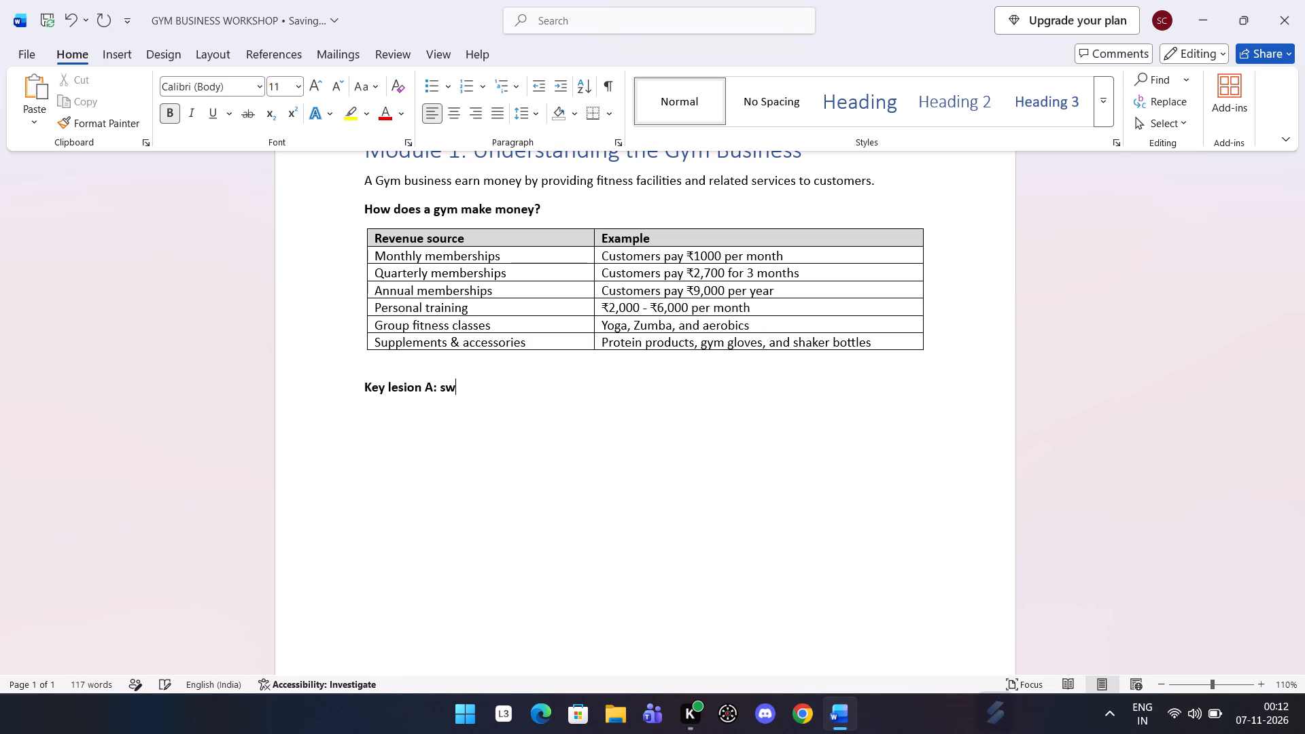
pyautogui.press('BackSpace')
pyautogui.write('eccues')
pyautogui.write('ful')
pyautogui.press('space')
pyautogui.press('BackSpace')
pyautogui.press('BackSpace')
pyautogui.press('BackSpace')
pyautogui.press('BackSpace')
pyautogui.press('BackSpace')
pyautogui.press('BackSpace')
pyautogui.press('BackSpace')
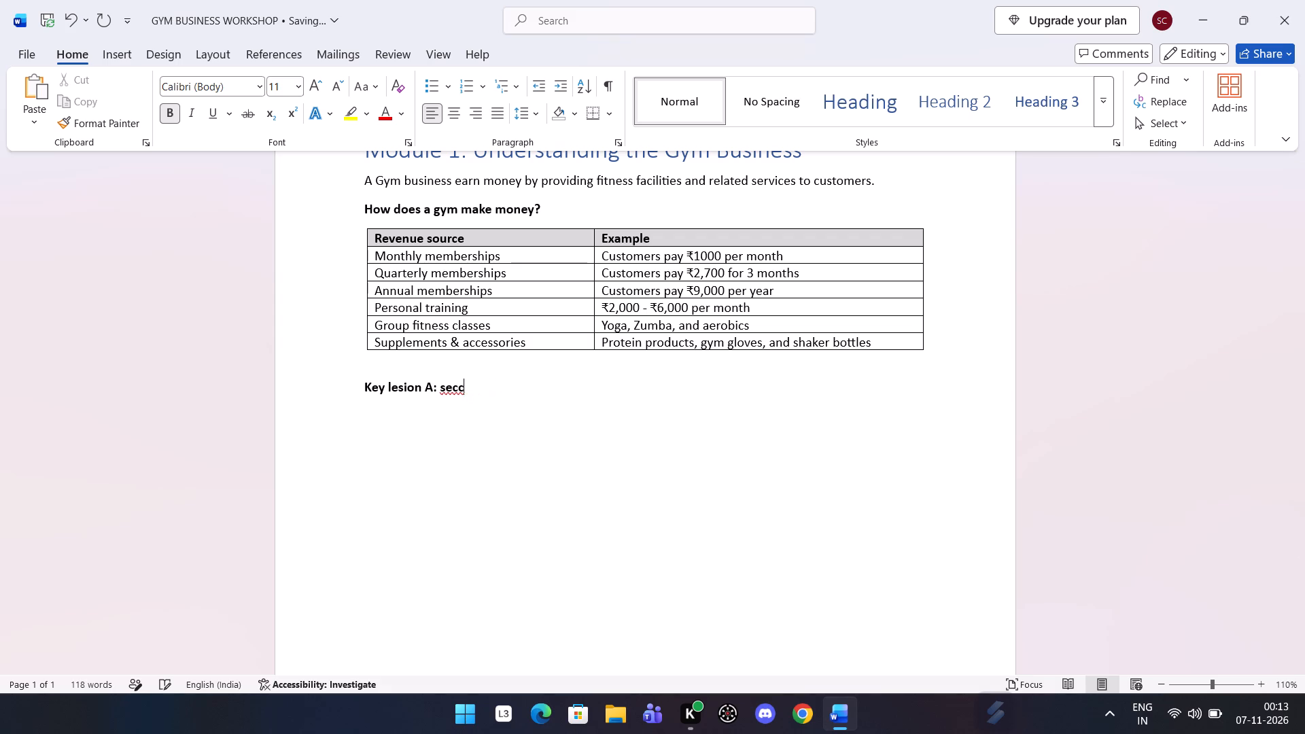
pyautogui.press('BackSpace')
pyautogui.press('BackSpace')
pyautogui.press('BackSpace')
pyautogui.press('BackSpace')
# Rewrite the bold label below the table as "Key lession:", followed by a space.
pyautogui.press('BackSpace')
pyautogui.press('BackSpace')
pyautogui.press('BackSpace')
pyautogui.press('BackSpace')
pyautogui.press('BackSpace')
pyautogui.press('BackSpace')
pyautogui.press('BackSpace')
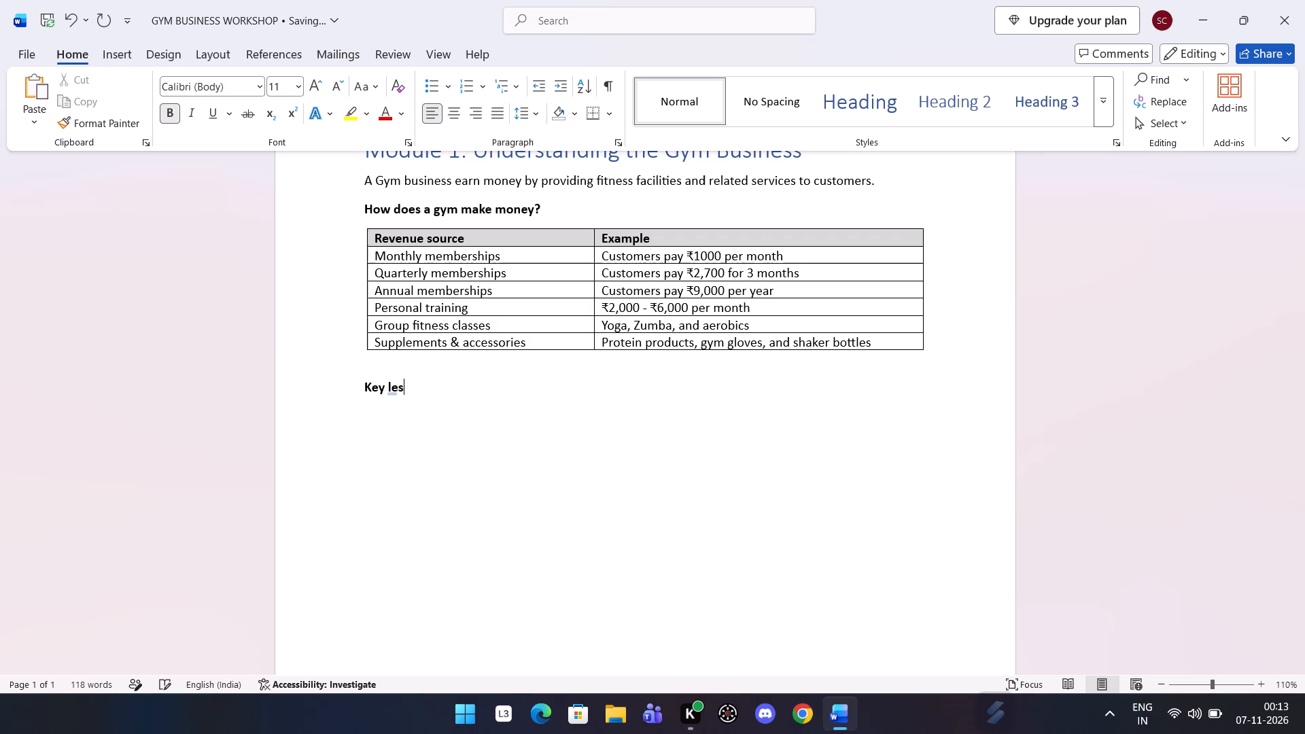
pyautogui.write('sion')
pyautogui.press('space')
pyautogui.press('BackSpace')
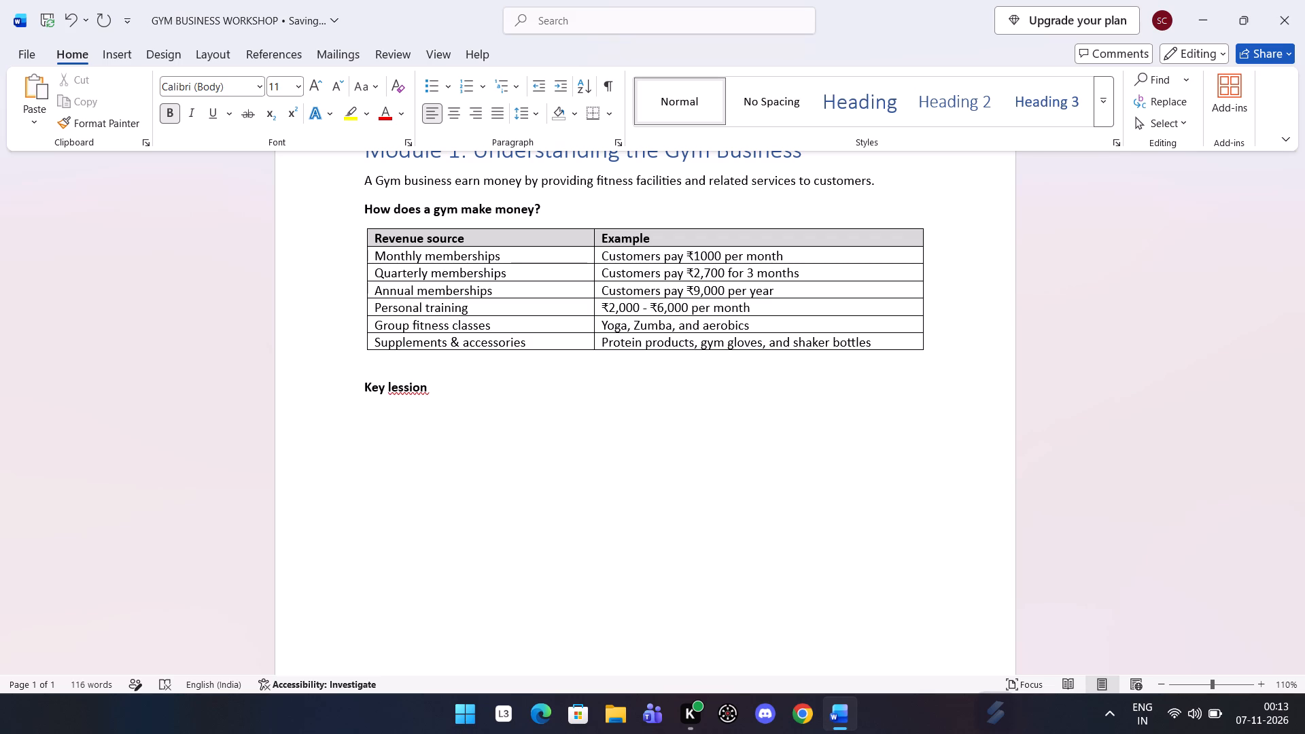
pyautogui.write(':')
pyautogui.press('space')
# Begin the sentence after the label in non-bold text with "A successful gym".
pyautogui.click(173, 109)
pyautogui.press('space')
pyautogui.write('seccu')
pyautogui.press('e')
pyautogui.press('BackSpace')
pyautogui.press('BackSpace')
pyautogui.press('BackSpace')
pyautogui.press('BackSpace')
pyautogui.press('BackSpace')
pyautogui.press('e')
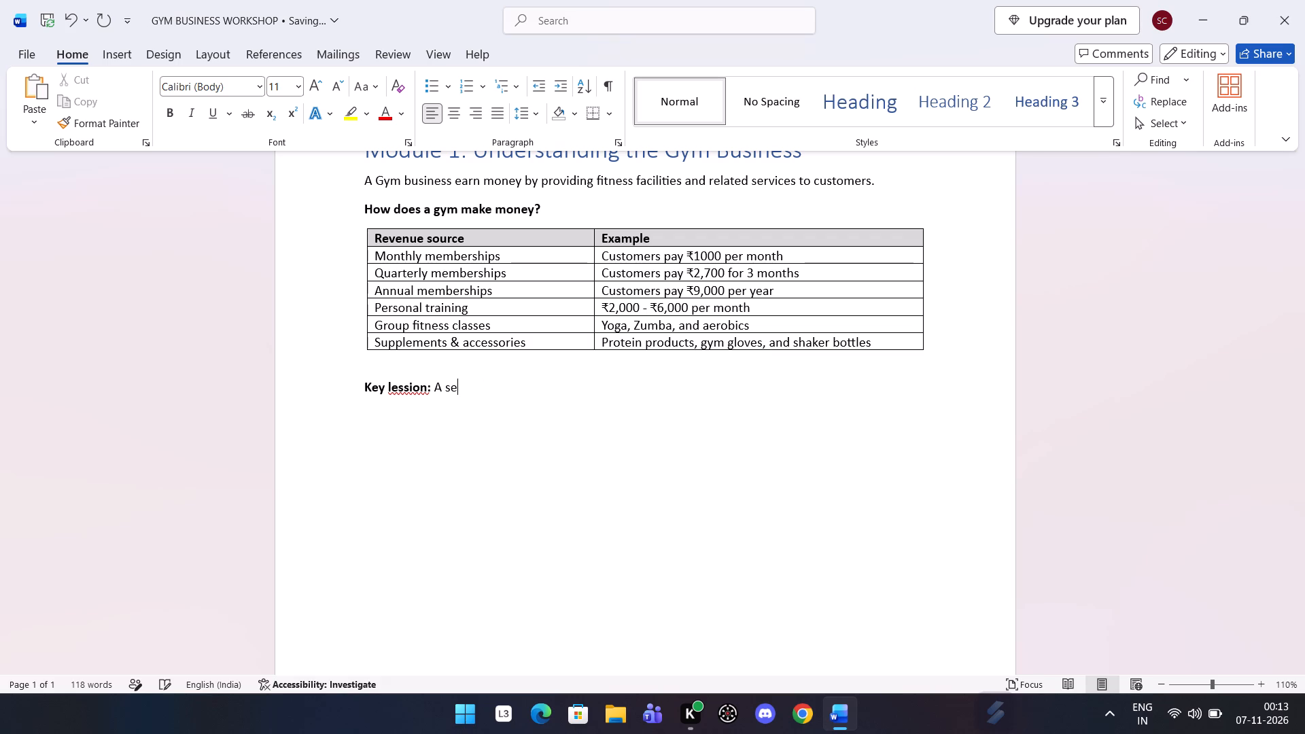
pyautogui.press('BackSpace')
pyautogui.press('u')
pyautogui.write('ccess')
pyautogui.write('ful')
pyautogui.press('space')
pyautogui.write('gym')
pyautogui.press('space')
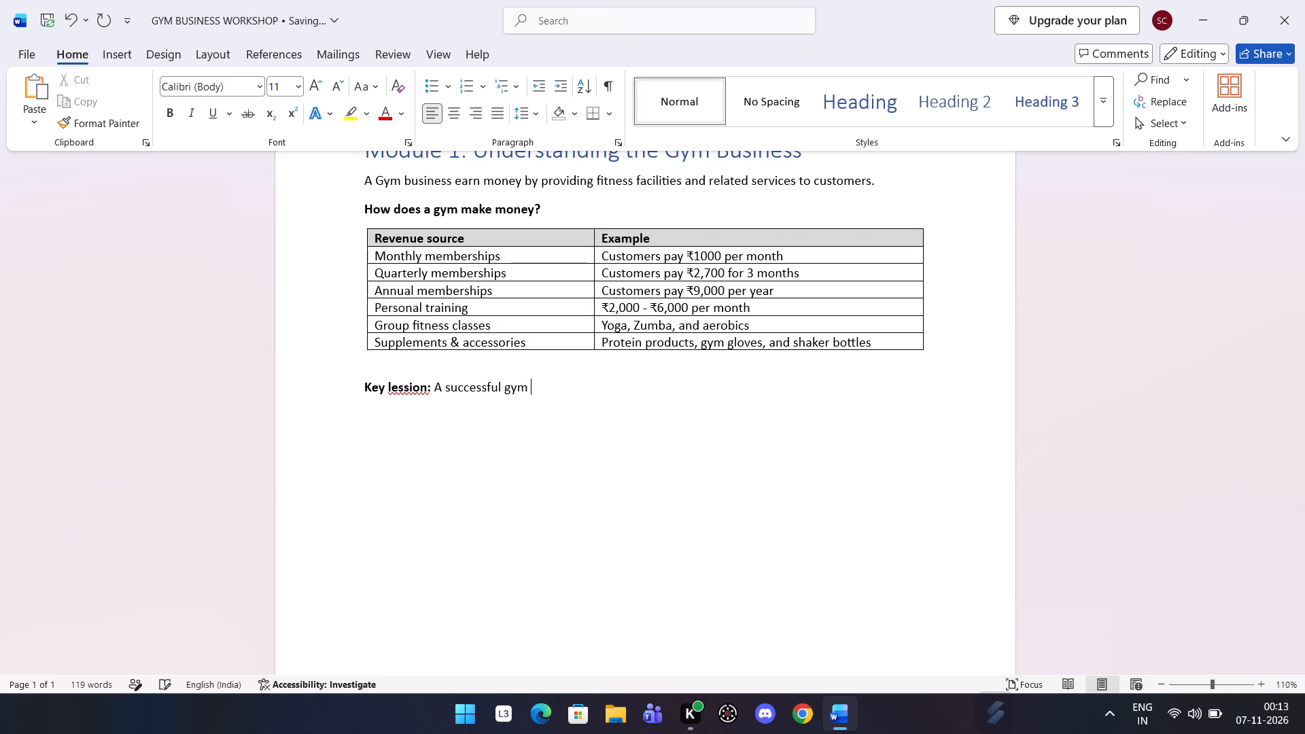
# Continue the key lesson sentence after "A successful gym" with "should have multiple revenue streams".
pyautogui.write('shou')
pyautogui.write('ld have')
pyautogui.press('space')
pyautogui.write('multiplr')
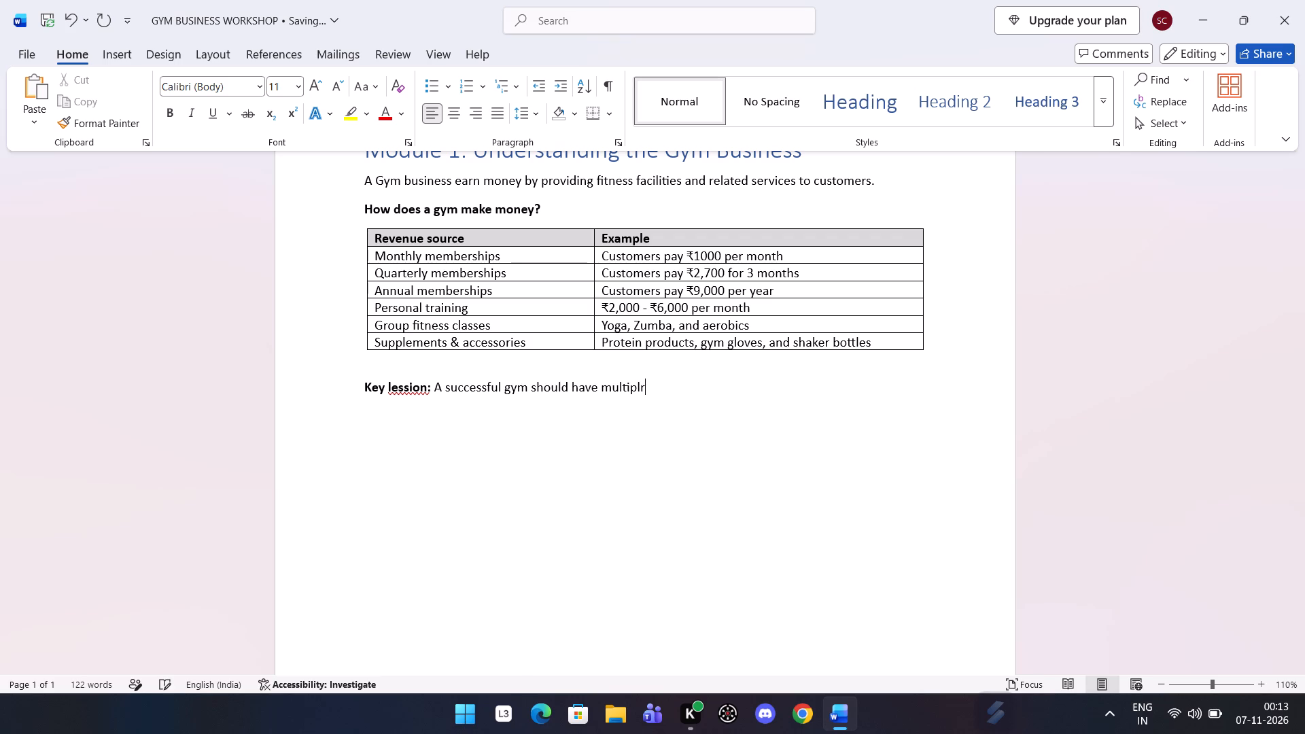
pyautogui.press('BackSpace')
pyautogui.press('e')
pyautogui.press('space')
pyautogui.write('revenue')
pyautogui.press('space')
pyautogui.press('s')
pyautogui.write('treams')
pyautogui.press('BackSpace')
pyautogui.press('BackSpace')
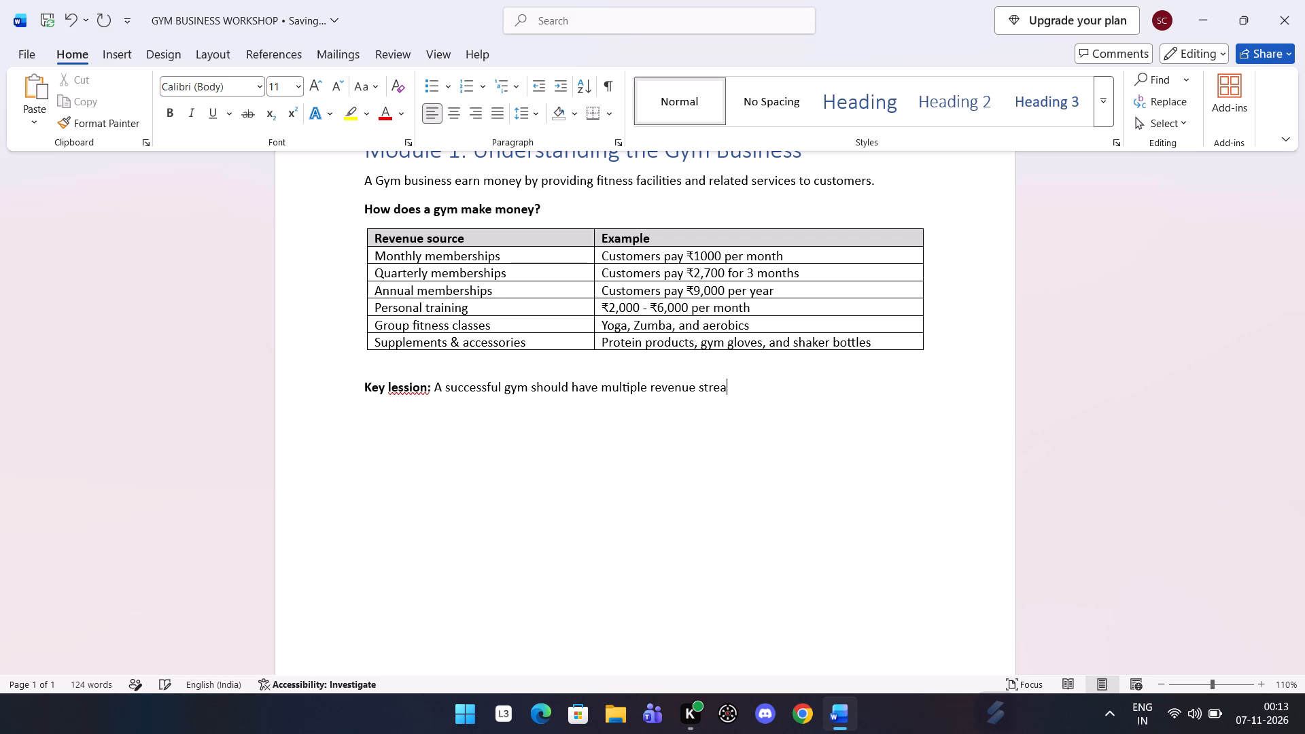
pyautogui.write('ms')
# Extend the key lesson sentence after "revenue streams" with "instead of depending only on".
pyautogui.press('space')
pyautogui.write('inste')
pyautogui.write('ad')
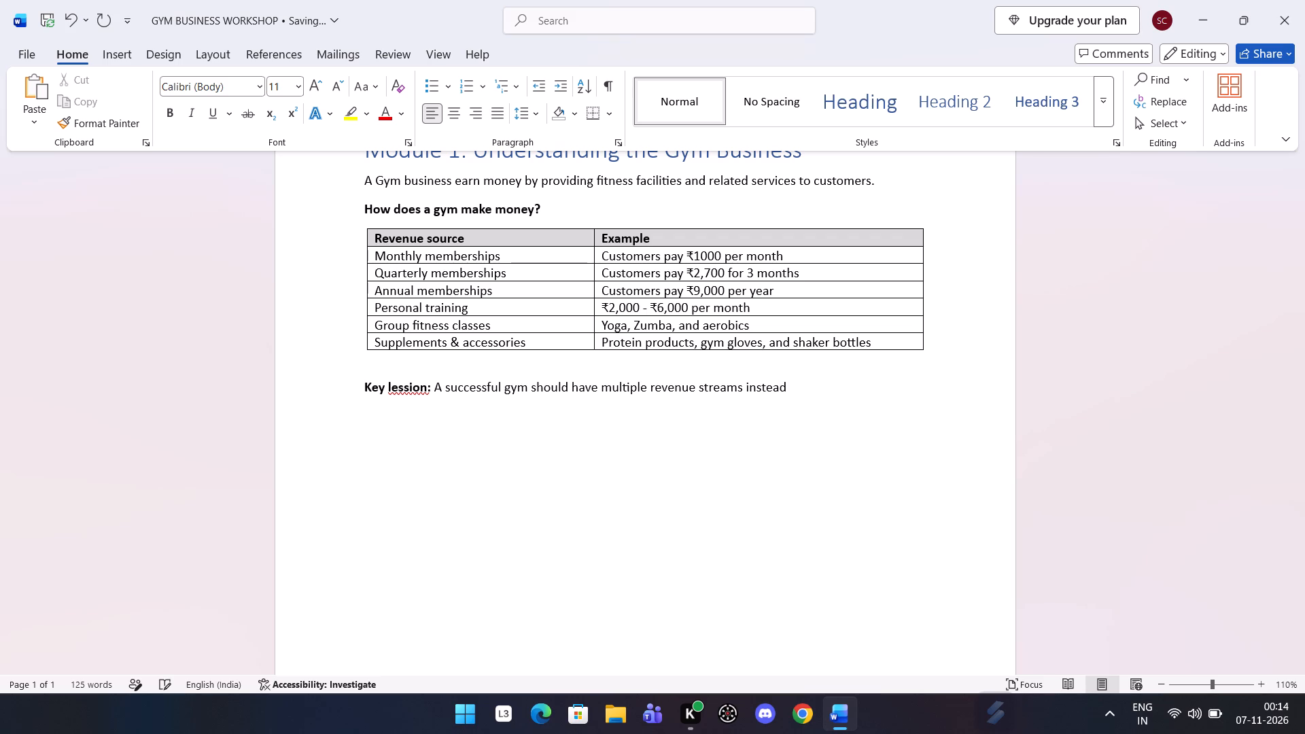
pyautogui.press('space')
pyautogui.write('of depending')
pyautogui.press('space')
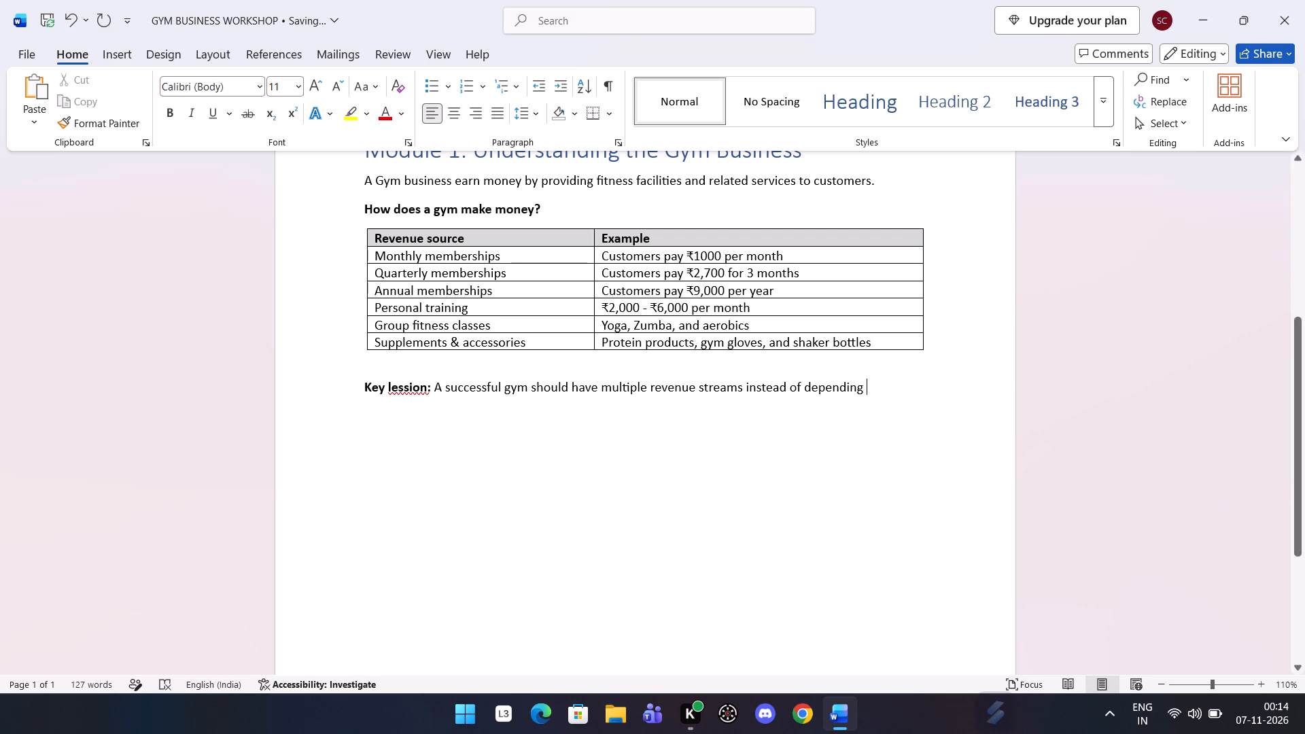
pyautogui.write('only on')
pyautogui.press('space')
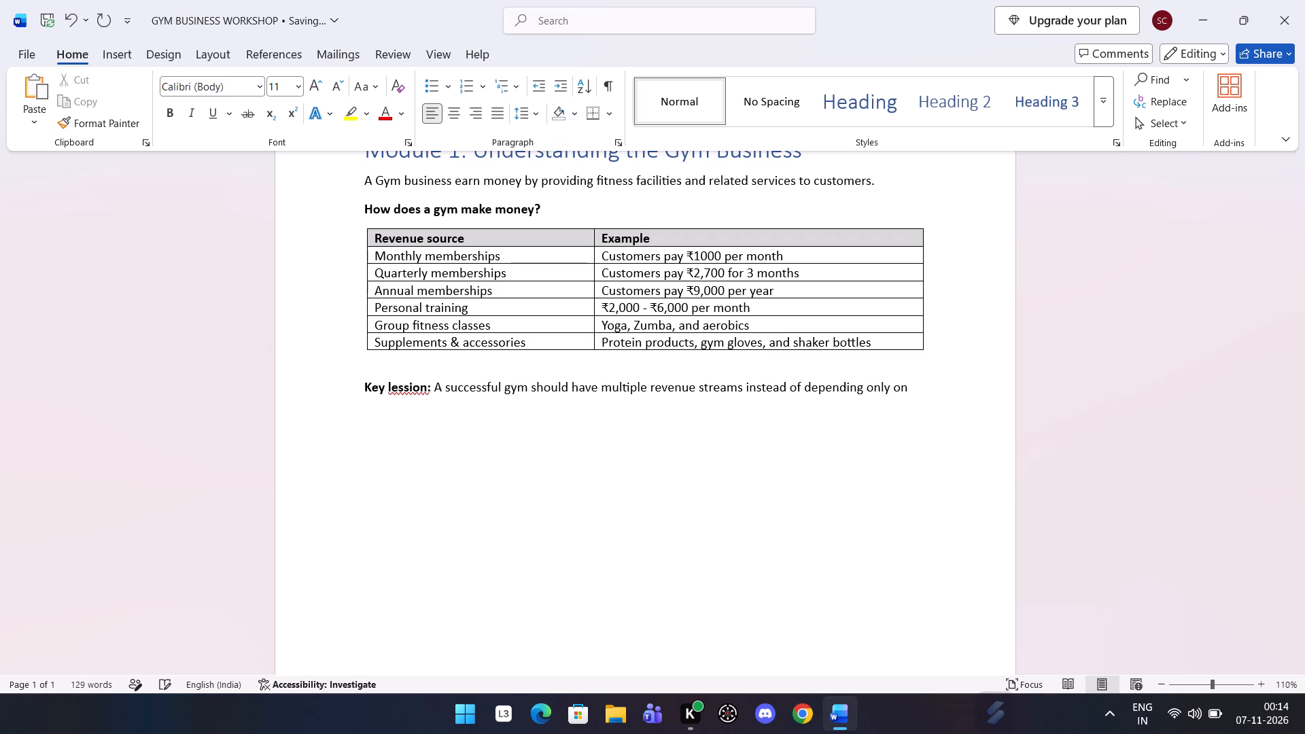
# Finish the key lesson sentence with "monthly memberships.".
pyautogui.write('monthly')
pyautogui.press('space')
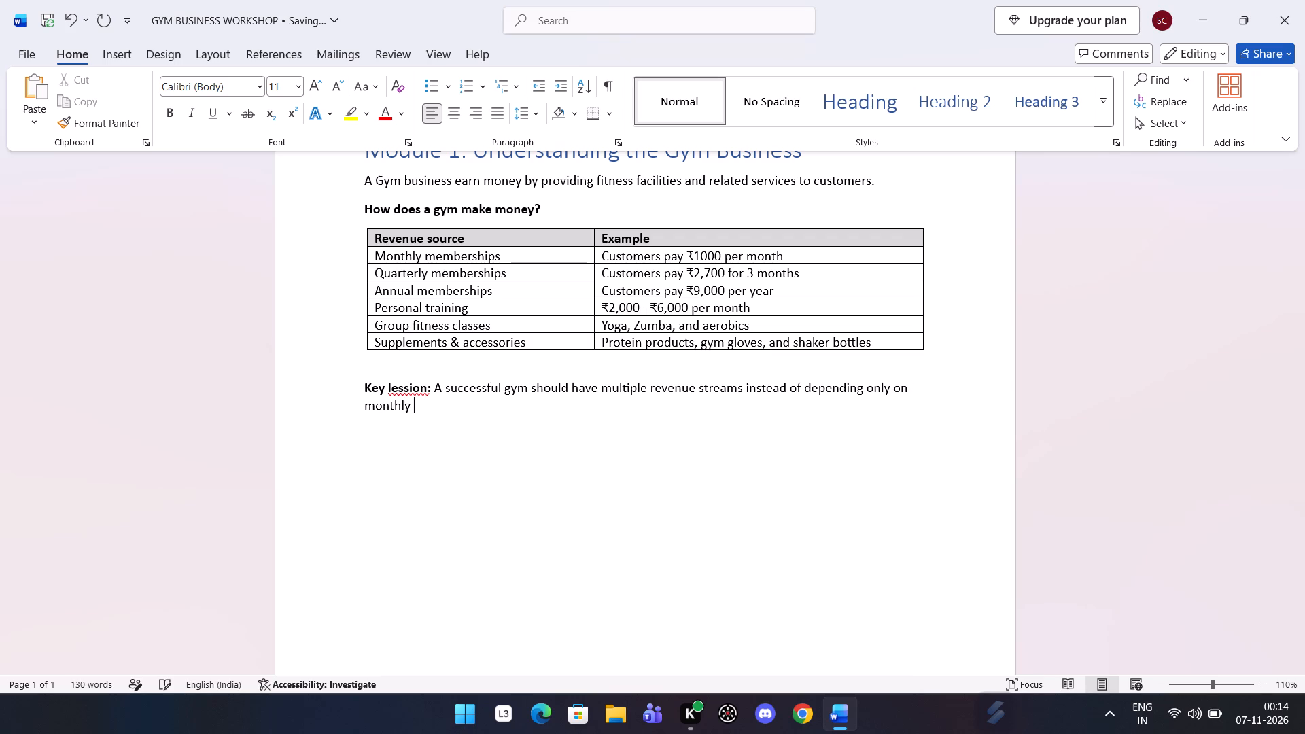
pyautogui.write('membeership')
pyautogui.press('BackSpace')
pyautogui.press('BackSpace')
pyautogui.press('BackSpace')
pyautogui.press('BackSpace')
pyautogui.press('BackSpace')
pyautogui.press('BackSpace')
pyautogui.write('rship')
pyautogui.press('s')
pyautogui.press('.')
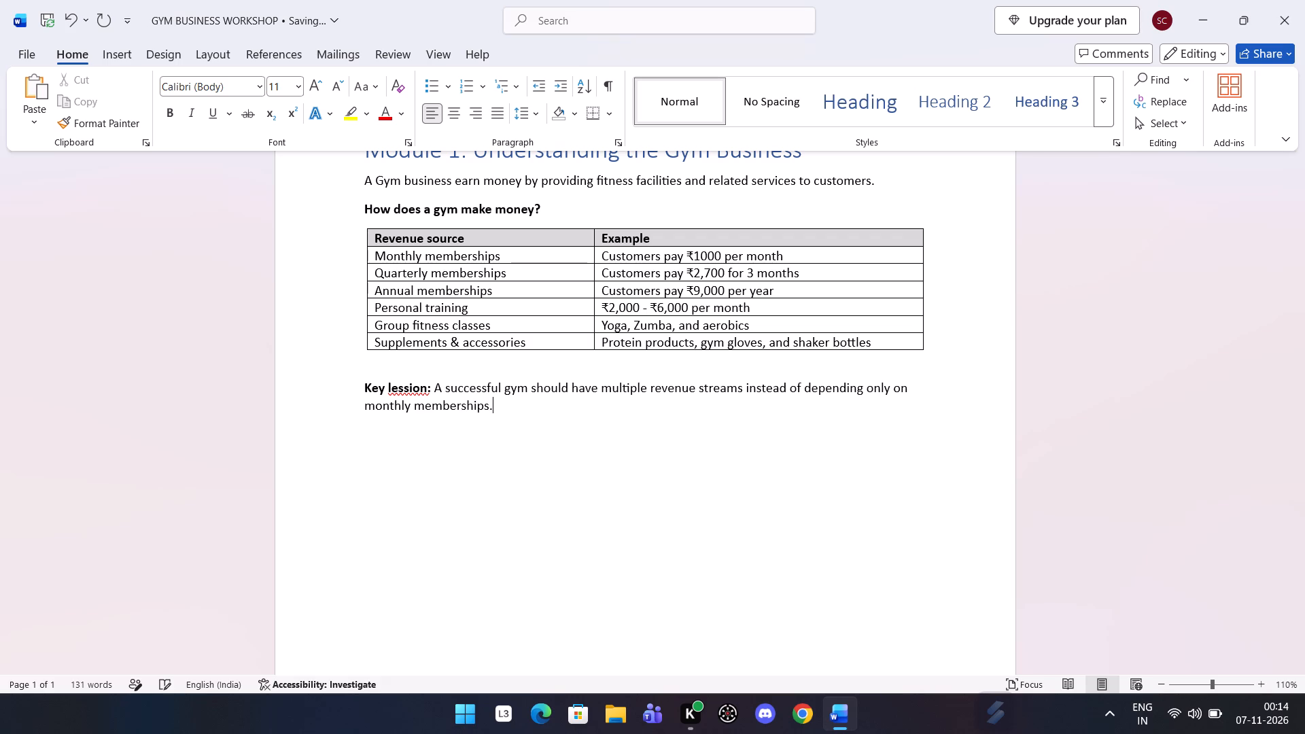
# Correct the misspelled word in the bold label below the table so that it reads "Key lesson:".
pyautogui.rightClick(402, 387)
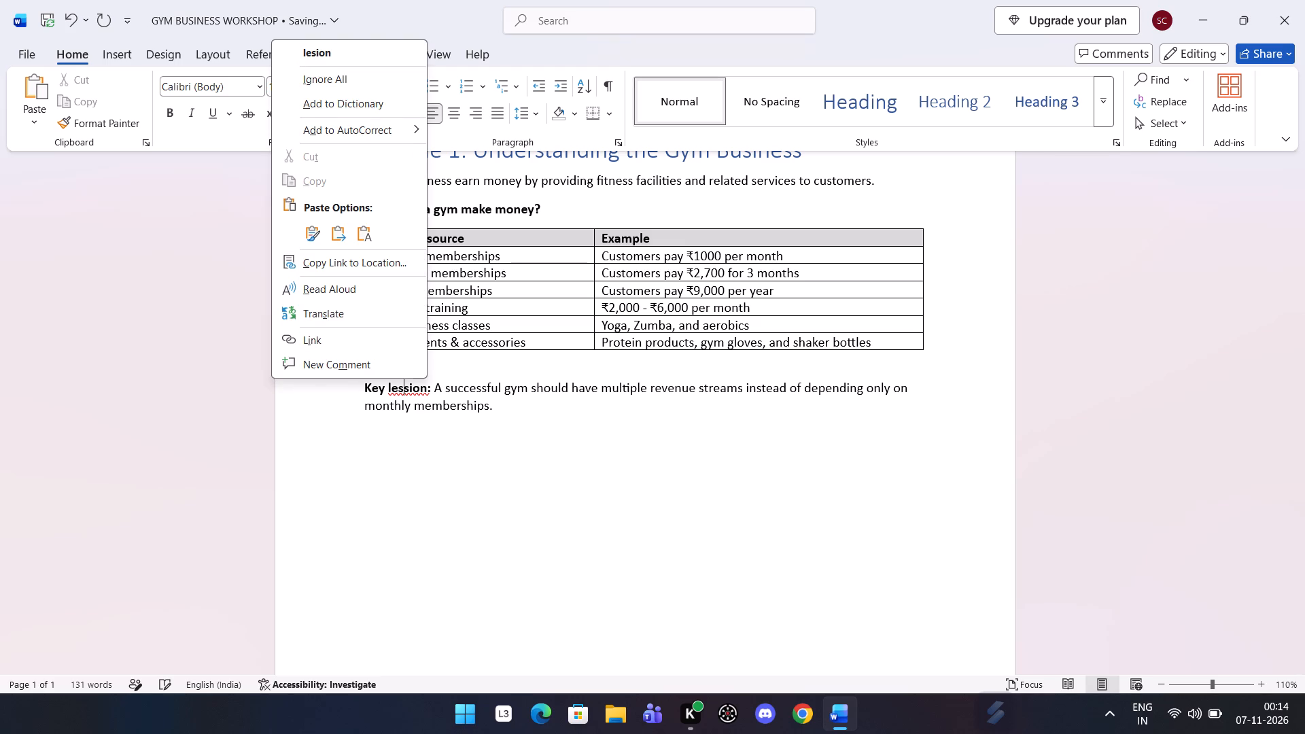
pyautogui.click(414, 389)
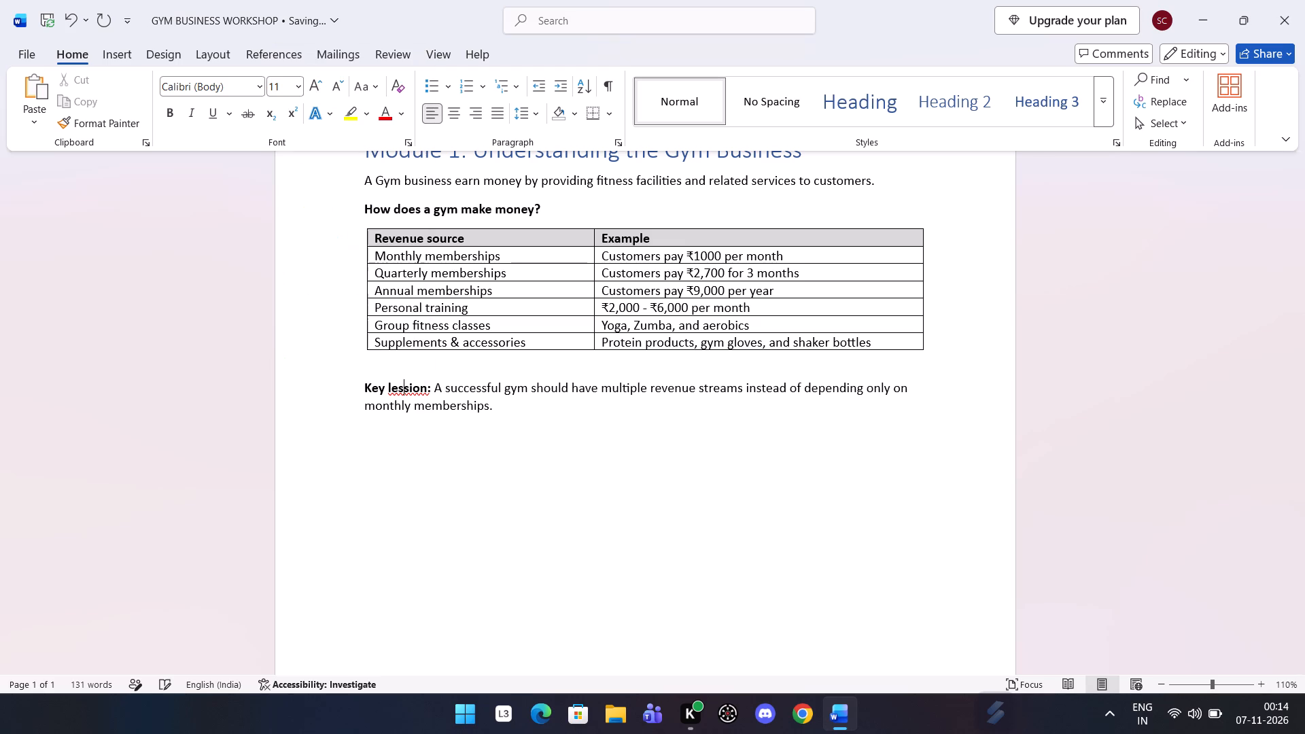
pyautogui.click(414, 389)
pyautogui.press('BackSpace')
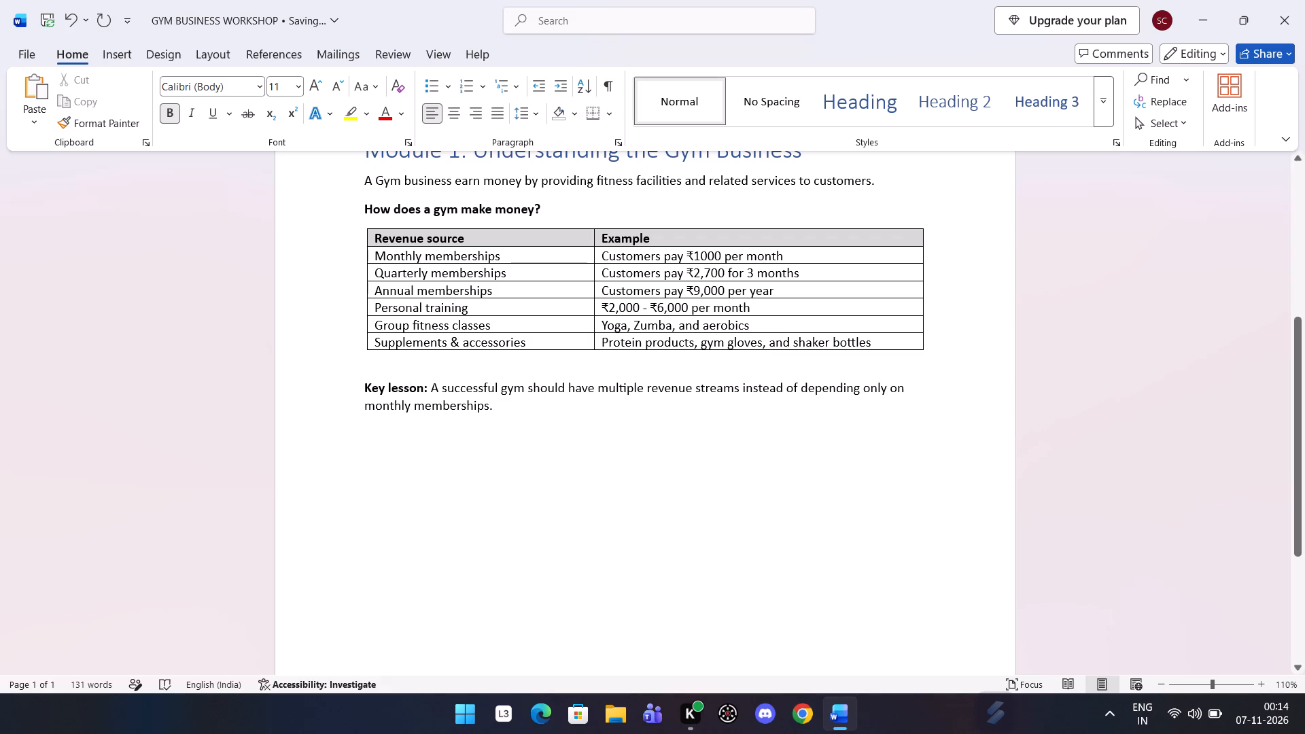
# Add a new line below the key lesson paragraph in the top-level heading style, reading "Module 2:" followed by a space.
pyautogui.click(503, 413)
pyautogui.press('Return')
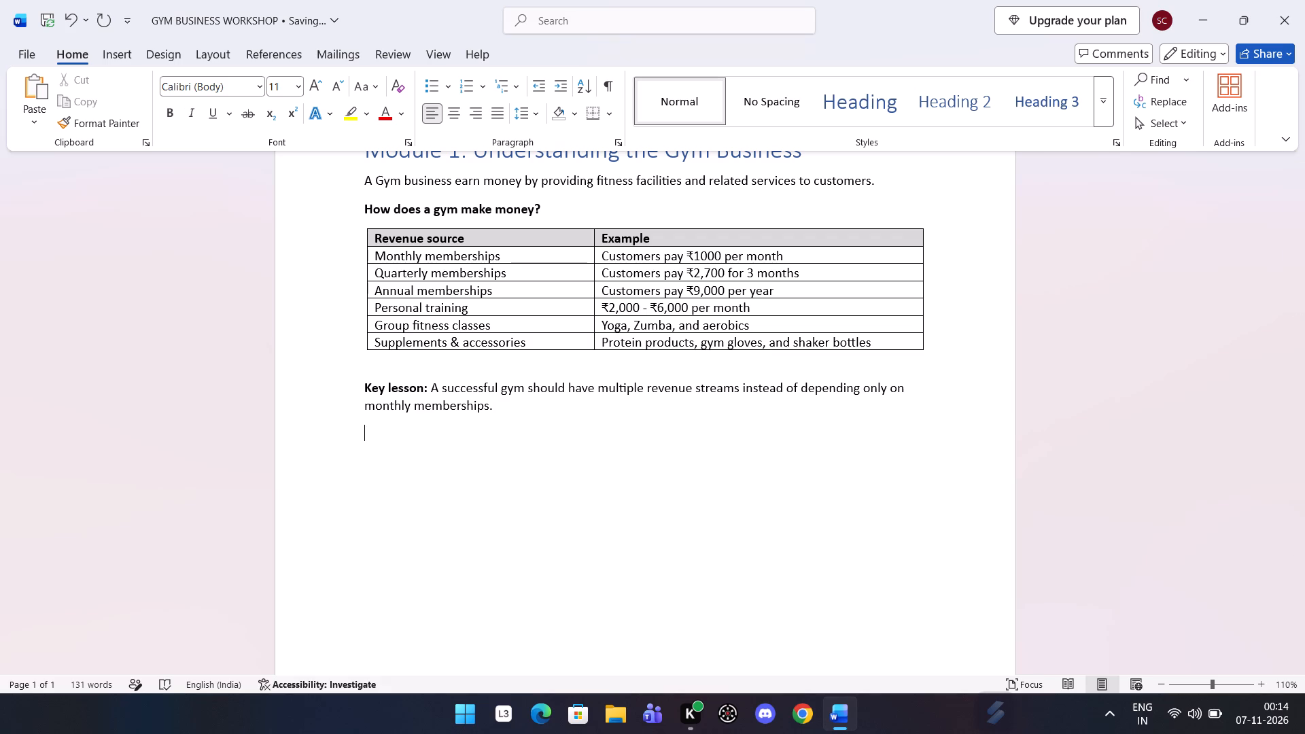
pyautogui.click(866, 104)
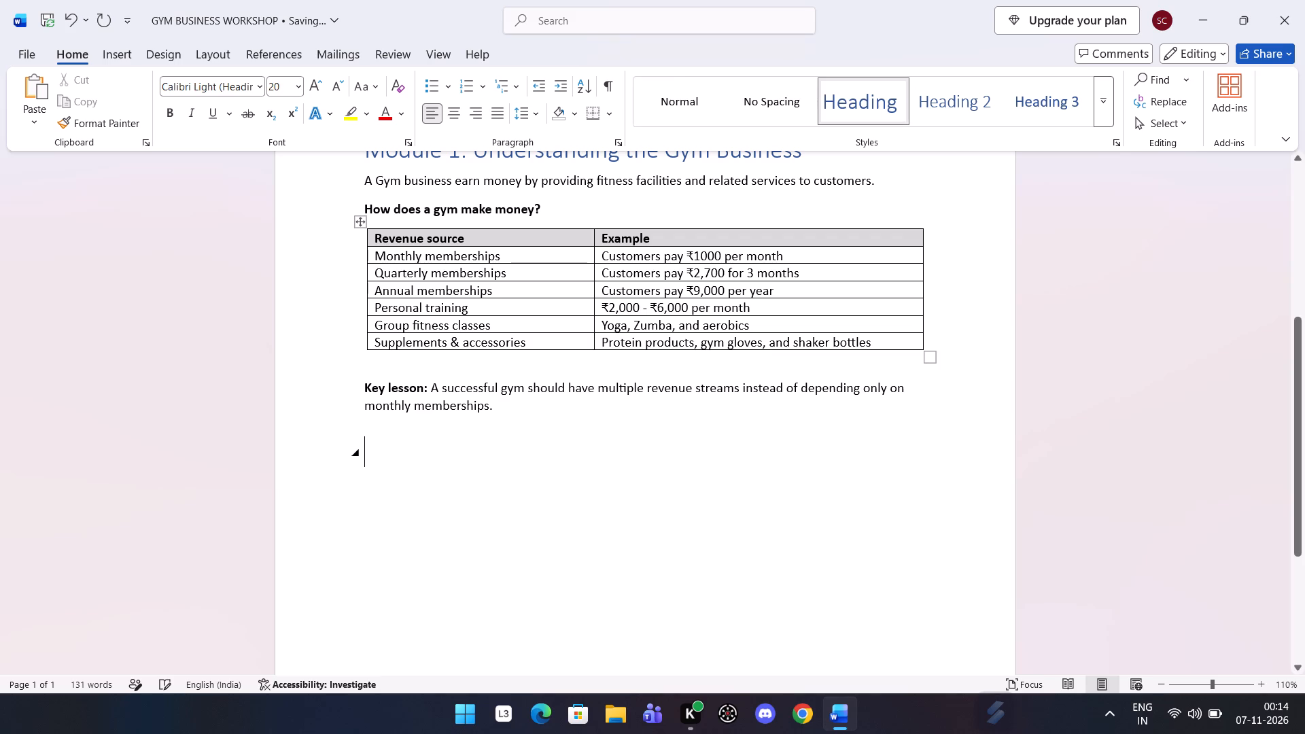
pyautogui.write('MO')
pyautogui.press('BackSpace')
pyautogui.press('o')
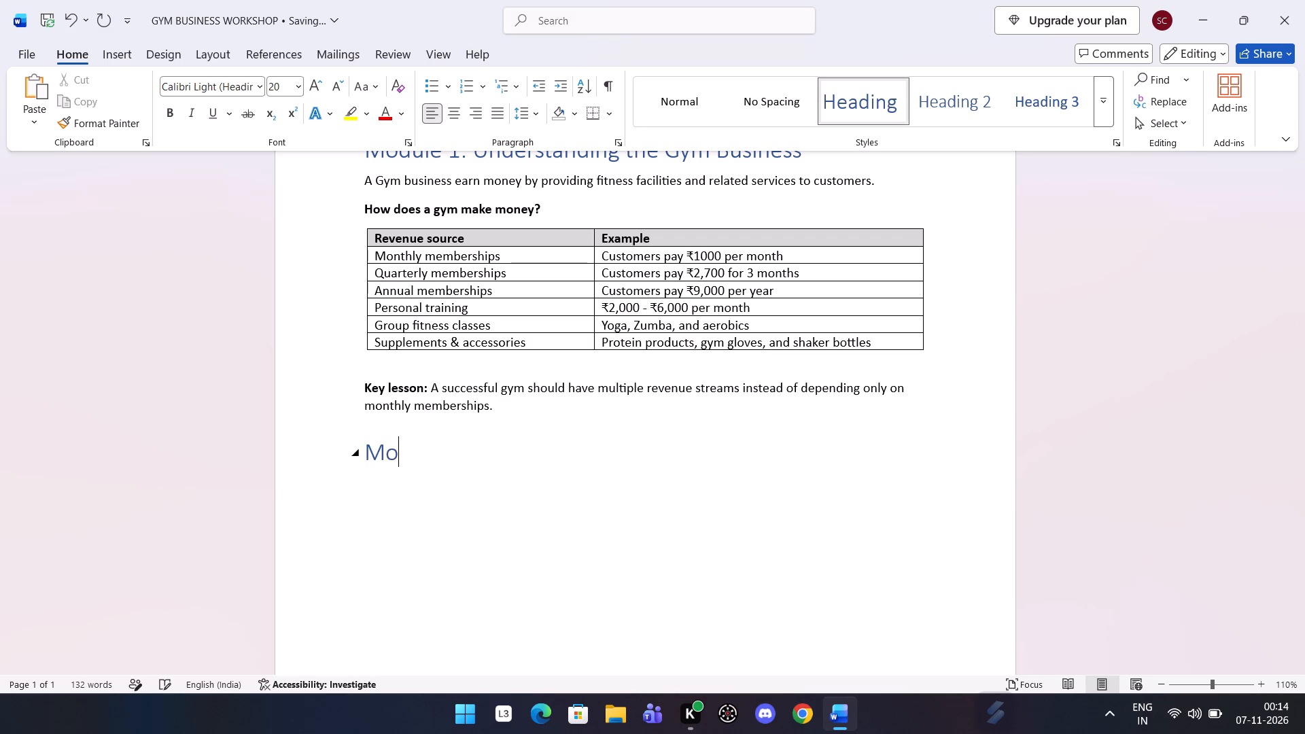
pyautogui.write('dulw')
pyautogui.press('BackSpace')
pyautogui.write('e 2')
pyautogui.write(':')
pyautogui.press('space')
# Complete the Module 2 heading with the title "Choose your Gym business Model".
pyautogui.write('hoose')
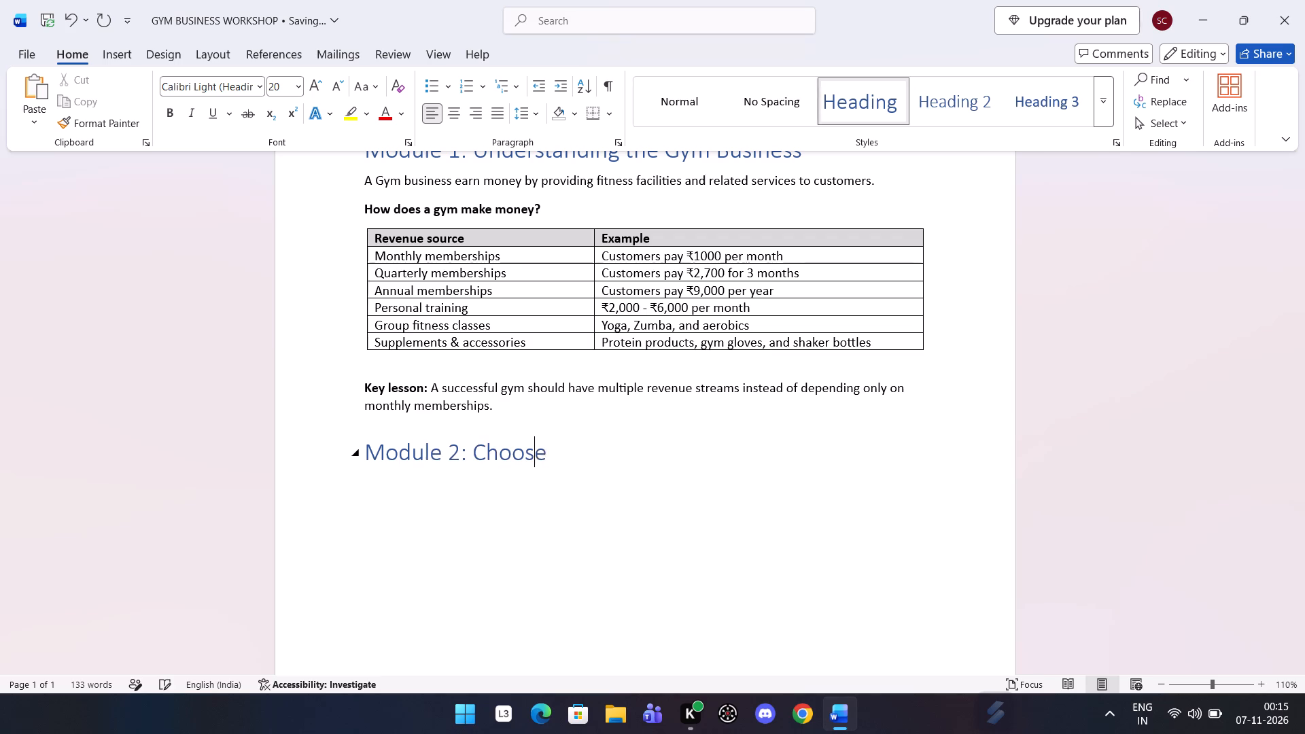
pyautogui.press('space')
pyautogui.write('your')
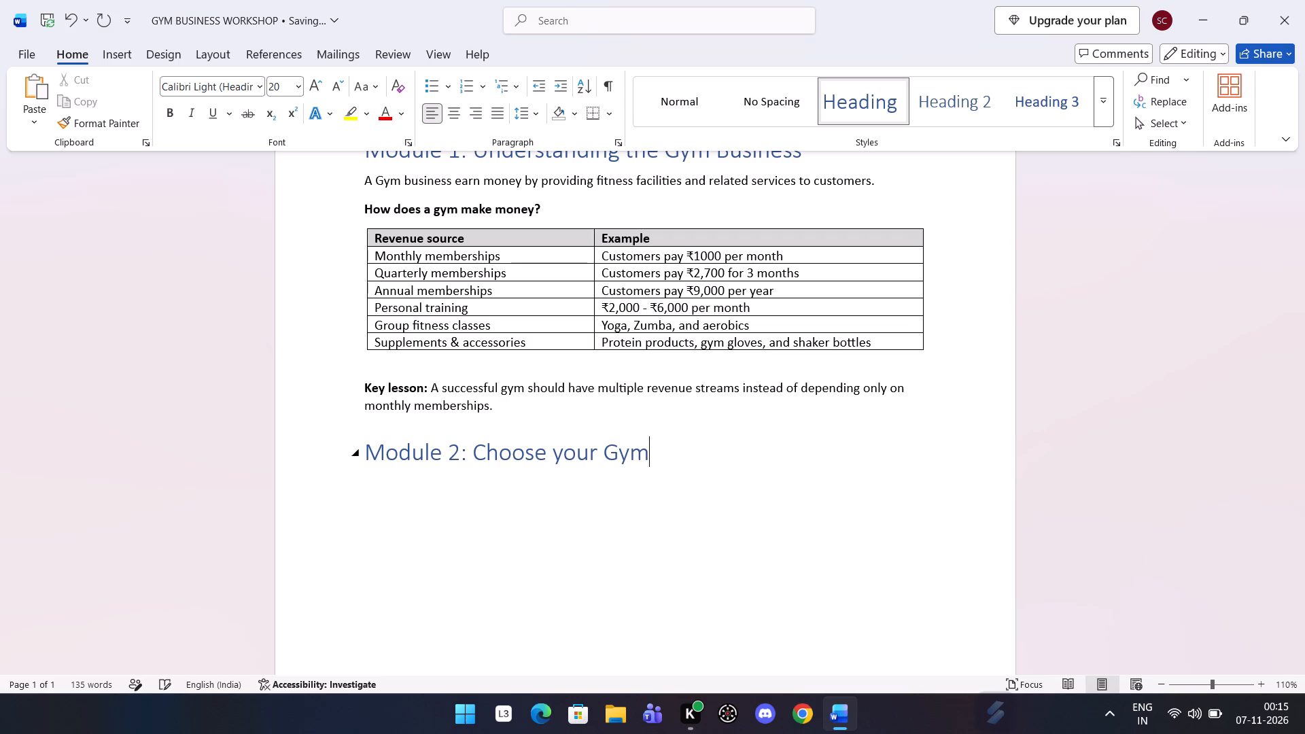
pyautogui.write('bussiness')
pyautogui.press('space')
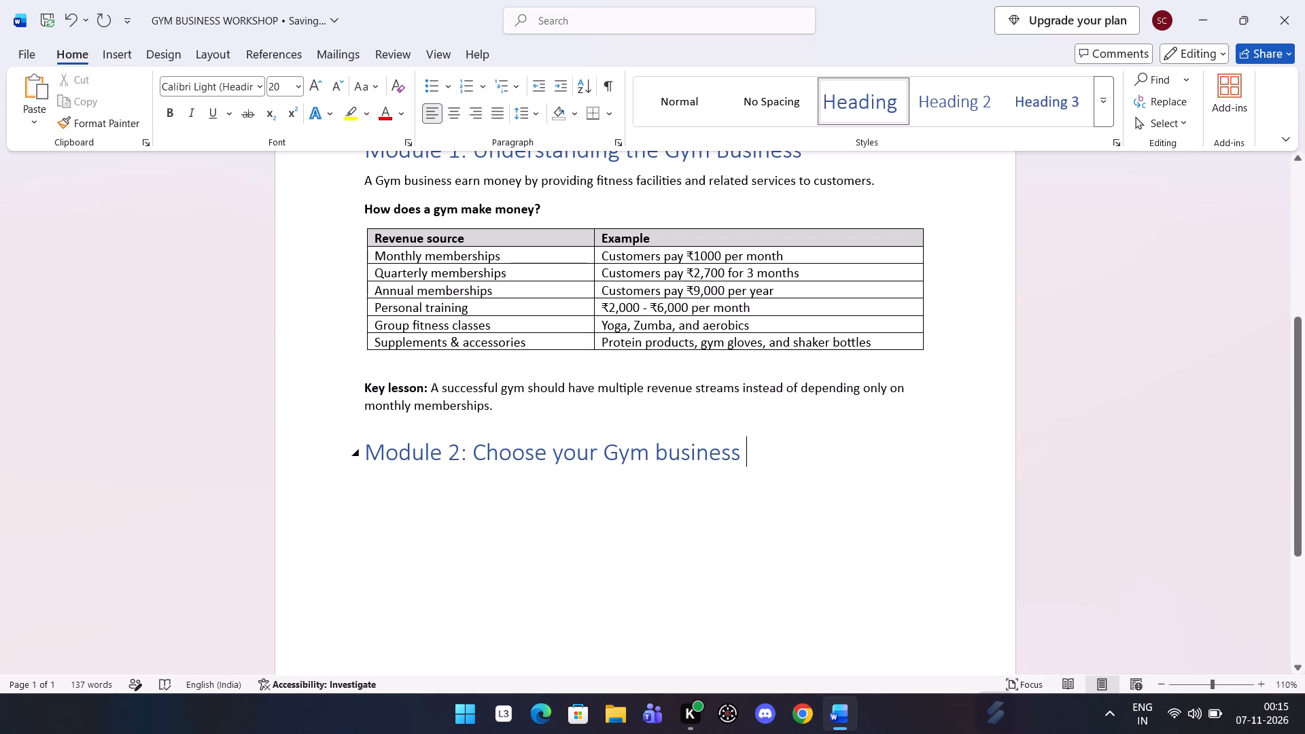
pyautogui.write('del')
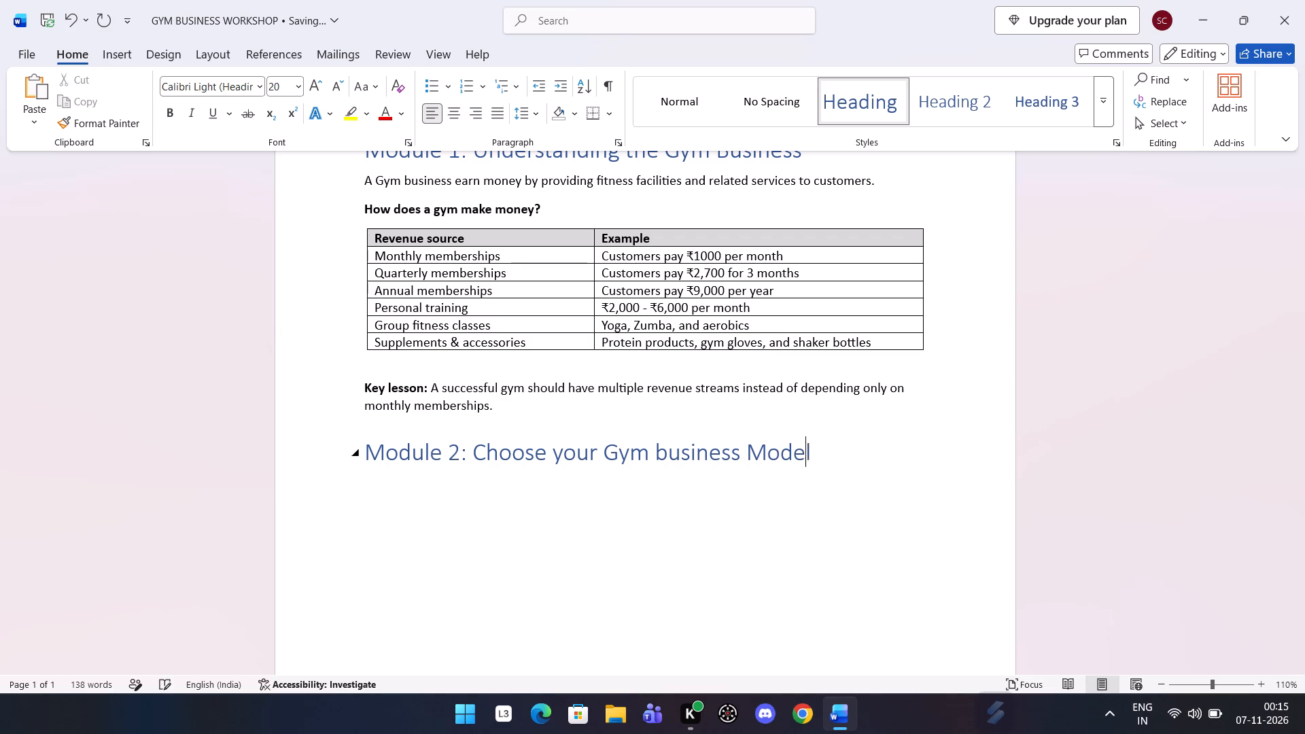
# Capitalise the first letter of "business" in the Module 2 heading.
pyautogui.click(664, 451)
pyautogui.press('BackSpace')
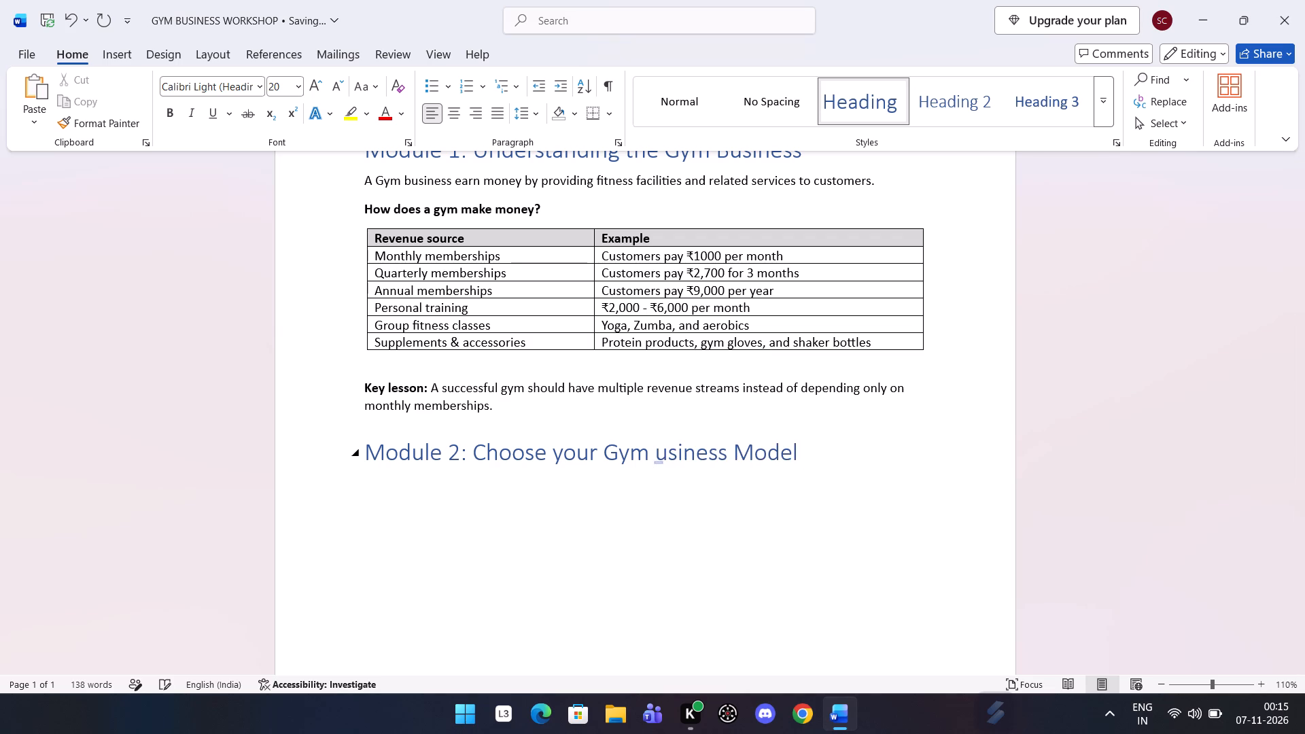
pyautogui.press('b')
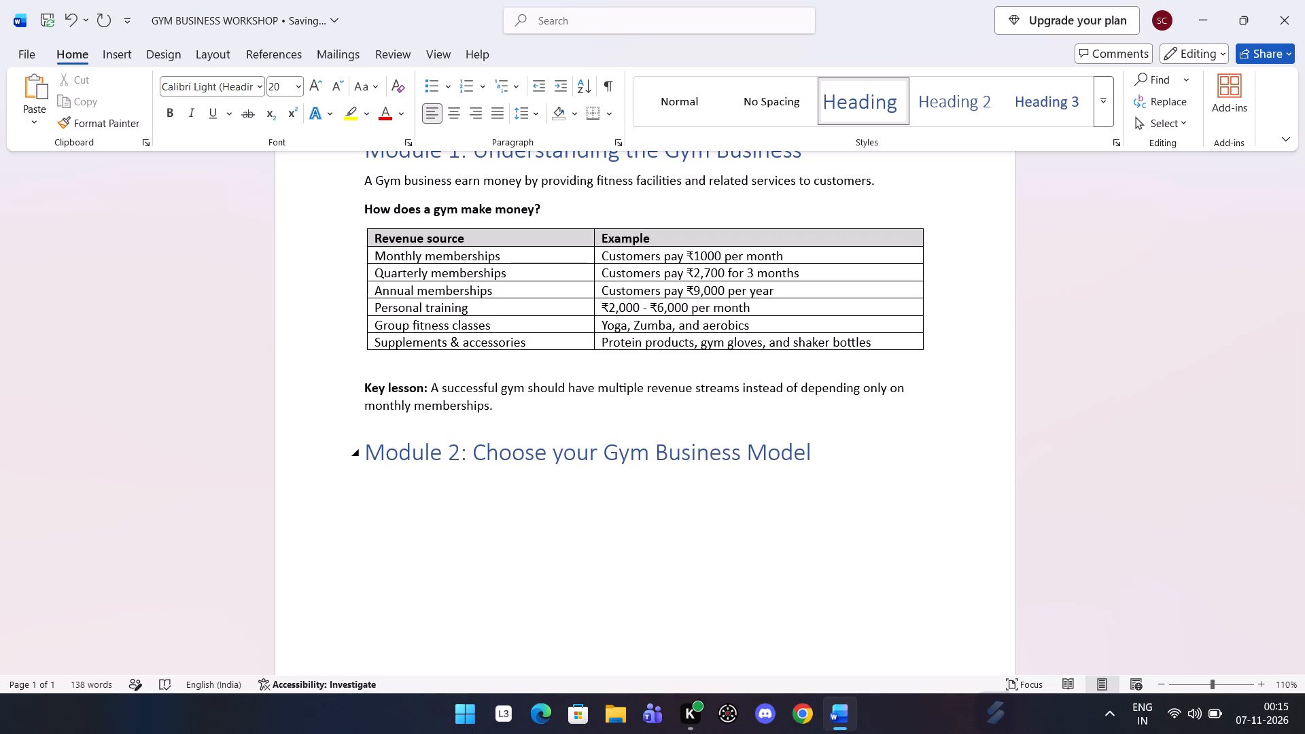
# Below the Module 2 heading, add the sentence "There are several ways to enter the fitness industry.".
pyautogui.click(833, 461)
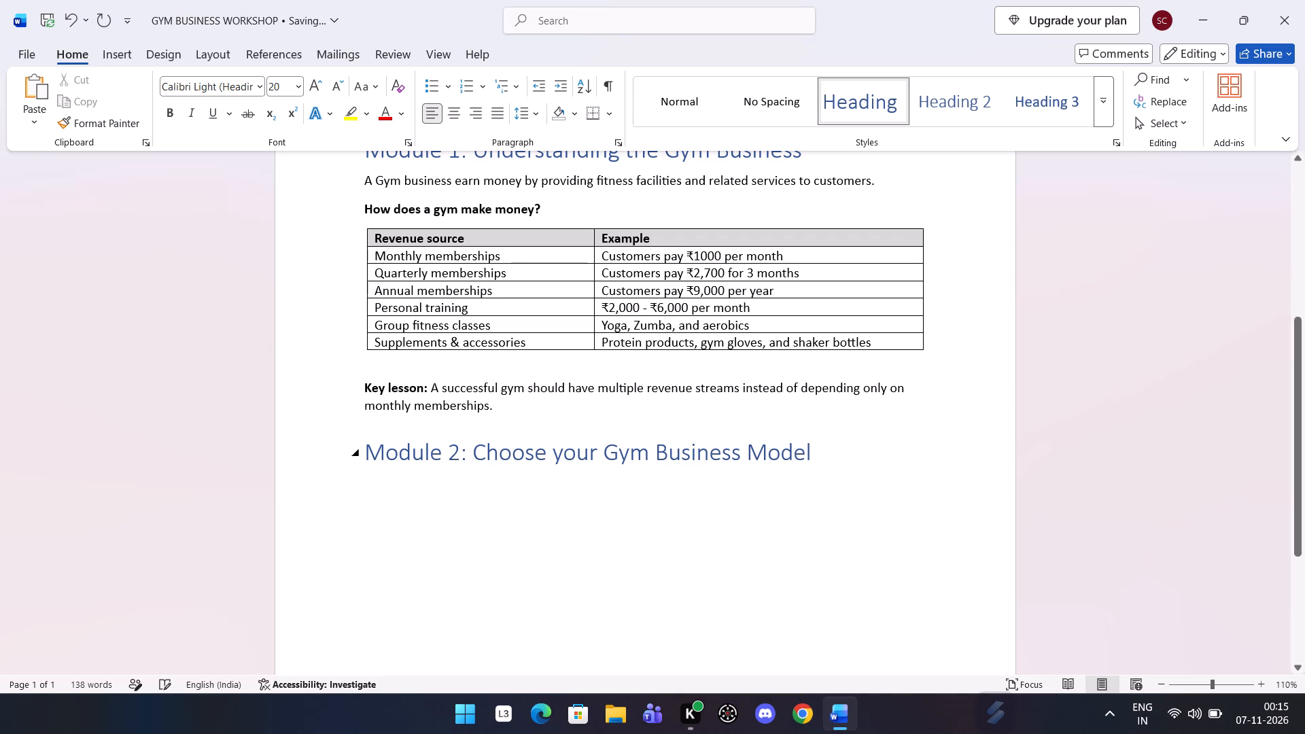
pyautogui.press('Return')
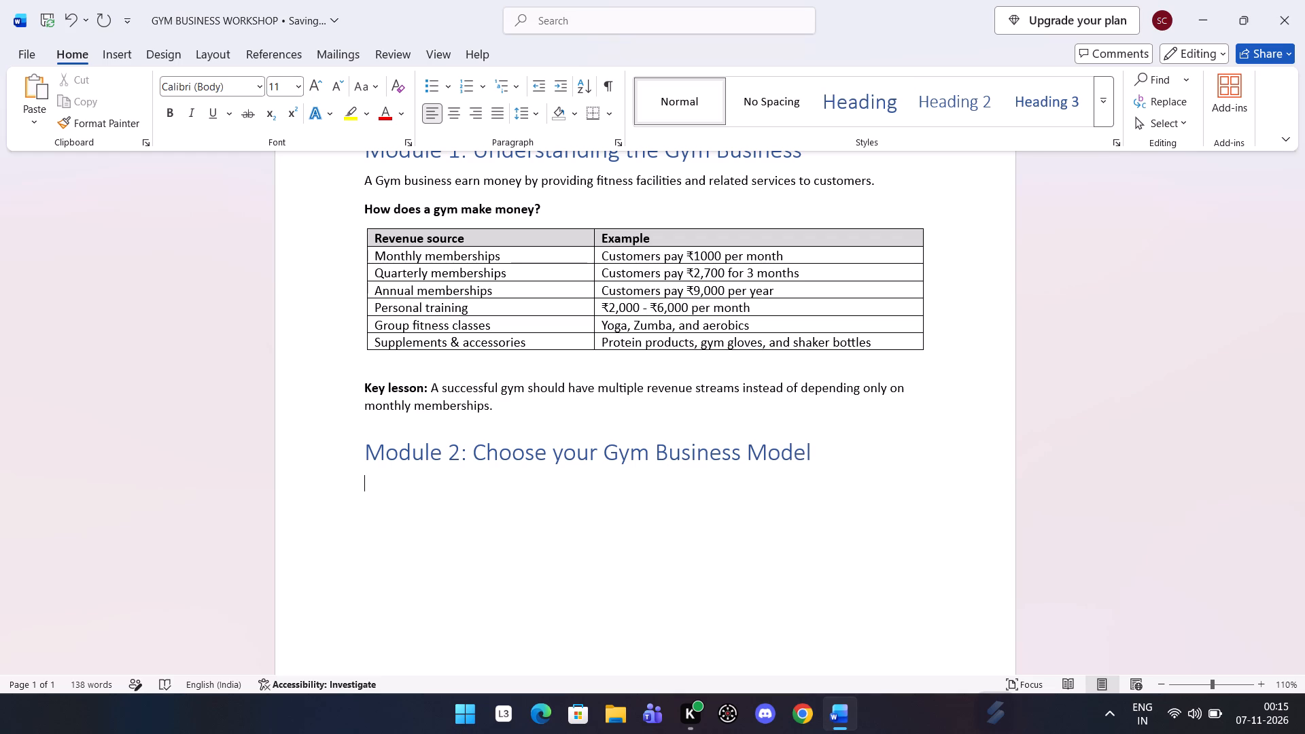
pyautogui.press('t')
pyautogui.write('several ways')
pyautogui.press('space')
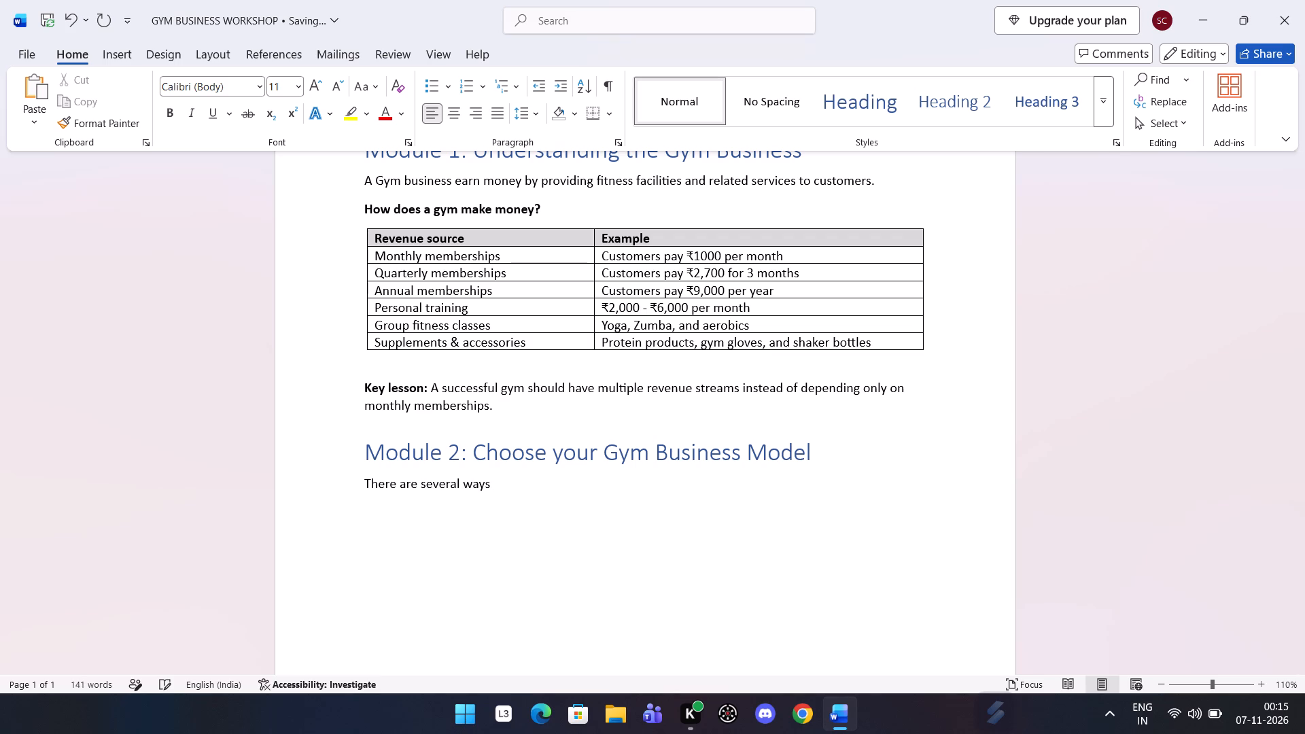
pyautogui.write('to enter')
pyautogui.press('space')
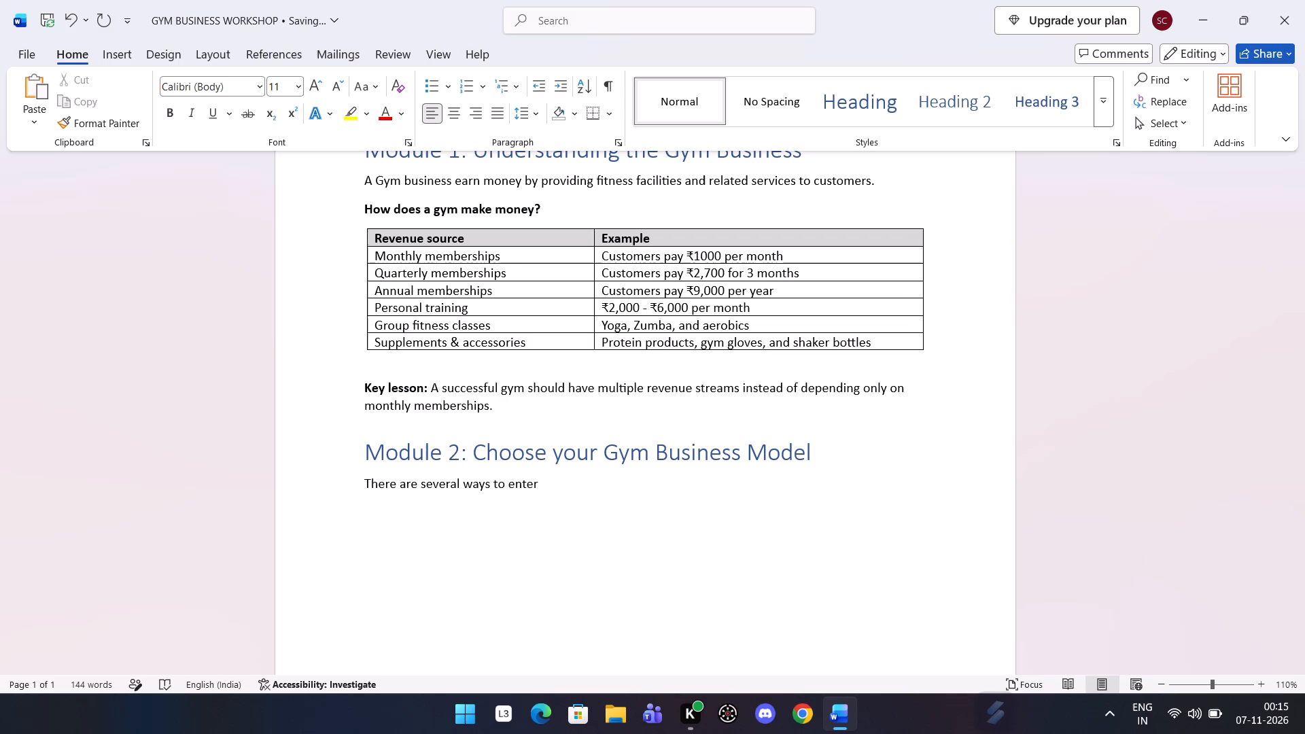
pyautogui.write('the fitness')
pyautogui.press('space')
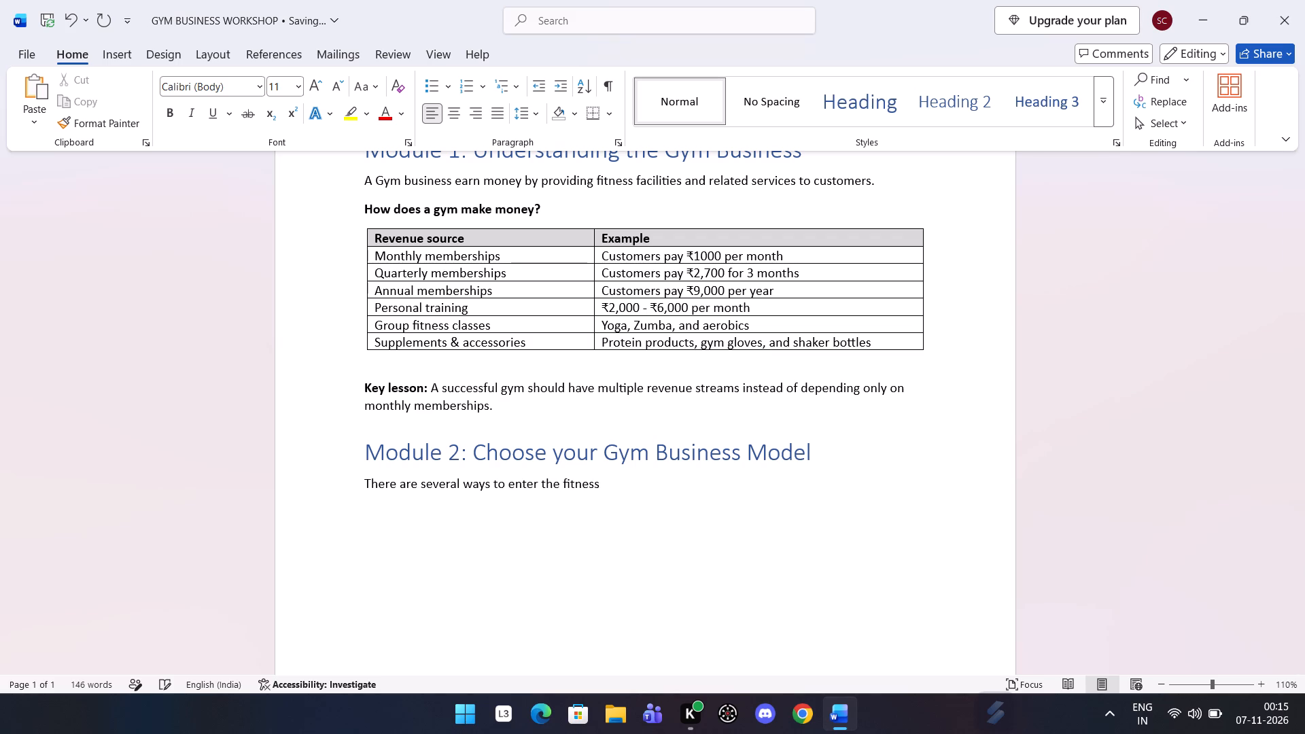
pyautogui.write('industry')
pyautogui.press('.')
# Insert a one-row, two-column table below the Module 2 introductory sentence, with the second column wider than the first.
pyautogui.press('Return')
pyautogui.write('+-')
pyautogui.write('+-')
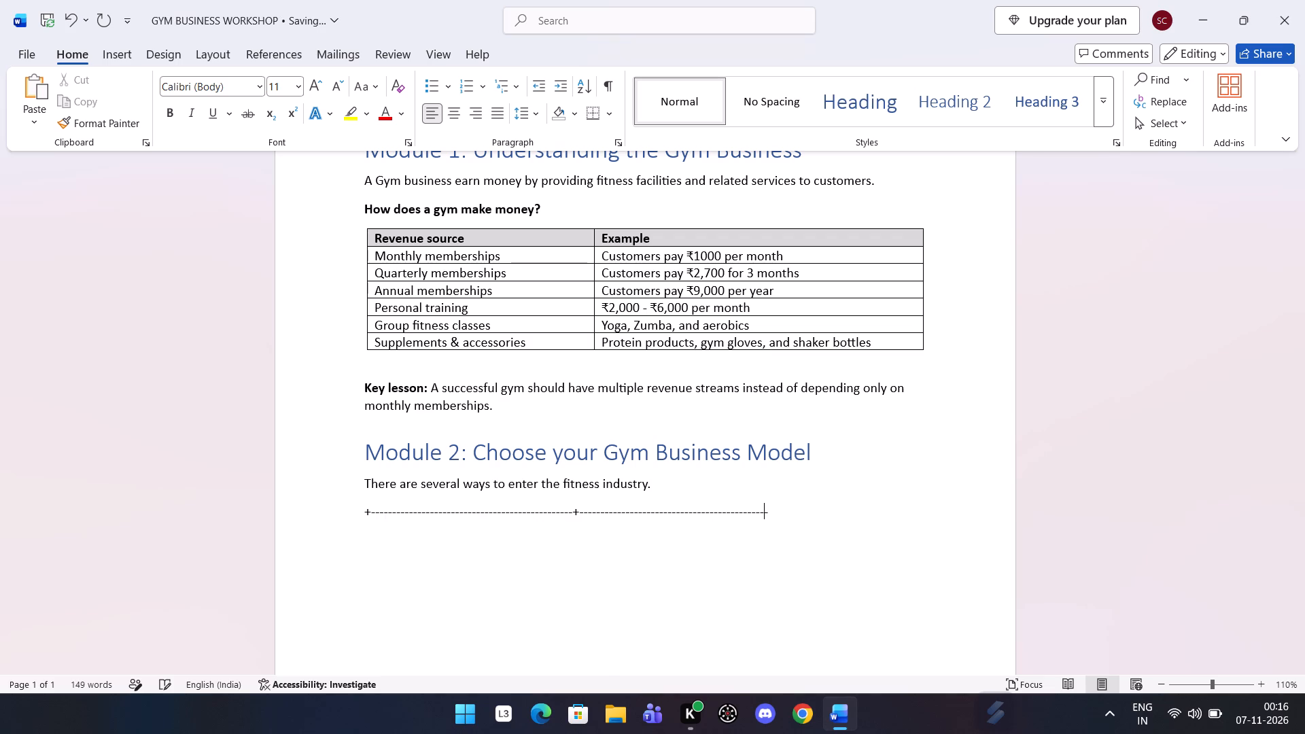
pyautogui.press('+')
pyautogui.press('Return')
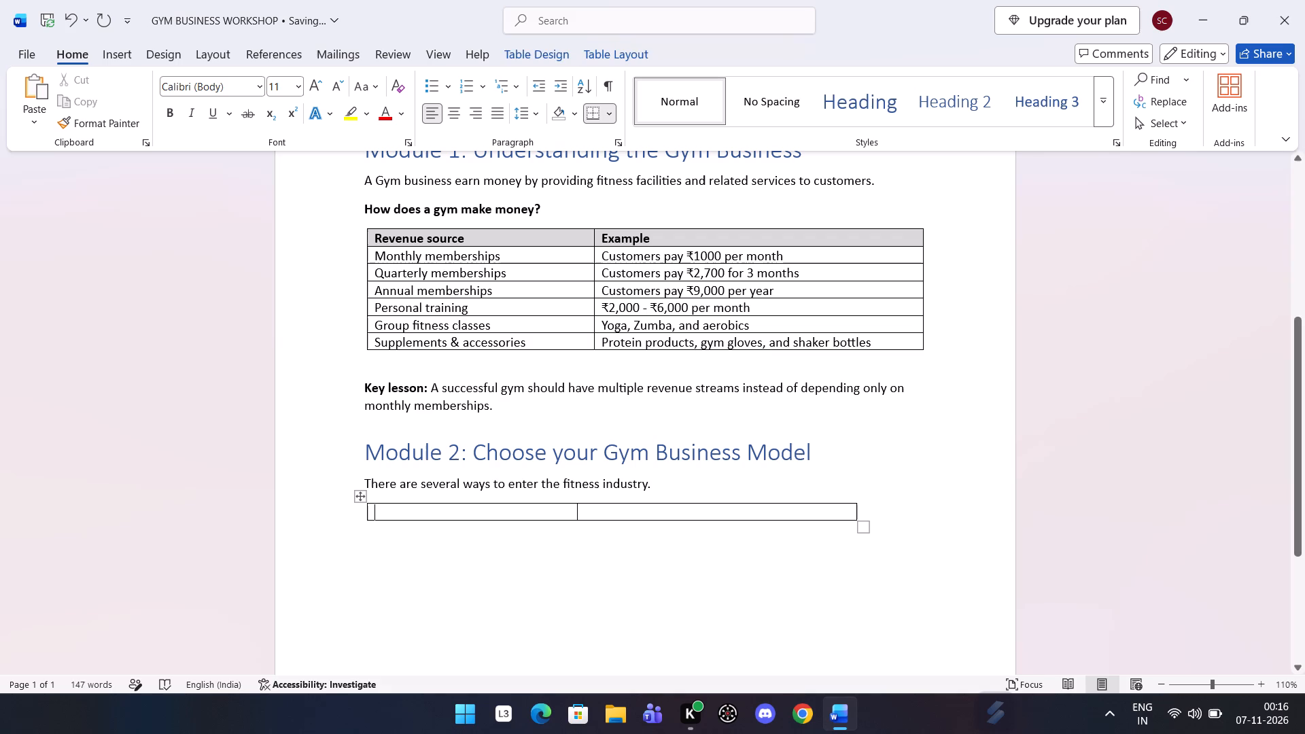
# Add six empty rows to the Module 2 table so that it has seven rows.
pyautogui.click(358, 519)
pyautogui.click(358, 519)
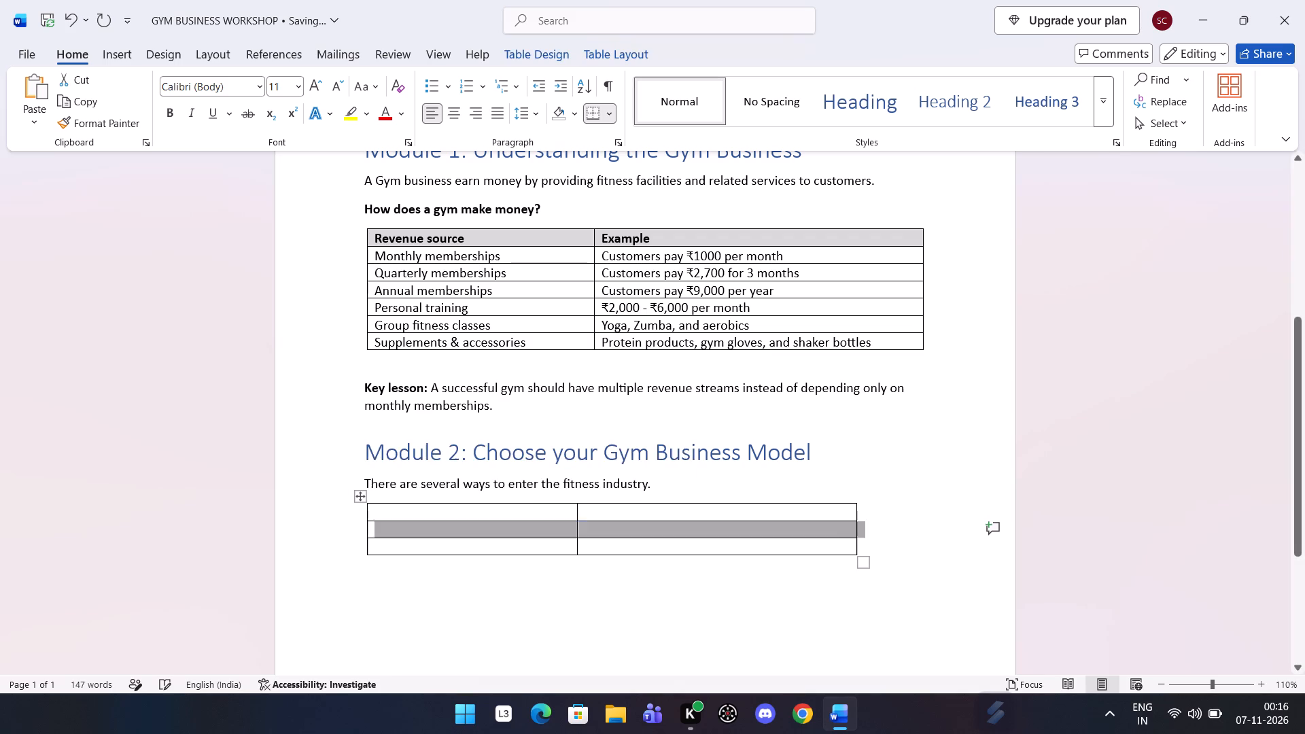
pyautogui.click(358, 519)
pyautogui.click(358, 519)
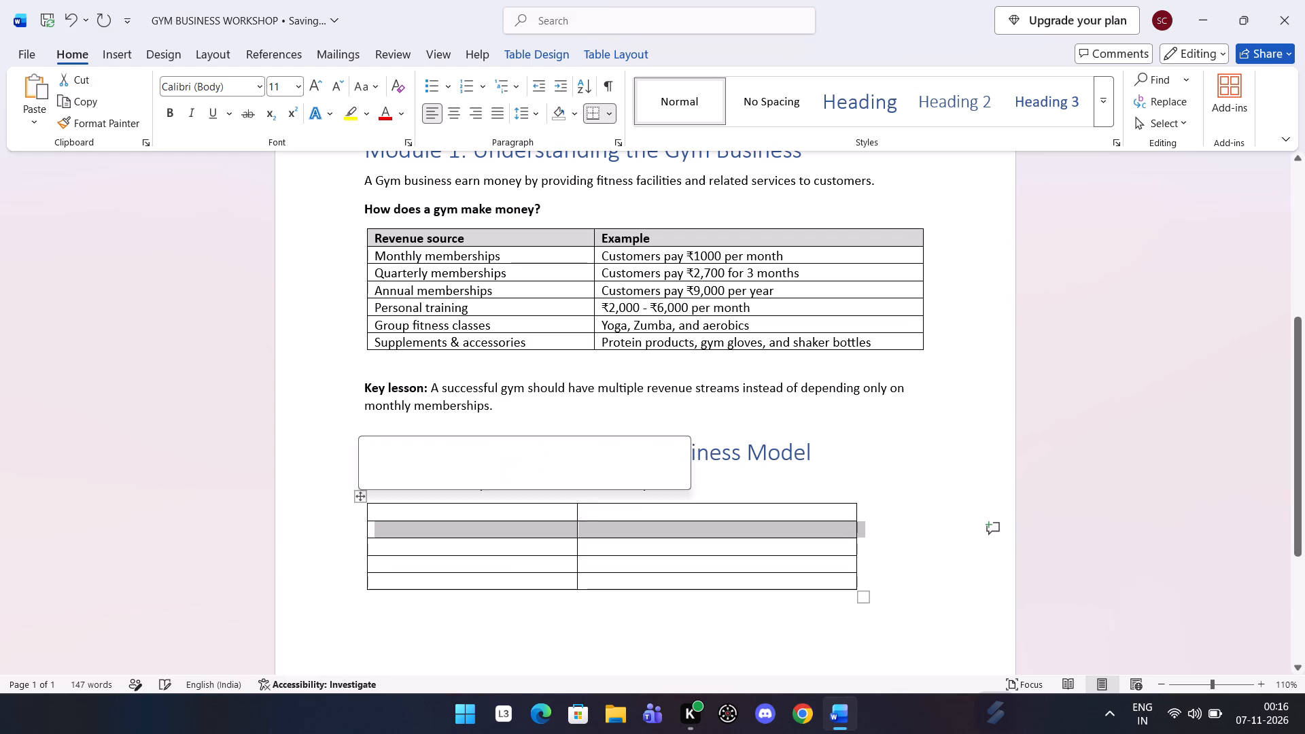
pyautogui.click(358, 519)
pyautogui.click(358, 519)
# Shade the first row of the Module 2 table with the blue theme colour.
pyautogui.moveTo(385, 512); pyautogui.dragTo(598, 511)
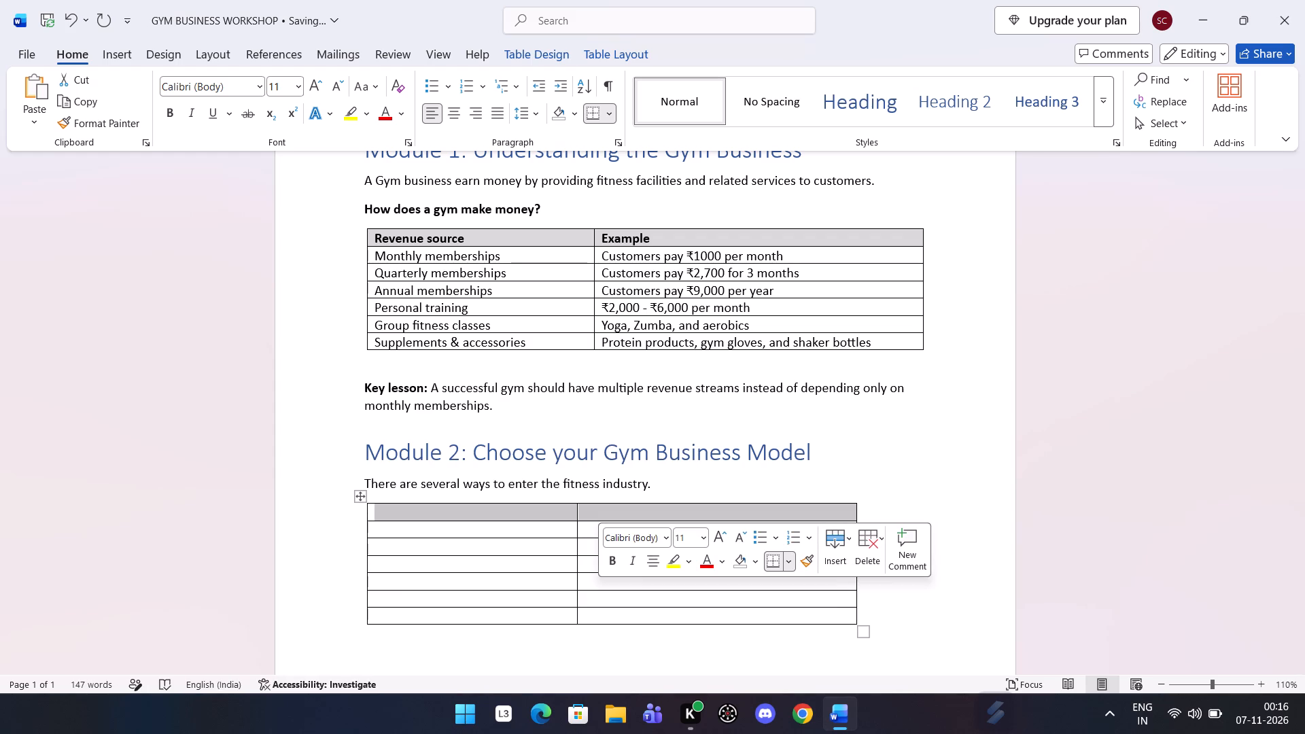
pyautogui.click(756, 558)
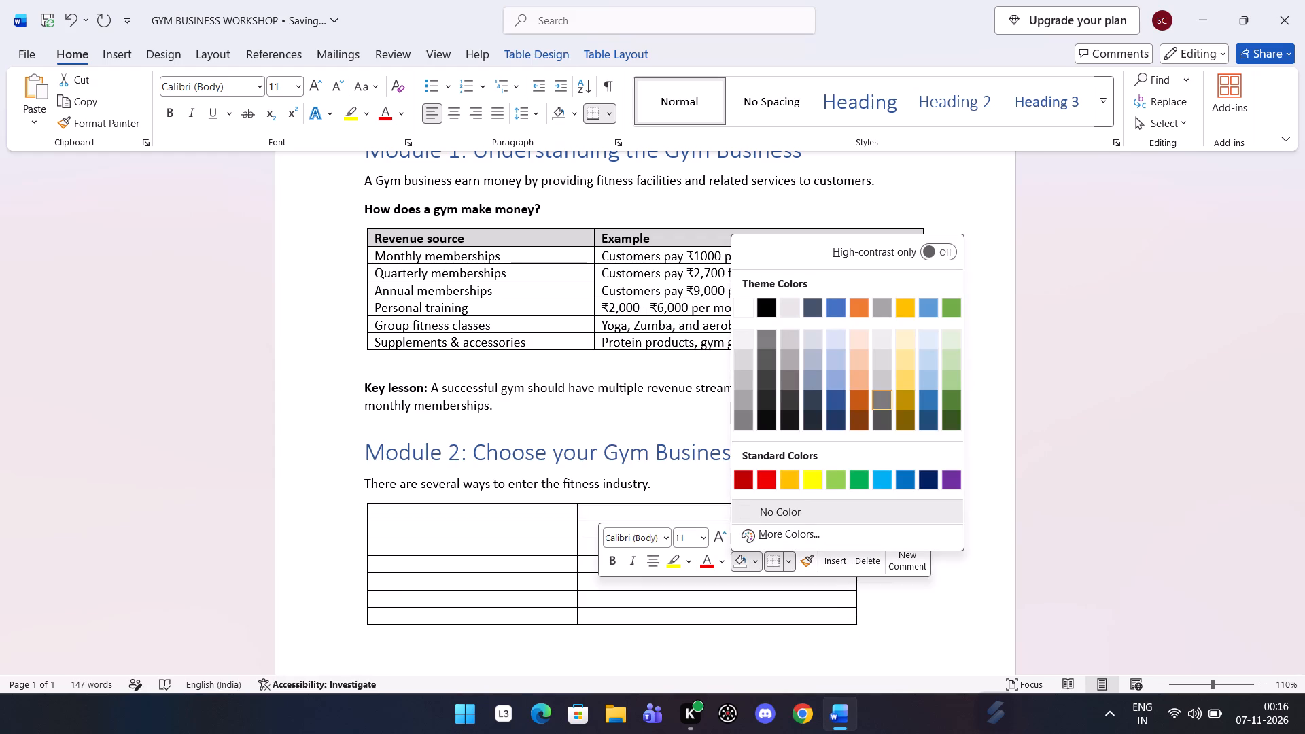
pyautogui.click(835, 311)
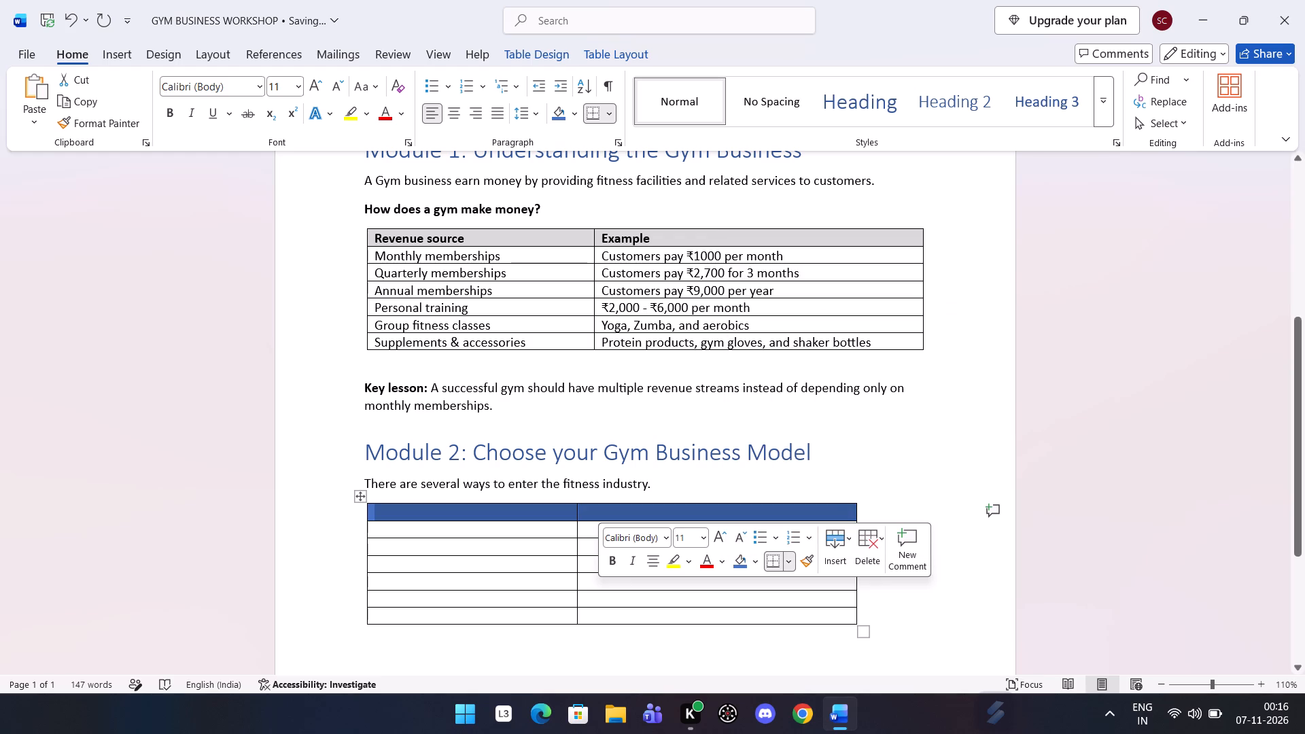
# Give the header row of the Module 1 revenue table the same blue shading and white text.
pyautogui.click(371, 234)
pyautogui.click(371, 234)
pyautogui.moveTo(371, 234); pyautogui.dragTo(382, 237)
pyautogui.click(382, 237)
pyautogui.moveTo(375, 238); pyautogui.dragTo(764, 234)
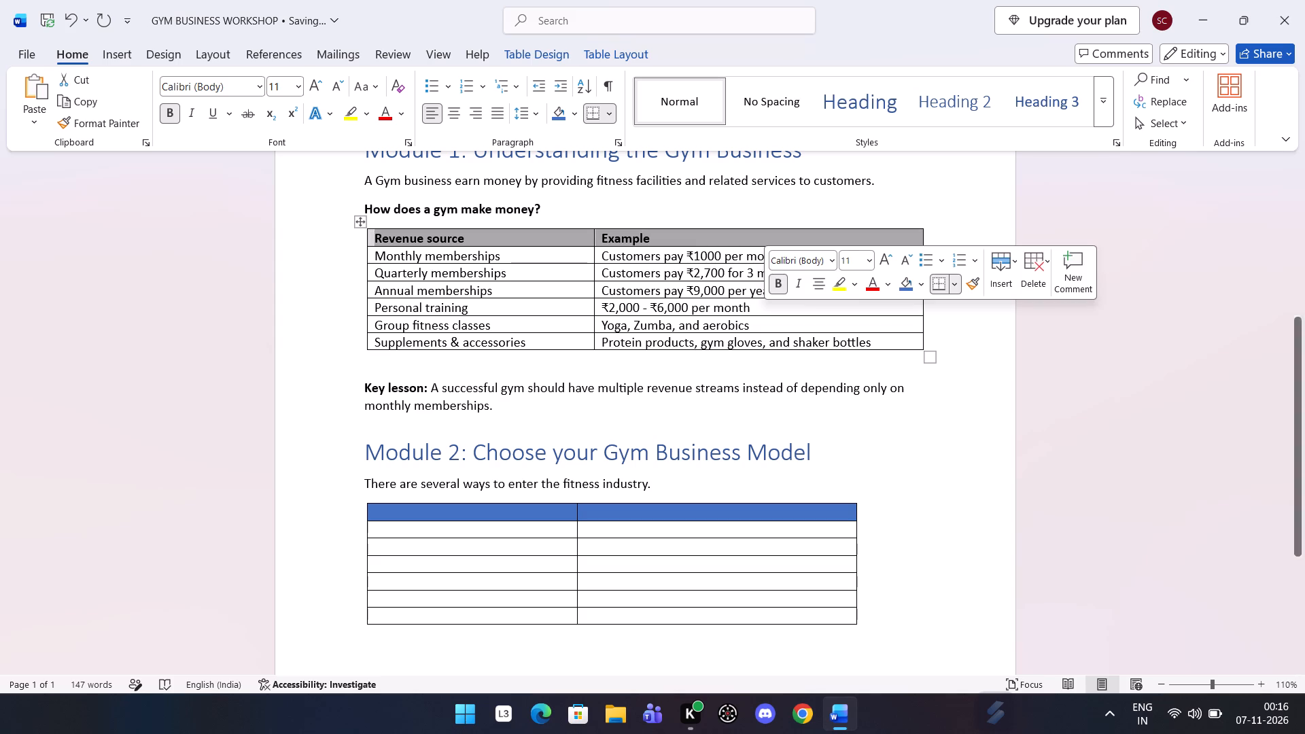
pyautogui.click(906, 290)
pyautogui.click(893, 281)
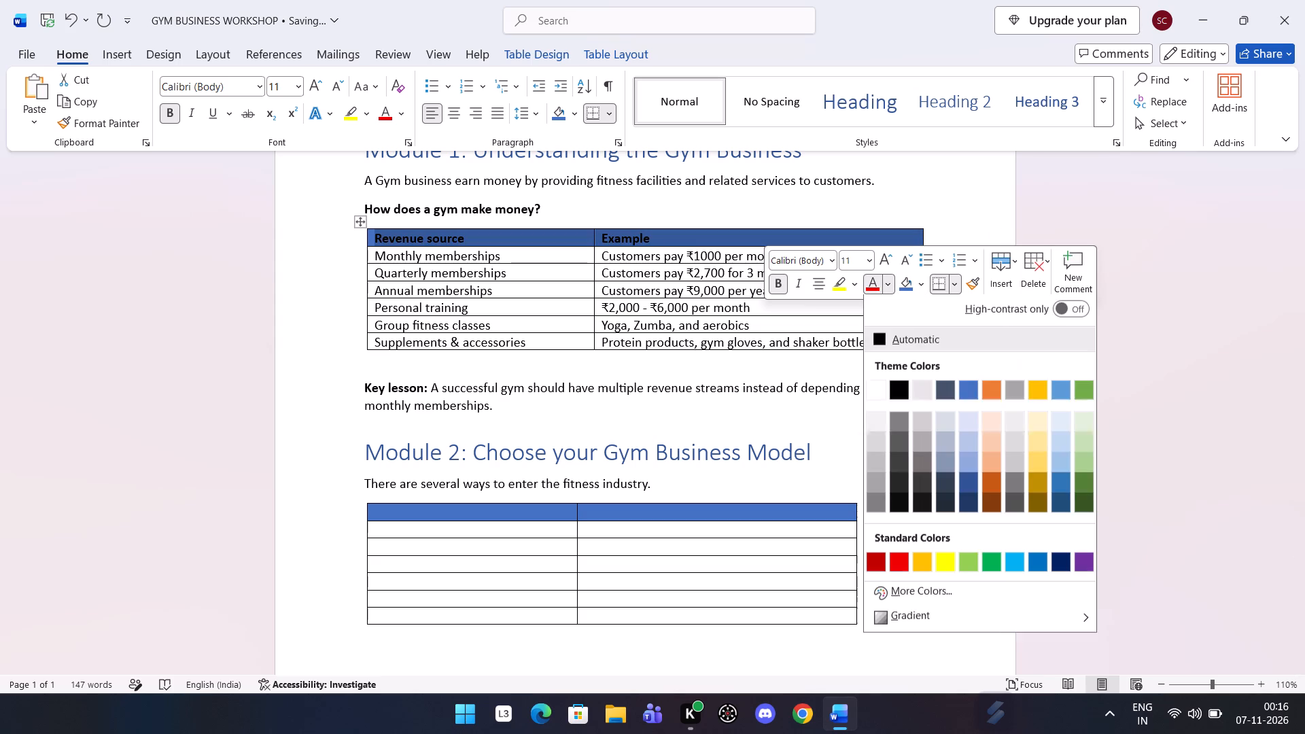
pyautogui.click(875, 395)
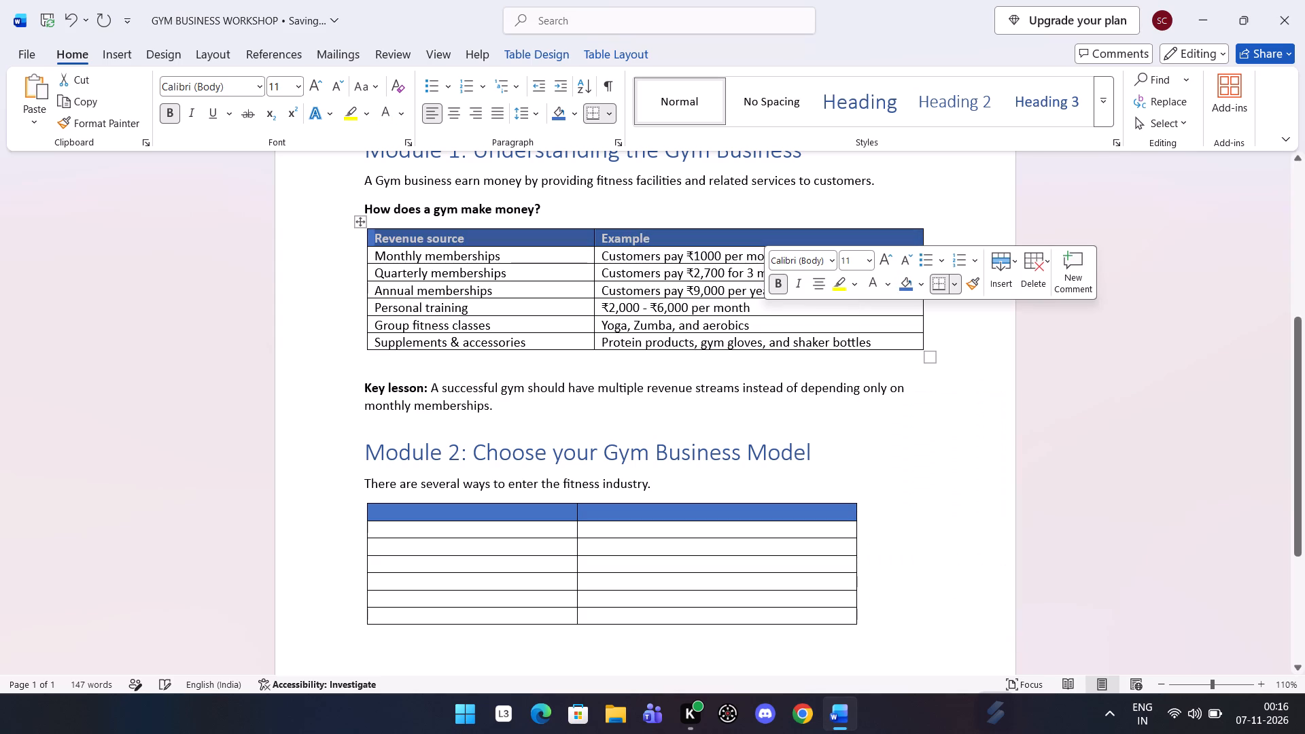
# Enter "Business model" as the first column header of the Module 2 table, correcting the spelling of "Business".
pyautogui.click(417, 518)
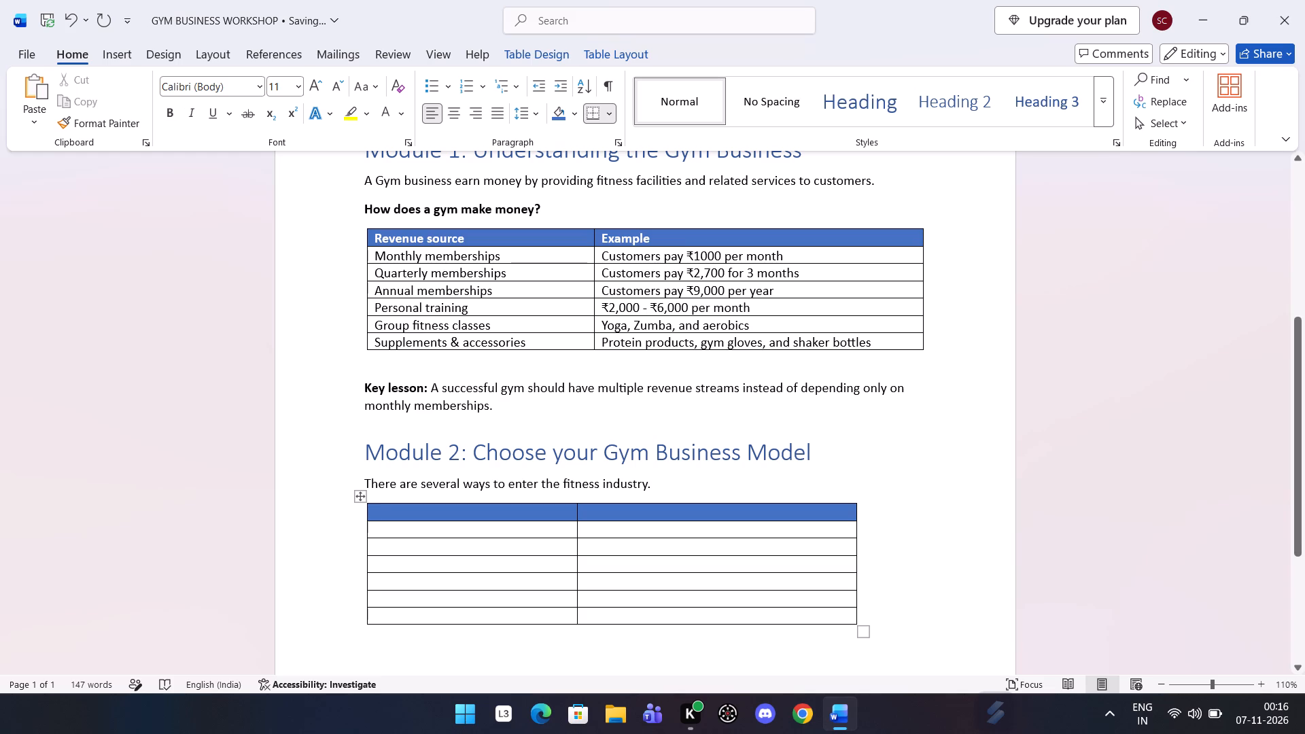
pyautogui.press('u')
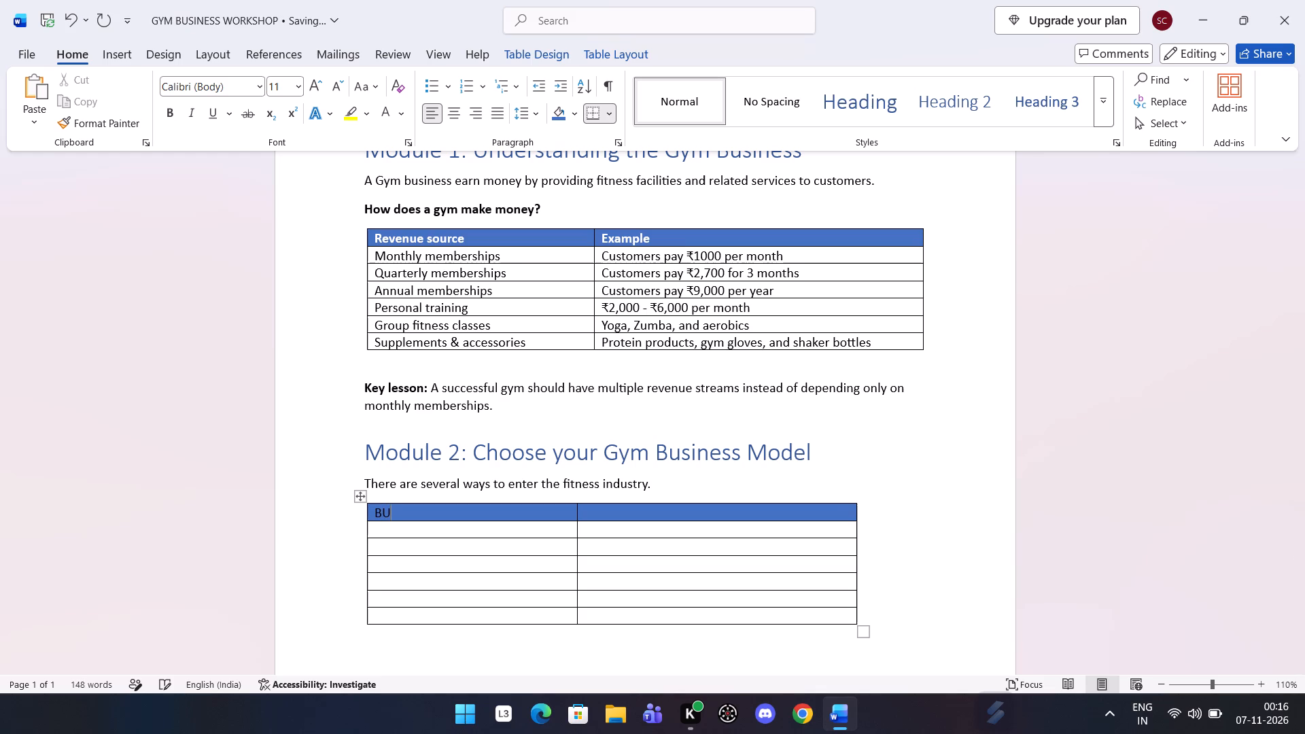
pyautogui.write('ussiness')
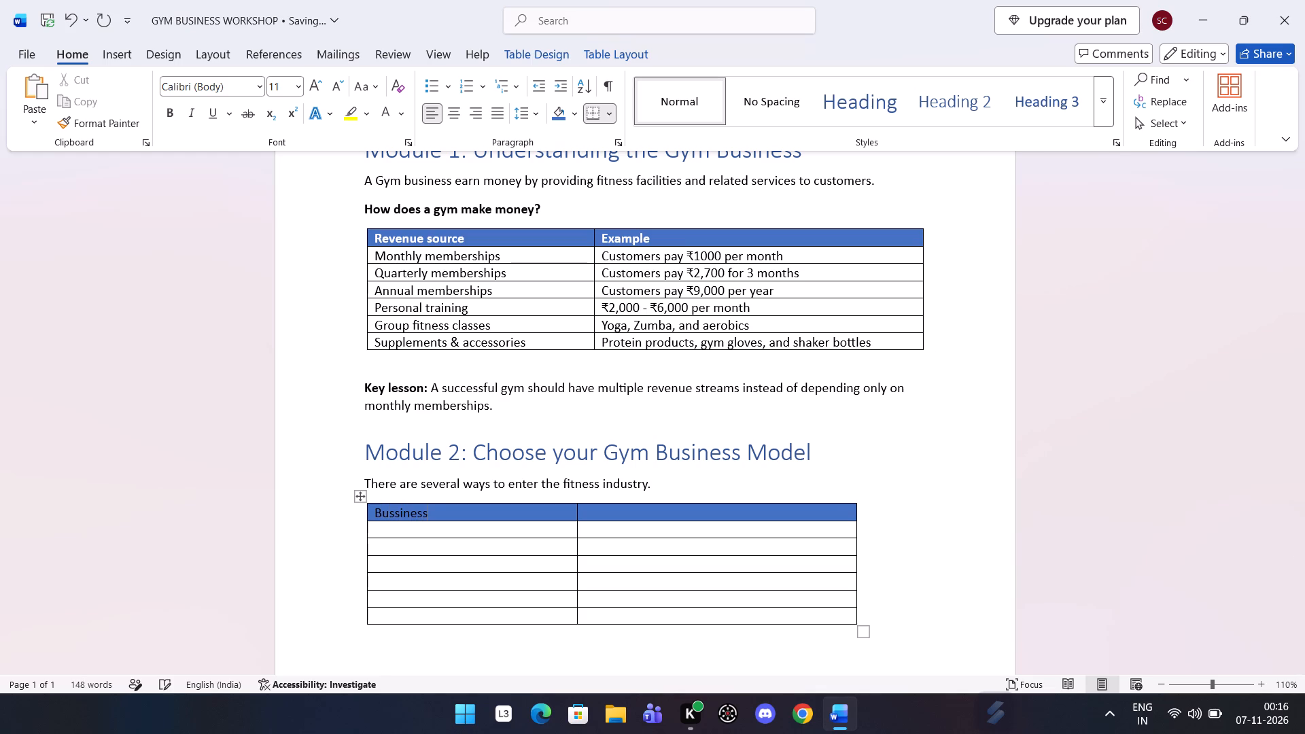
pyautogui.press('space')
pyautogui.press('BackSpace')
pyautogui.write('model')
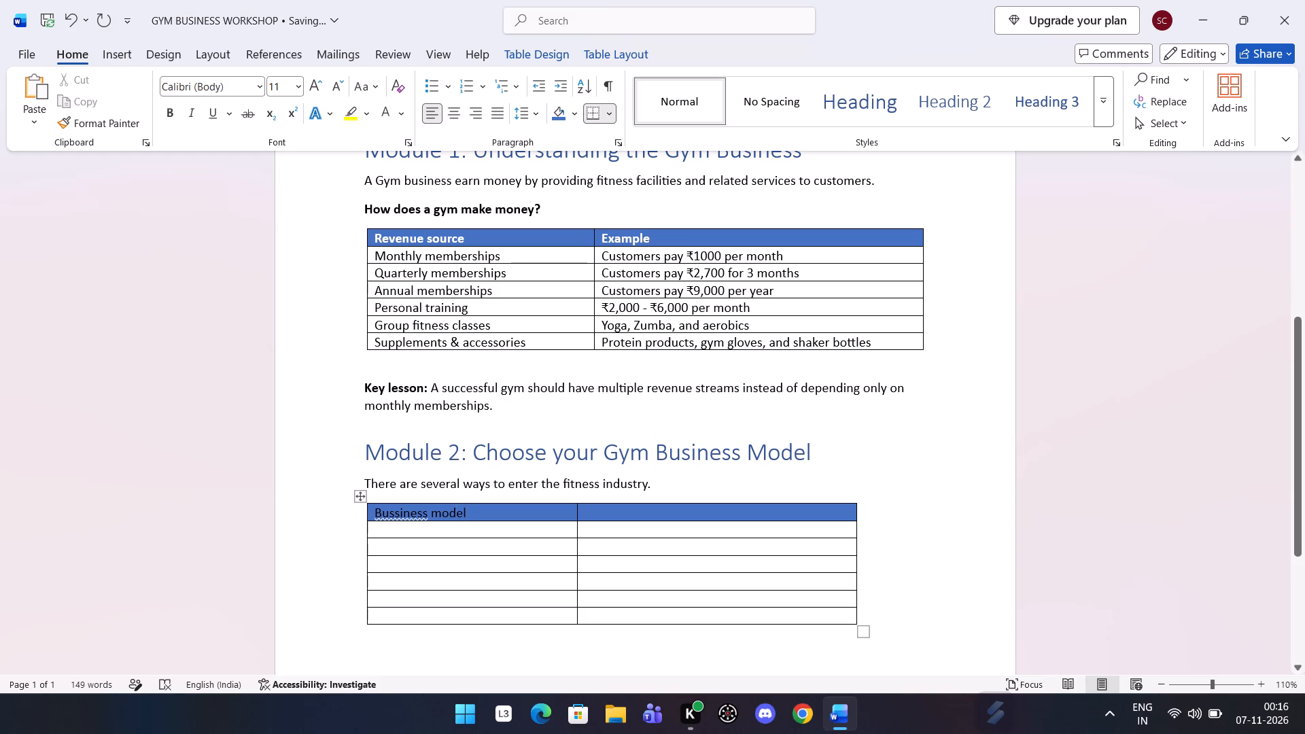
pyautogui.click(395, 512)
pyautogui.press('BackSpace')
pyautogui.click(475, 511)
# Enter "Estimated starting invesment" as the second column header of the Module 2 table.
pyautogui.click(600, 513)
pyautogui.press('e')
pyautogui.write('stimated sta')
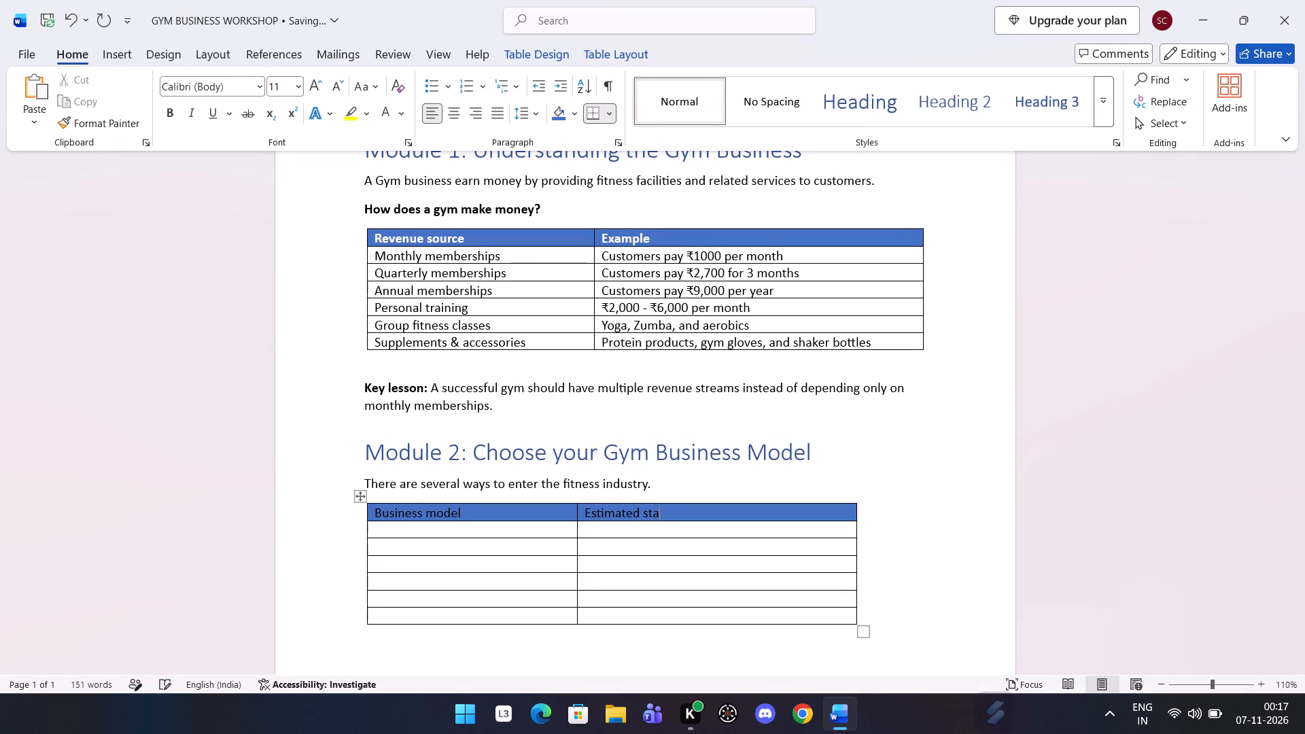
pyautogui.write('rting')
pyautogui.press('space')
pyautogui.write('in')
pyautogui.write('vesment')
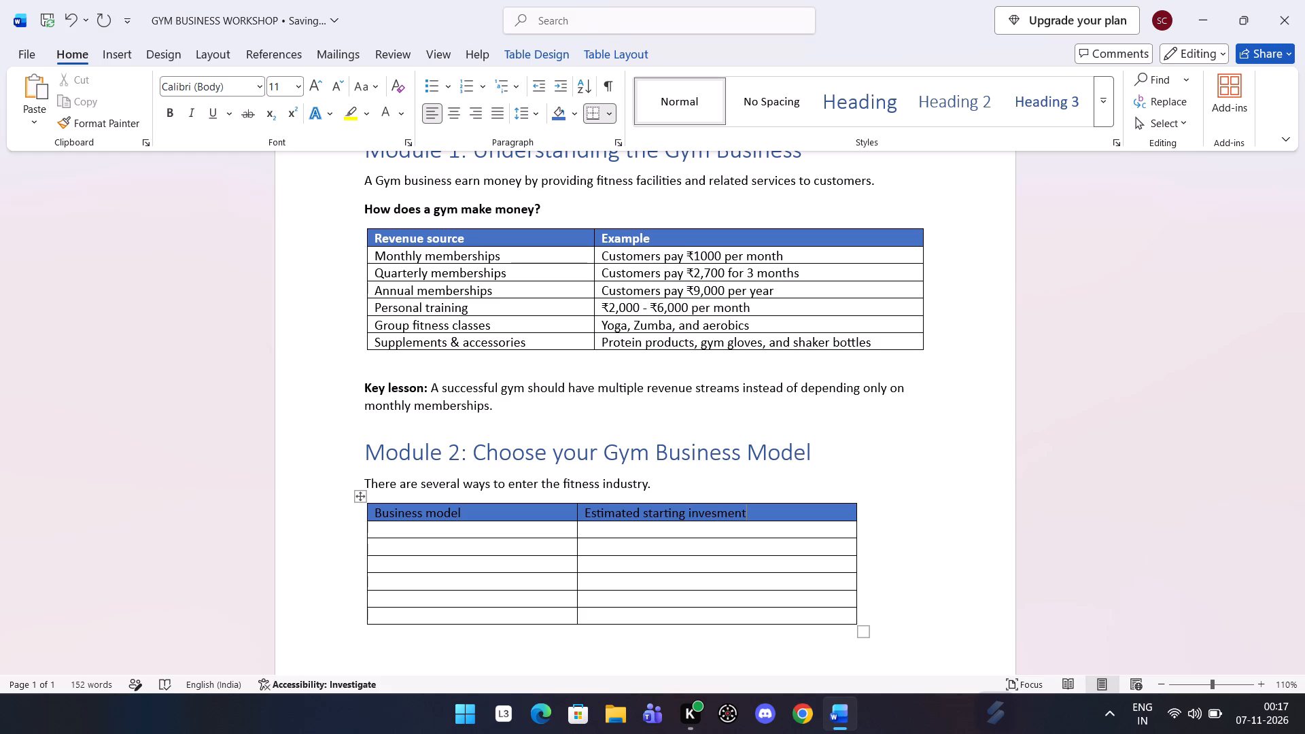
# Enter "Small local gym" as the first business model under the Module 2 table's header row.
pyautogui.click(468, 531)
pyautogui.write('mall')
pyautogui.press('space')
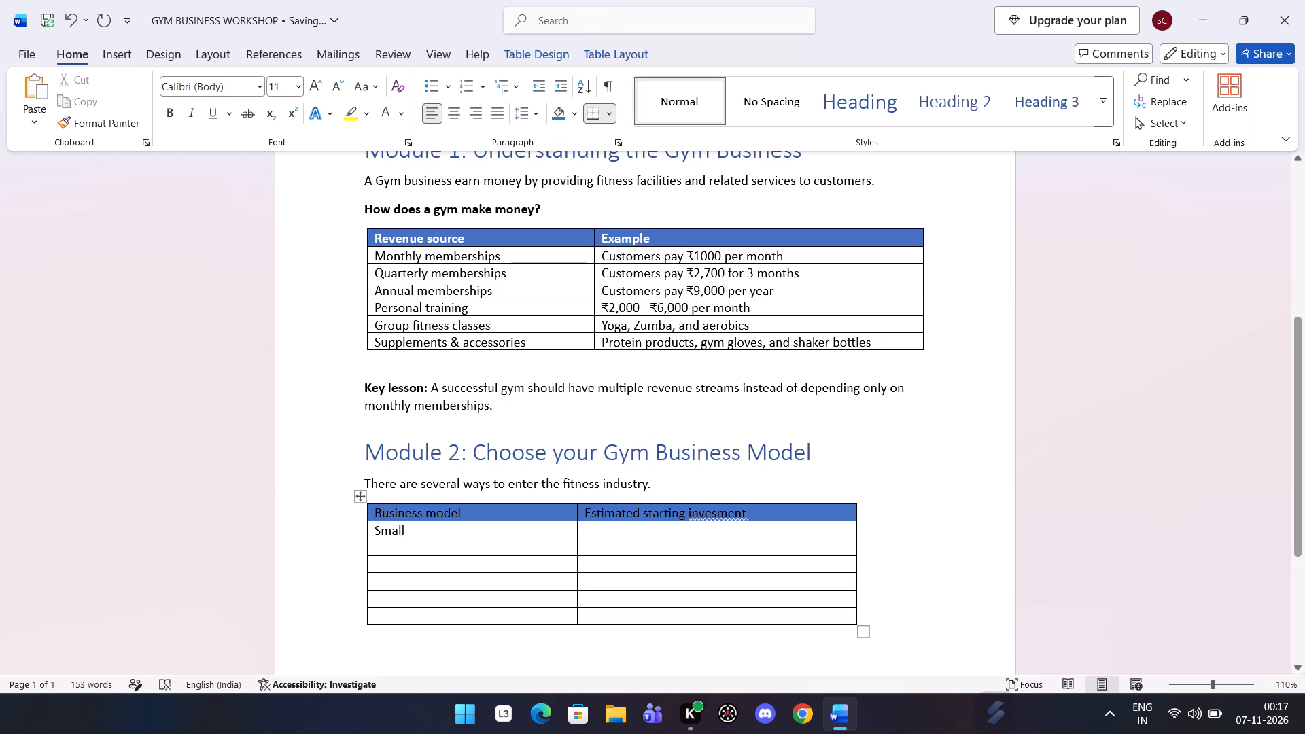
pyautogui.write('local gym')
# Enter "₹3 – 8 LAKHS" as the estimated starting investment for the small local gym.
pyautogui.click(607, 529)
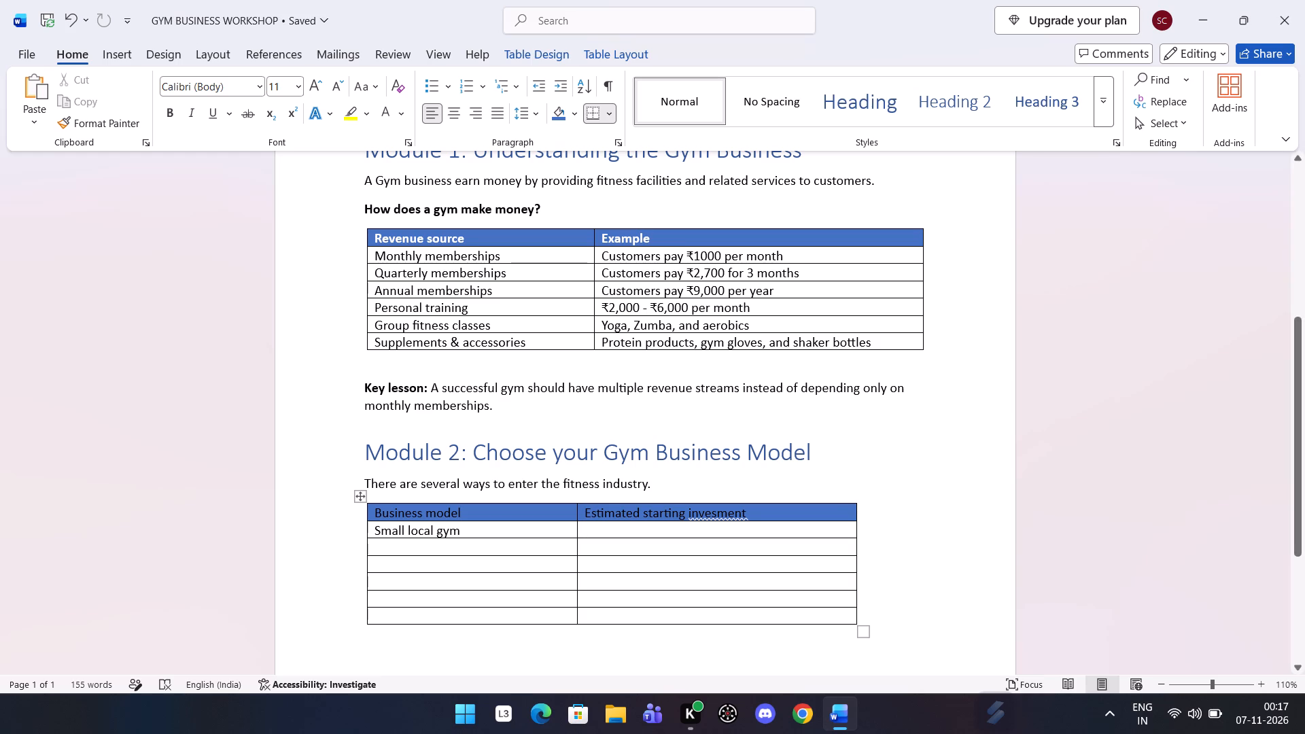
pyautogui.hotkey('alt', 'shift', '4')
pyautogui.press('3')
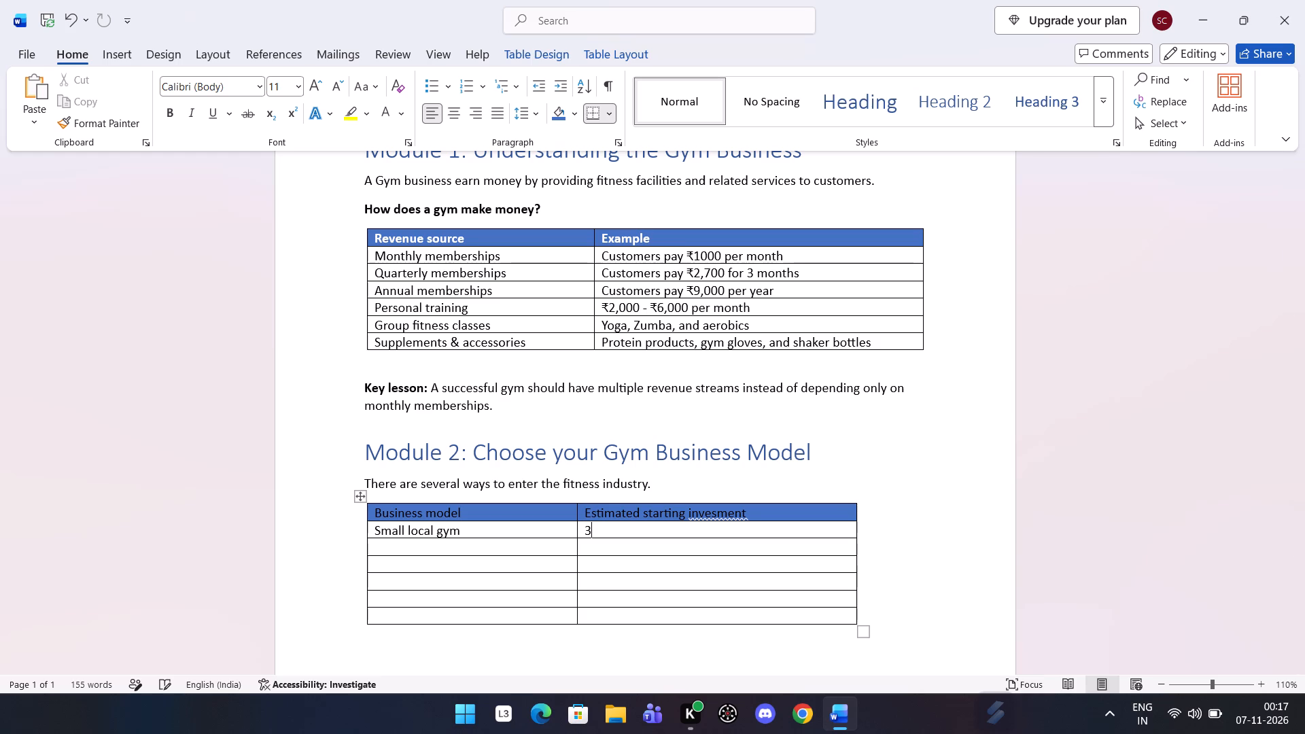
pyautogui.press('space')
pyautogui.write('-')
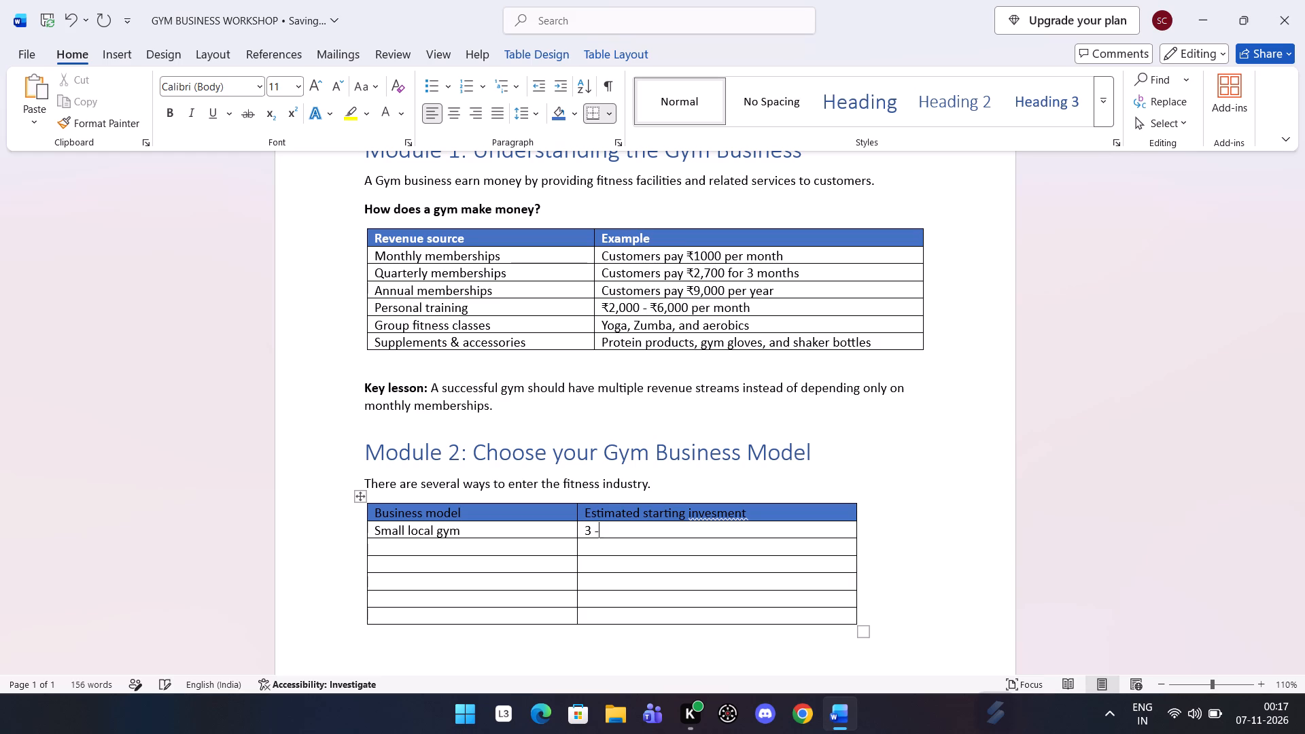
pyautogui.press('space')
pyautogui.write('8')
pyautogui.press('space')
pyautogui.write('LAKJJ')
pyautogui.press('BackSpace')
pyautogui.press('BackSpace')
pyautogui.write('HS')
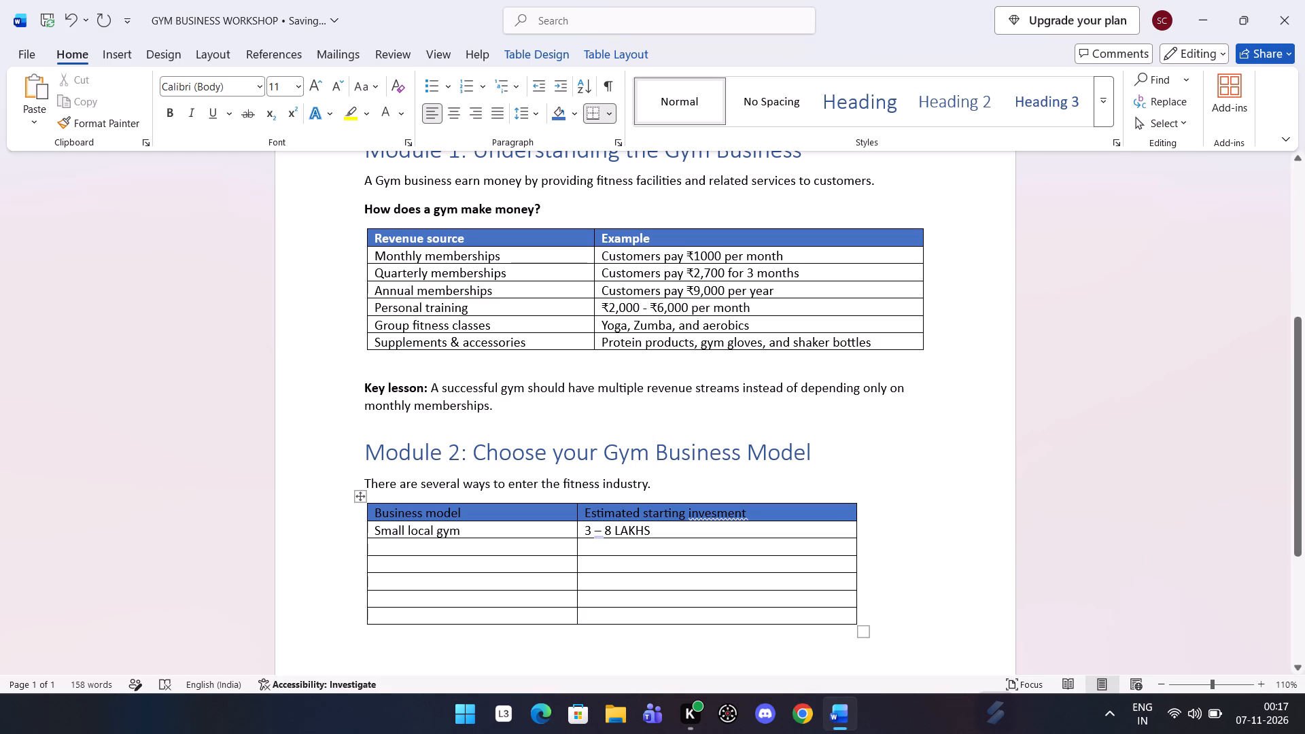
pyautogui.click(585, 531)
pyautogui.hotkey('ctrl', 'alt', '4')
# Replace "LAKHS" in the small local gym's investment with lowercase "lakh".
pyautogui.click(673, 529)
pyautogui.press('BackSpace')
pyautogui.press('BackSpace')
pyautogui.press('BackSpace')
pyautogui.press('BackSpace')
pyautogui.press('BackSpace')
pyautogui.write('LAKH')
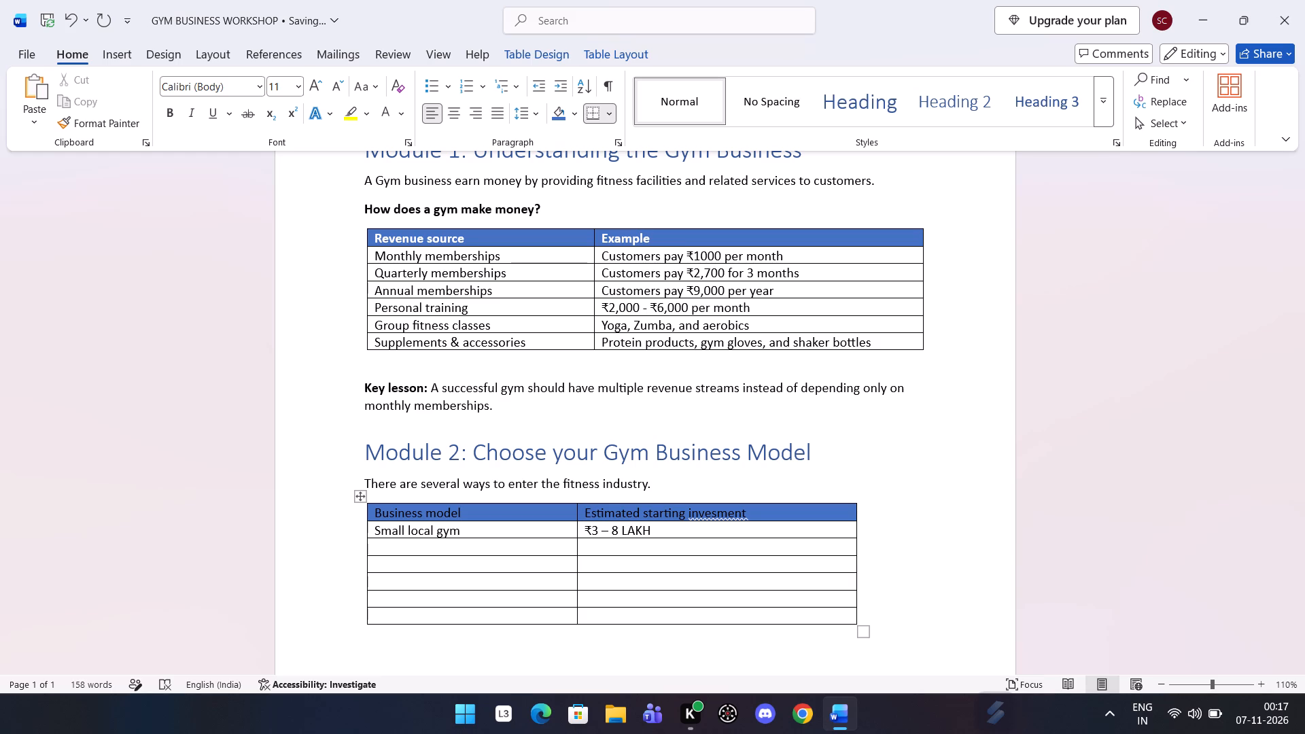
pyautogui.press('BackSpace')
pyautogui.press('BackSpace')
pyautogui.press('BackSpace')
pyautogui.write('lakh')
# Enter "Standard commercial gym" as the second business model in the Module 2 table.
pyautogui.click(483, 554)
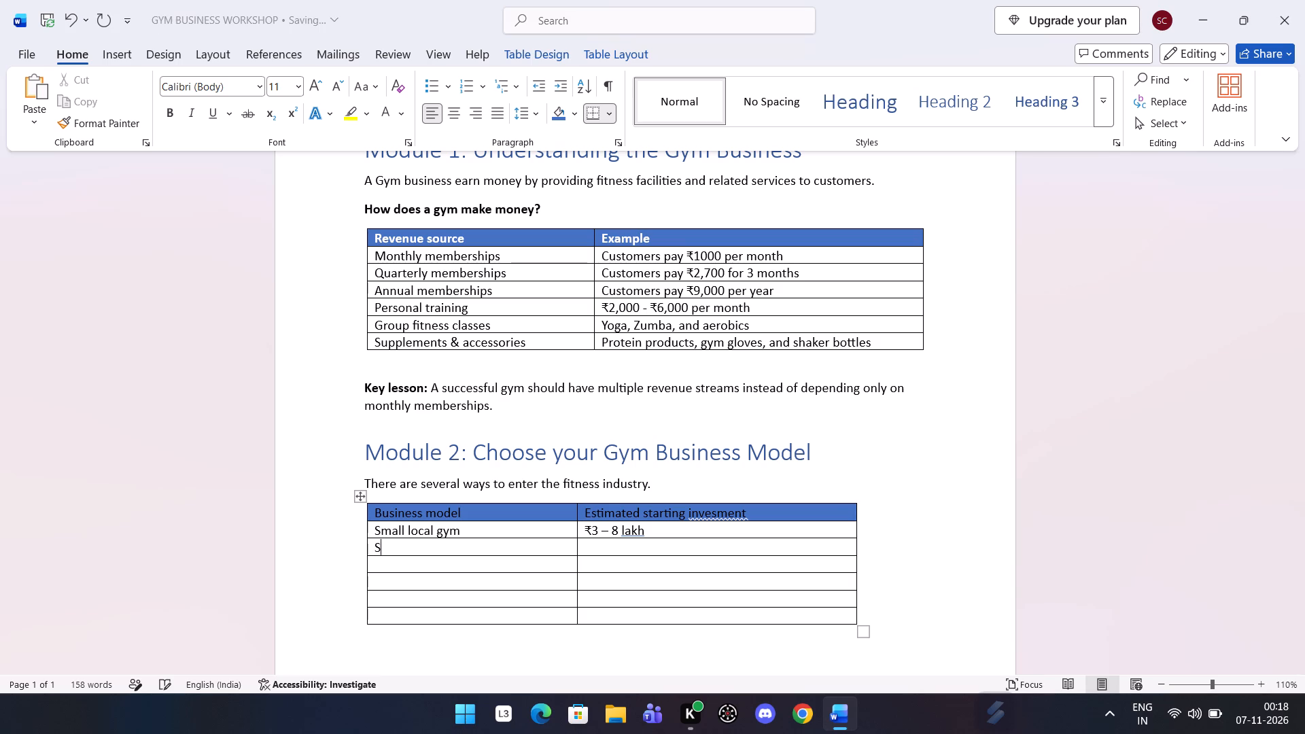
pyautogui.press('t')
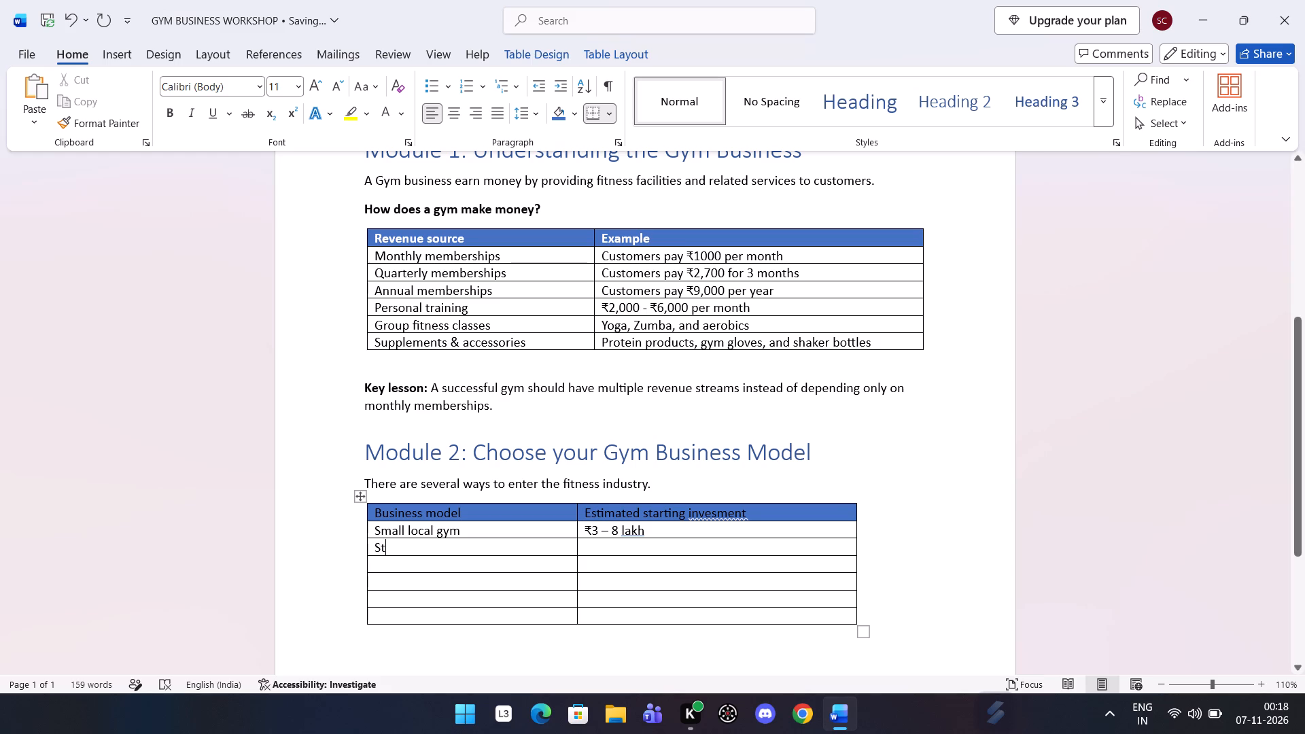
pyautogui.write('andard')
pyautogui.press('space')
pyautogui.write('commercial')
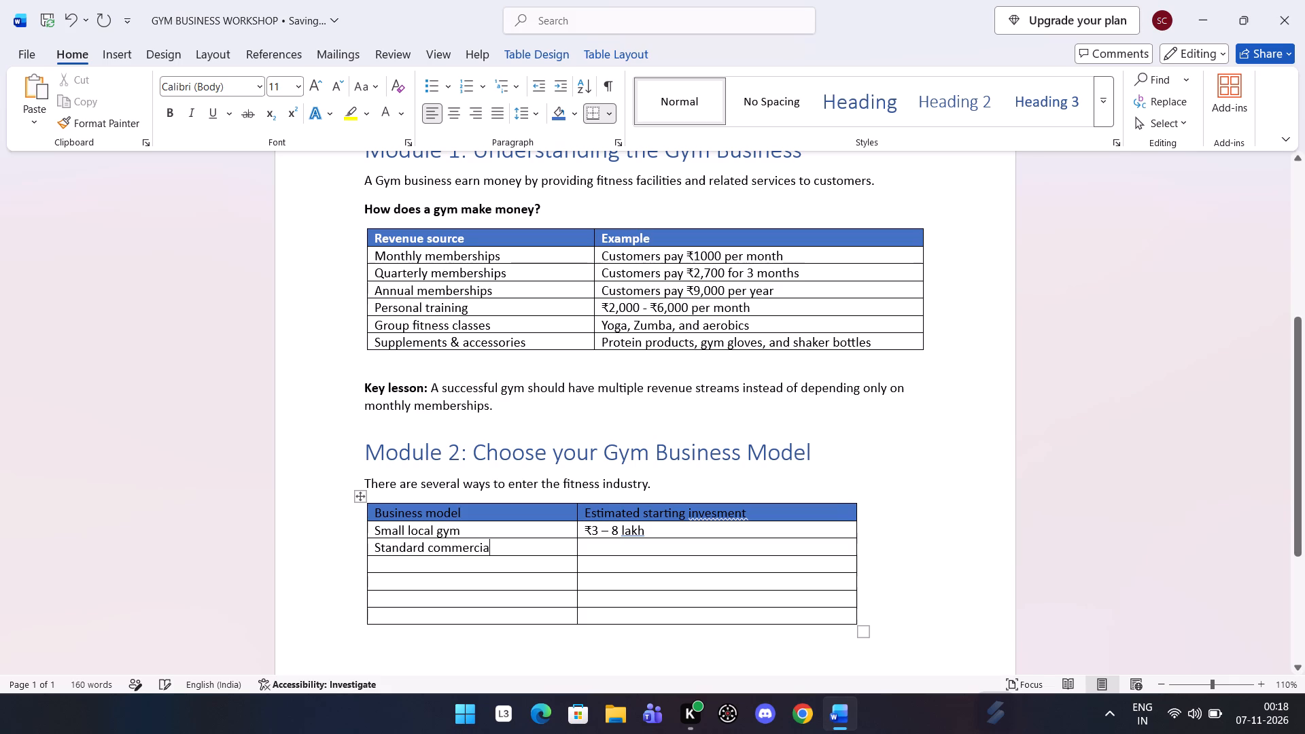
pyautogui.press('space')
pyautogui.press('BackSpace')
pyautogui.press('BackSpace')
pyautogui.press('BackSpace')
pyautogui.press('space')
pyautogui.write('gym')
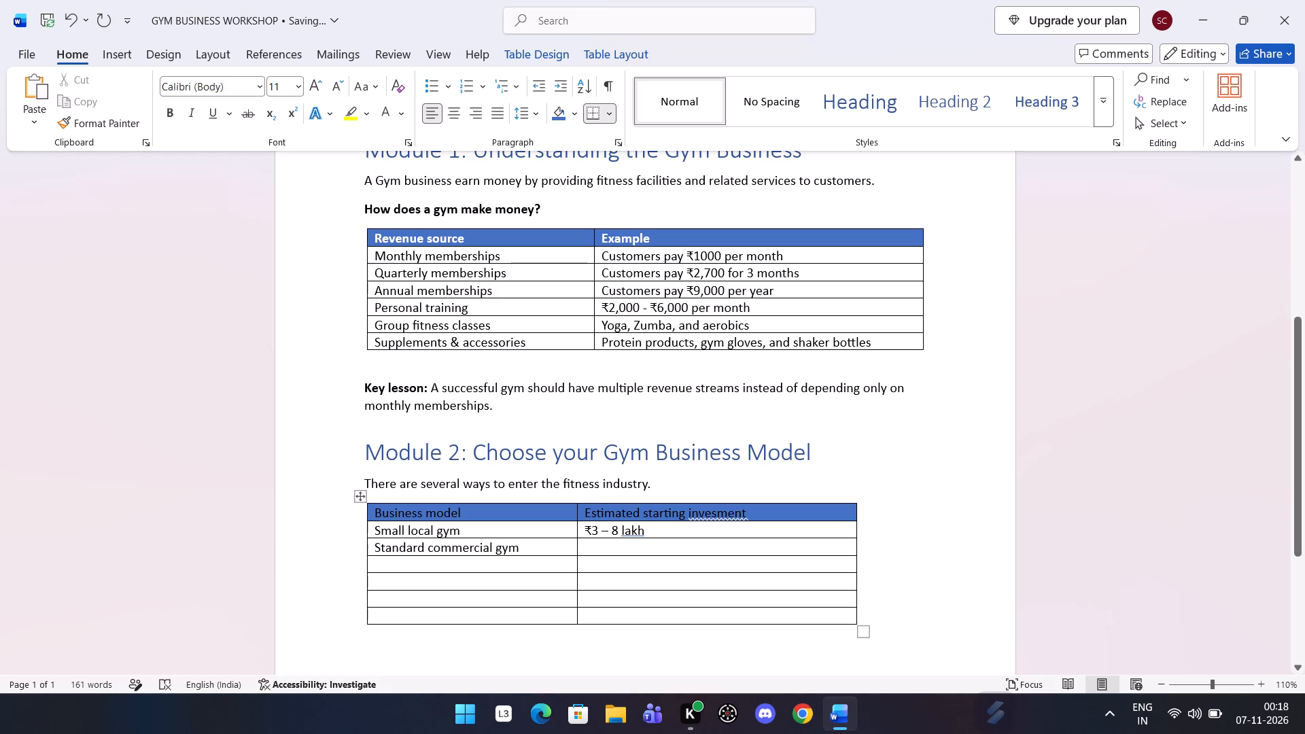
# Accept the suggested correction "lakhs" in the small local gym's investment.
pyautogui.rightClick(627, 536)
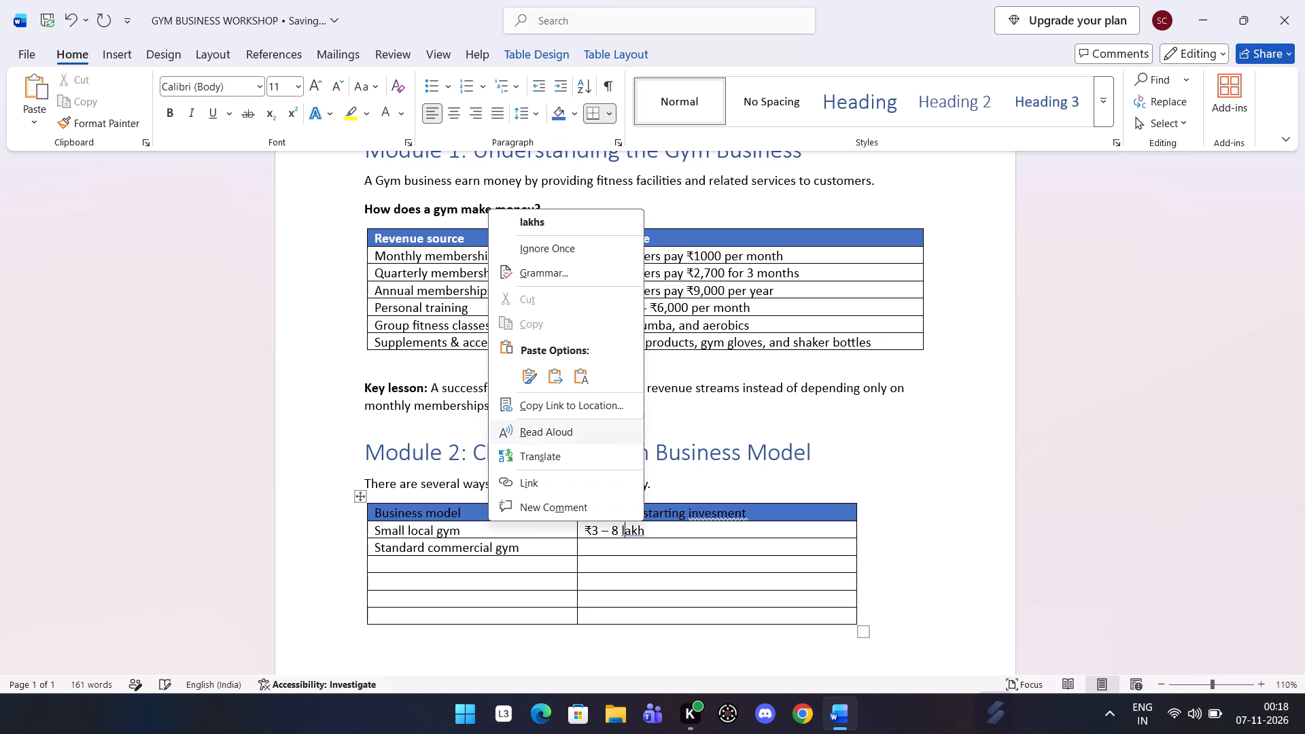
pyautogui.click(537, 226)
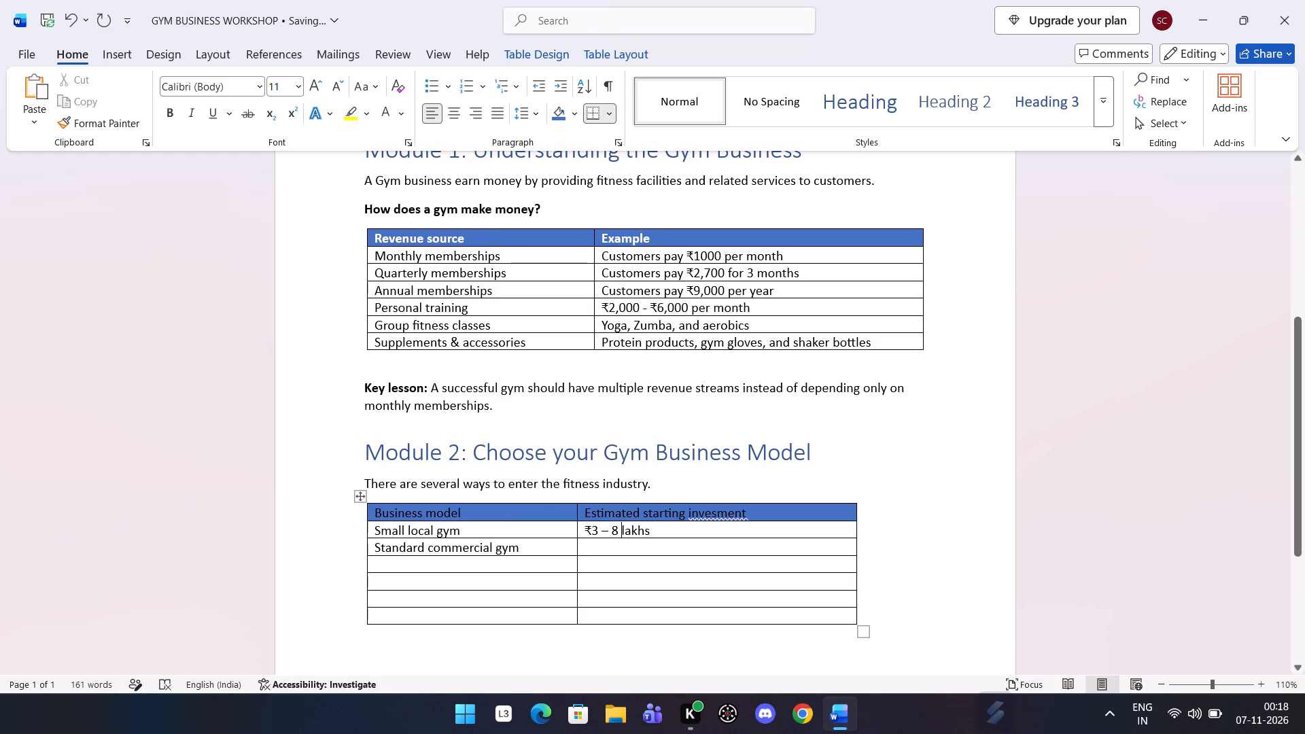
# Enter "₹10 – 25 lakhs" as the estimated starting investment for the standard commercial gym.
pyautogui.click(604, 554)
pyautogui.hotkey('ctrl', 'alt', '4')
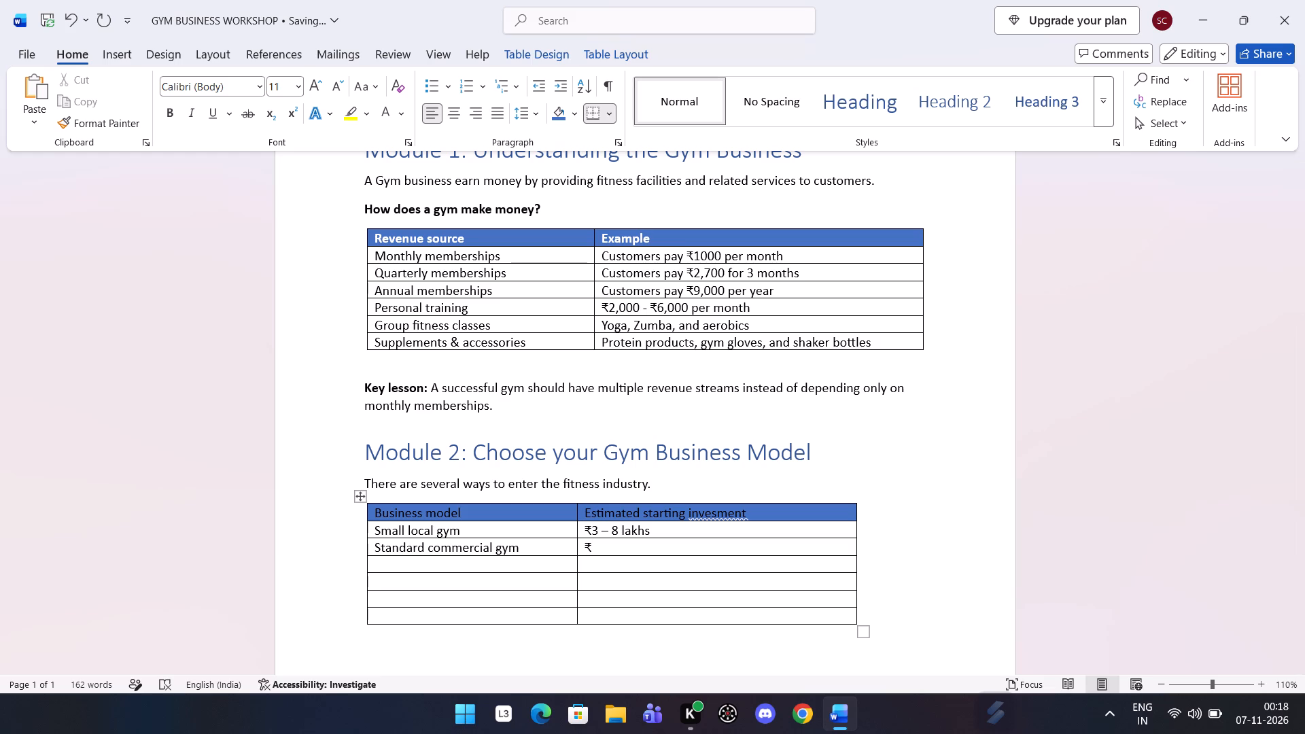
pyautogui.write('10 -')
pyautogui.press('space')
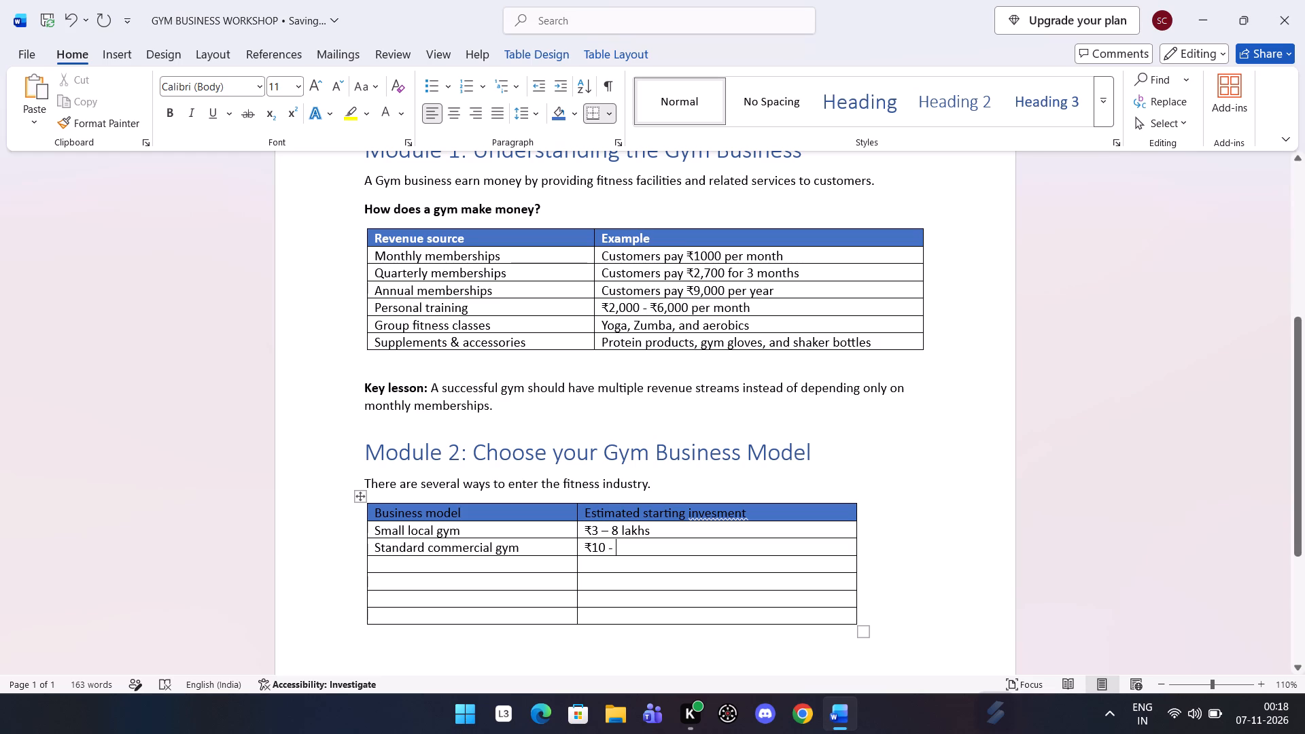
pyautogui.write('25 lakhs')
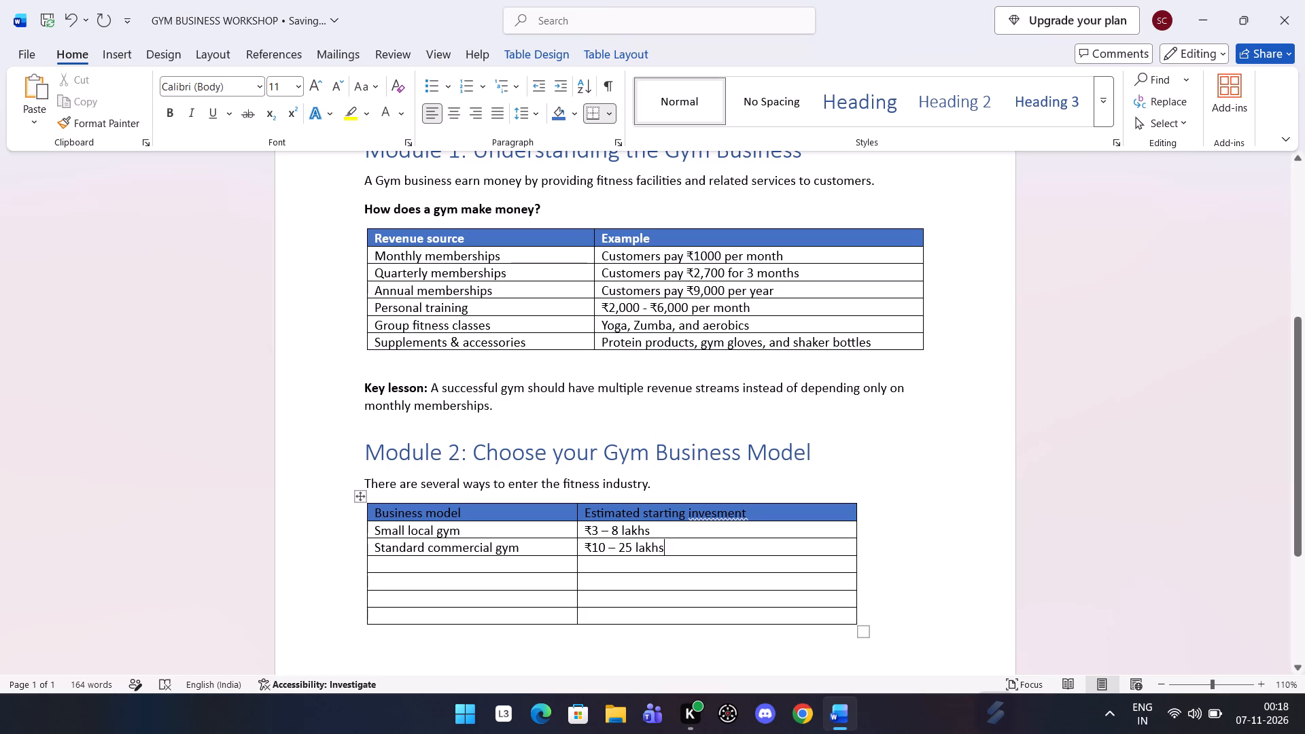
# Fill the third business model row with "Premium gym" and an investment of "₹30 lakh – 1 cr".
pyautogui.click(472, 565)
pyautogui.write('remium gym')
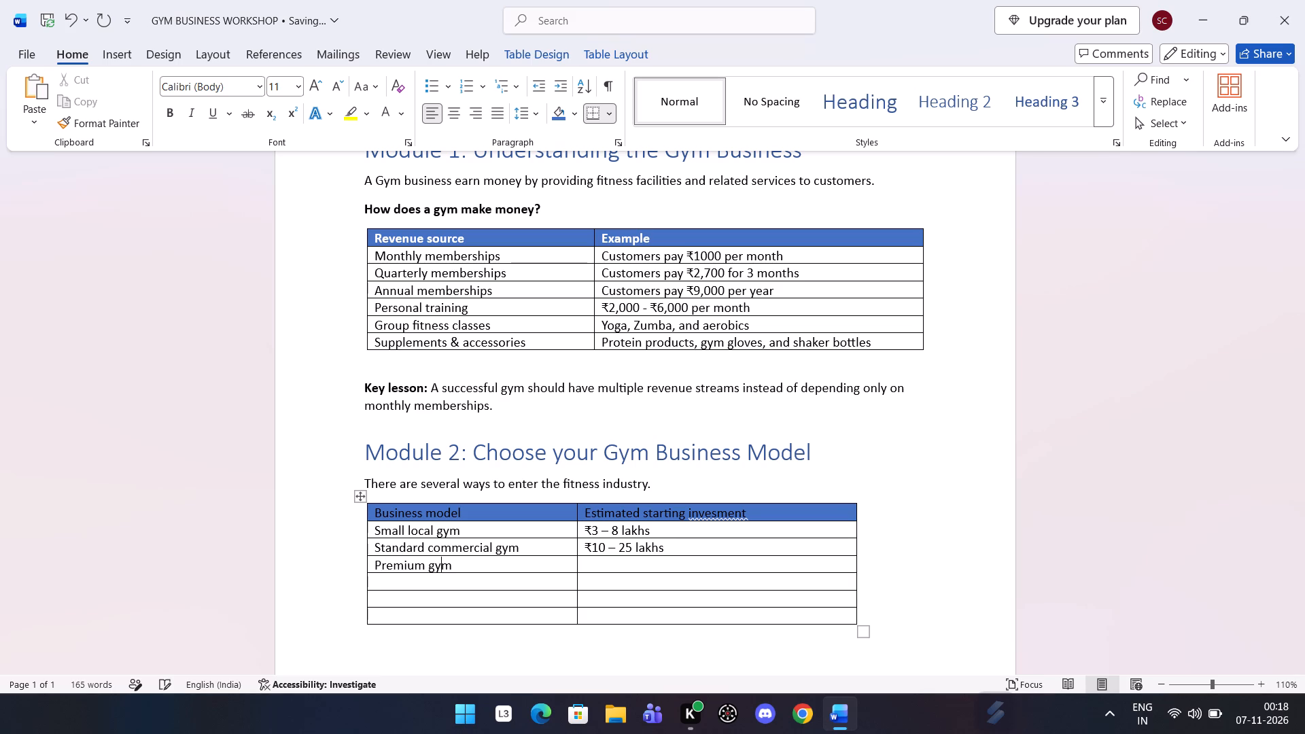
pyautogui.click(614, 570)
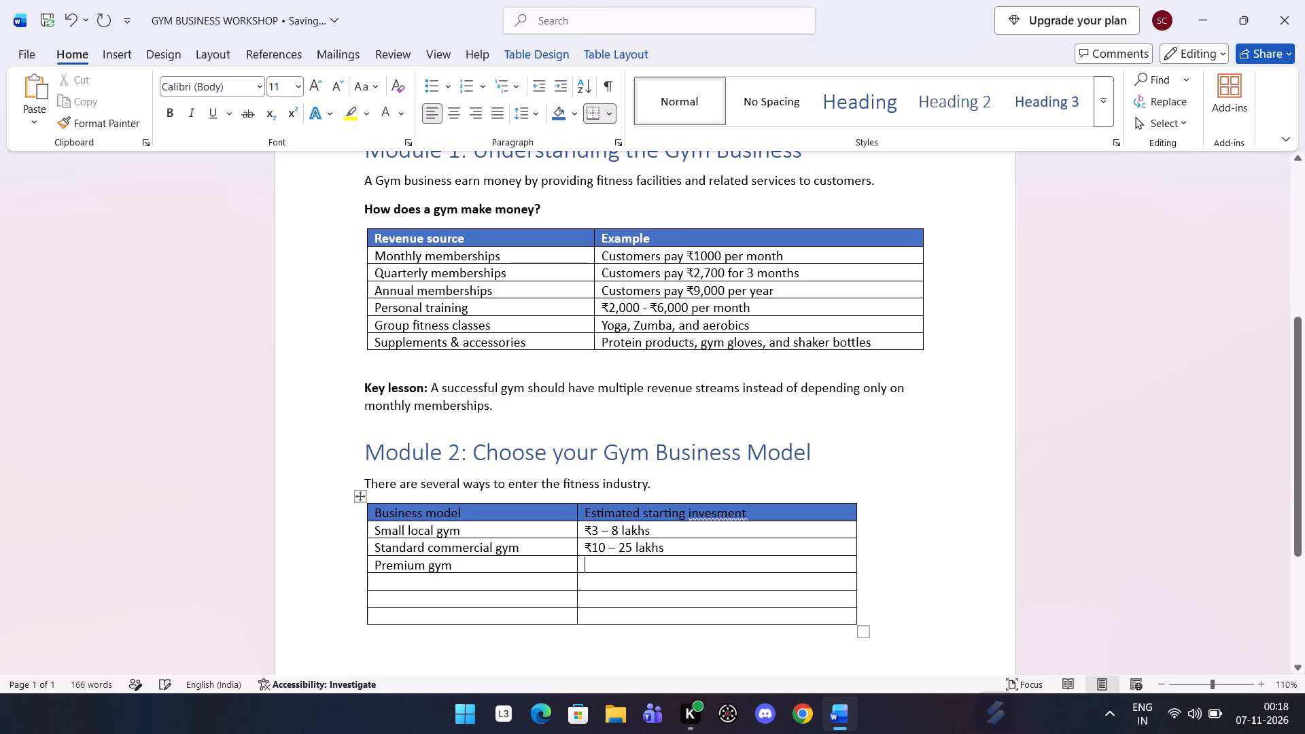
pyautogui.hotkey('ctrl', 'alt', '4')
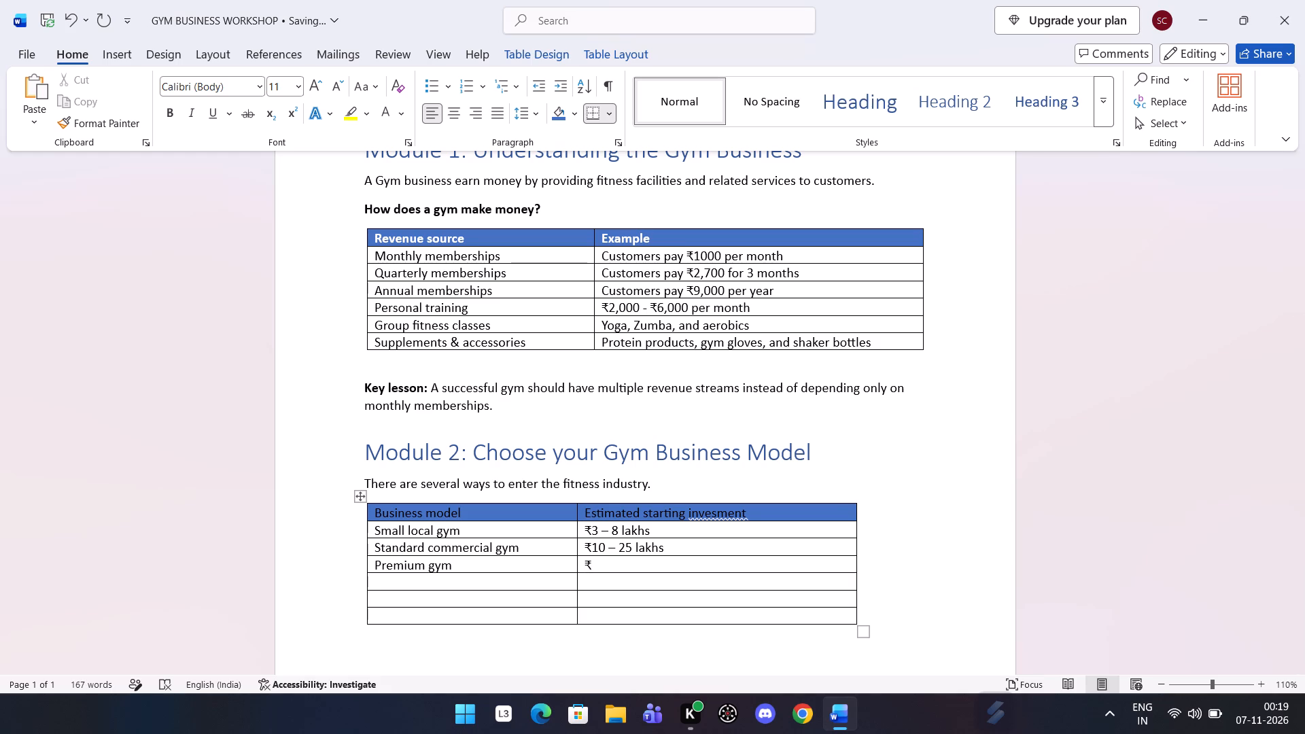
pyautogui.write('30 lakh')
pyautogui.press('space')
pyautogui.write('-')
pyautogui.press('space')
pyautogui.write('1')
pyautogui.press('space')
pyautogui.write('cr')
# Enter "Women gym only" as the fourth business model in the Module 2 table.
pyautogui.click(482, 584)
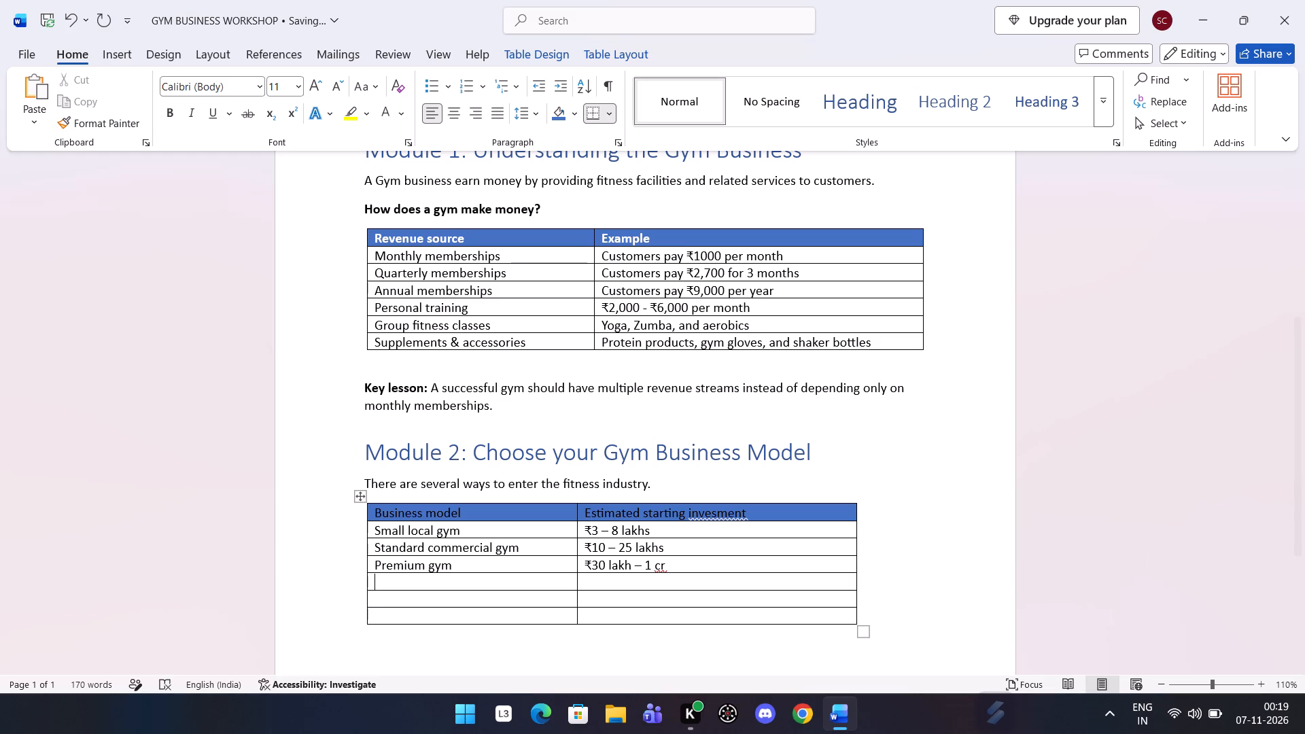
pyautogui.press('w')
pyautogui.press('g')
pyautogui.write('ym only')
# Enter "₹5 – 15 lakh" as the estimated starting investment for the women-only gym.
pyautogui.click(615, 587)
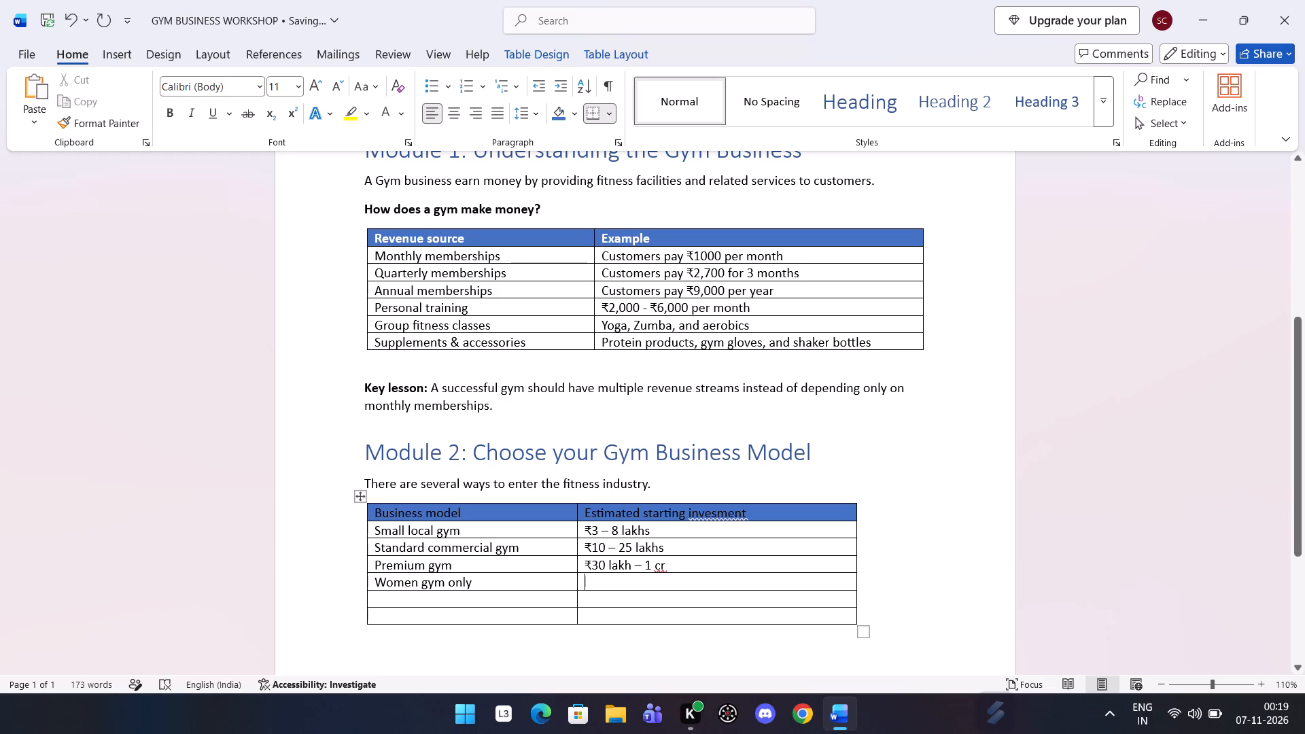
pyautogui.hotkey('ctrl', 'alt', '4')
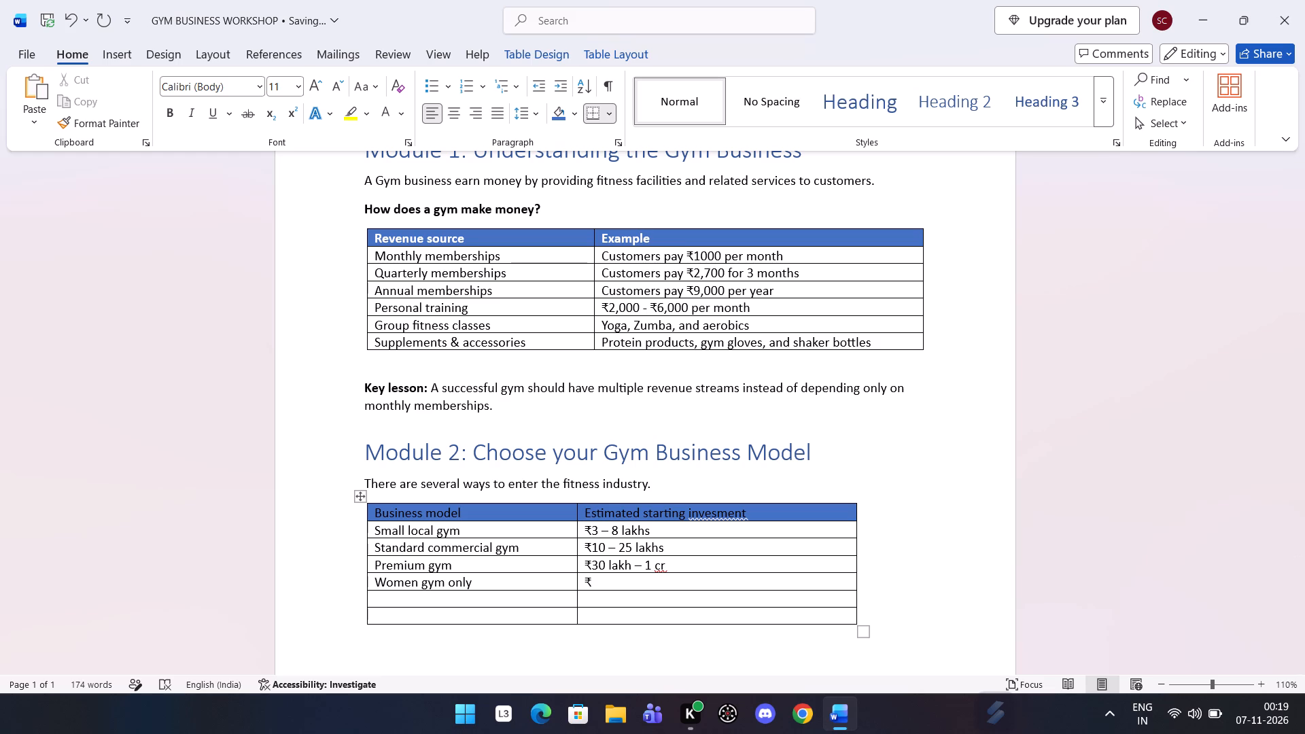
pyautogui.press('5')
pyautogui.press('space')
pyautogui.write('-')
pyautogui.press('space')
pyautogui.write('15 lakh')
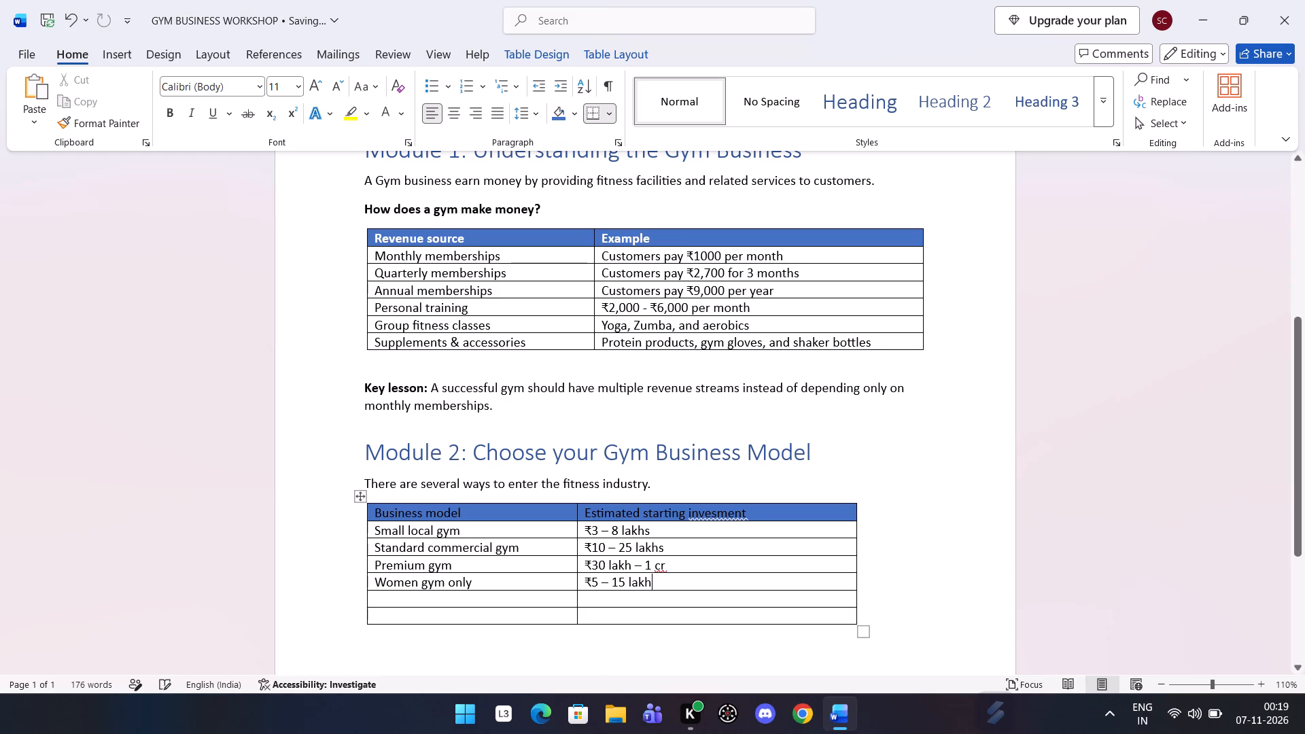
pyautogui.hotkey('ctrl', 'alt', '4')
pyautogui.press('2')
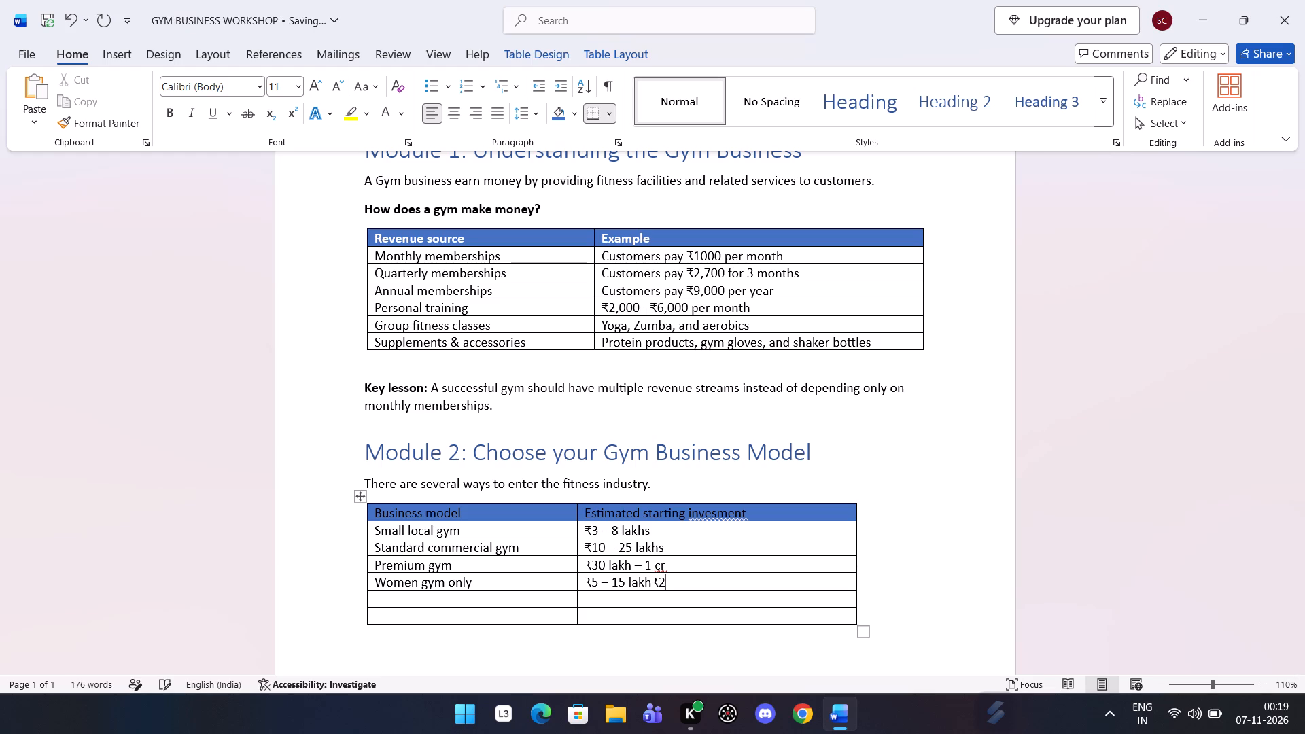
pyautogui.press('BackSpace')
pyautogui.press('BackSpace')
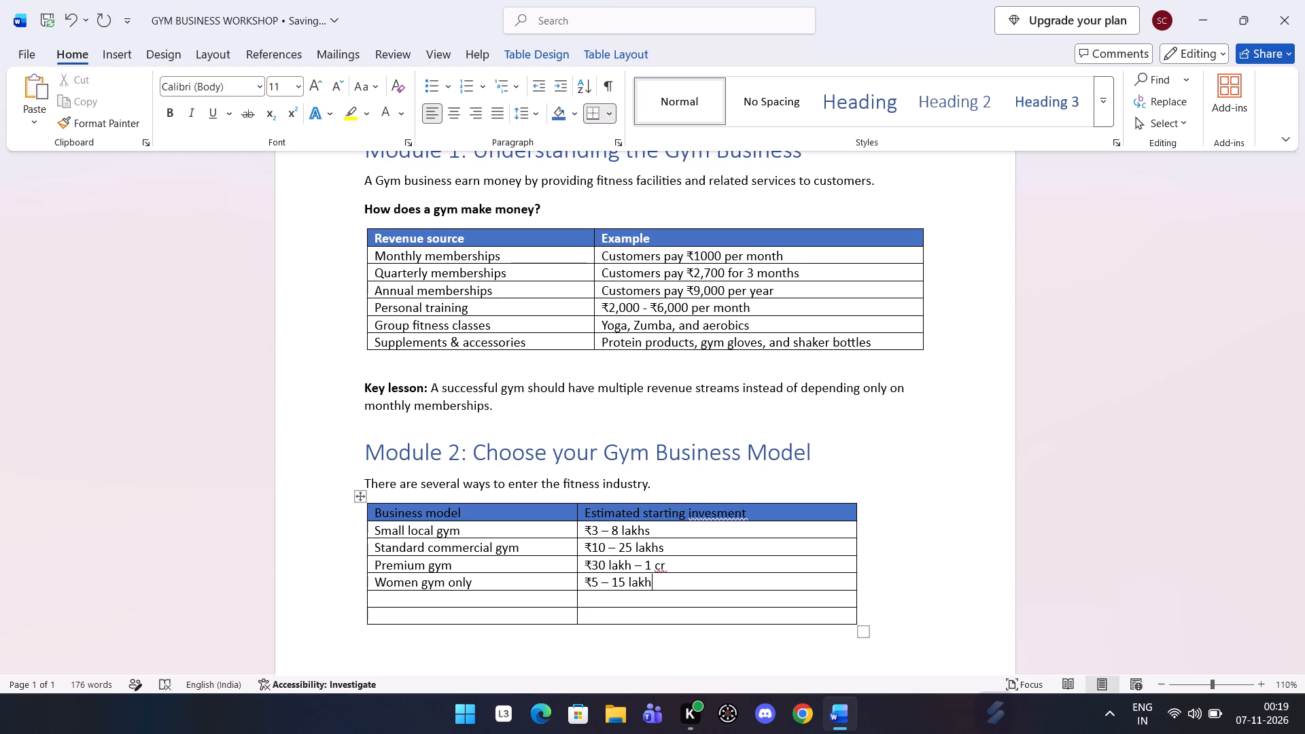
# Enter "₹2 – 6 lakhs" as the estimated starting investment in the fifth business model row.
pyautogui.click(587, 600)
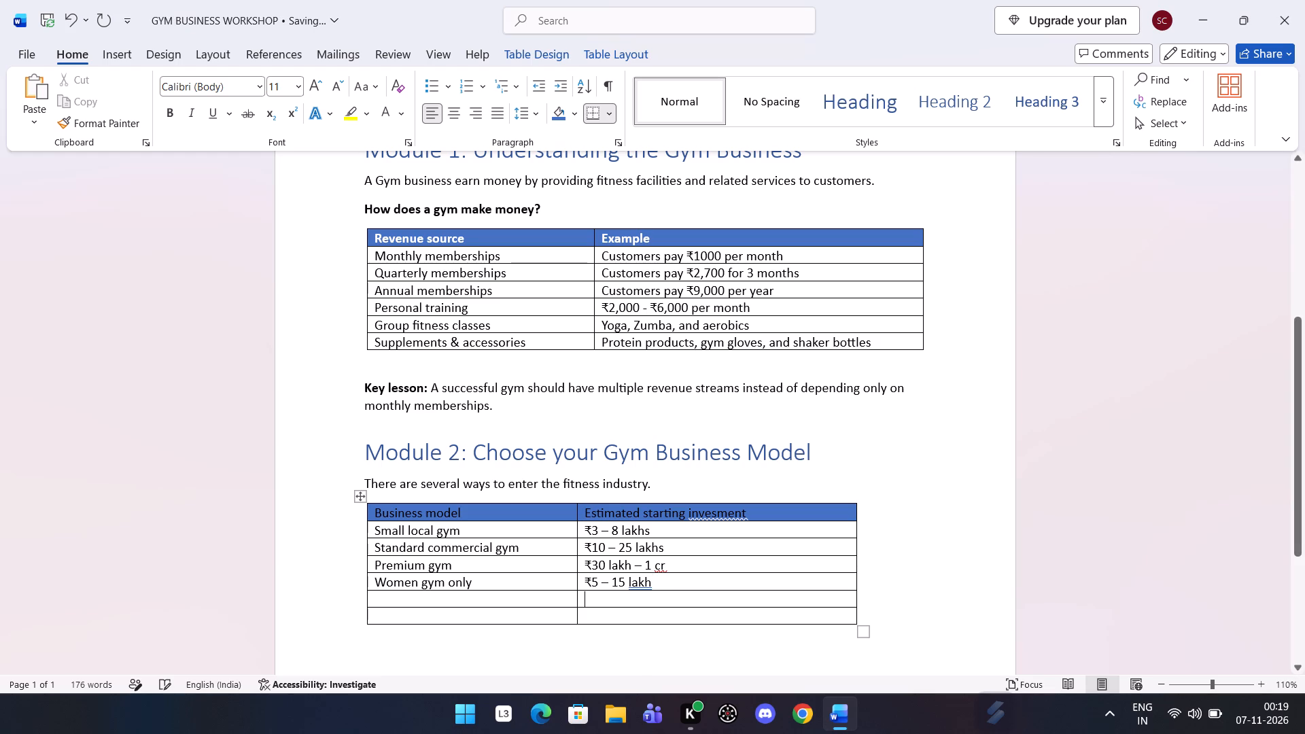
pyautogui.hotkey('ctrl', 'alt', '4')
pyautogui.press('2')
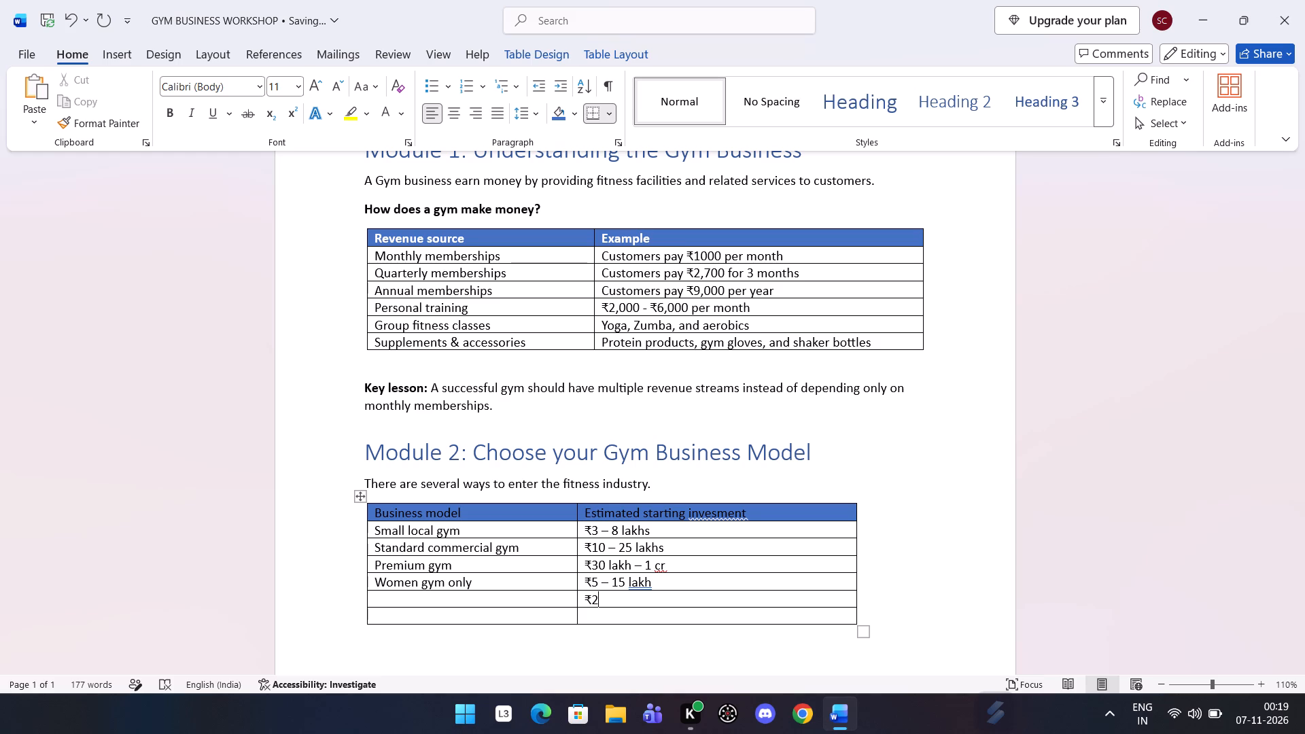
pyautogui.press('-')
pyautogui.press('BackSpace')
pyautogui.press('space')
pyautogui.write('-')
pyautogui.press('space')
pyautogui.write('6')
pyautogui.press('space')
pyautogui.write('lak')
pyautogui.write('hs')
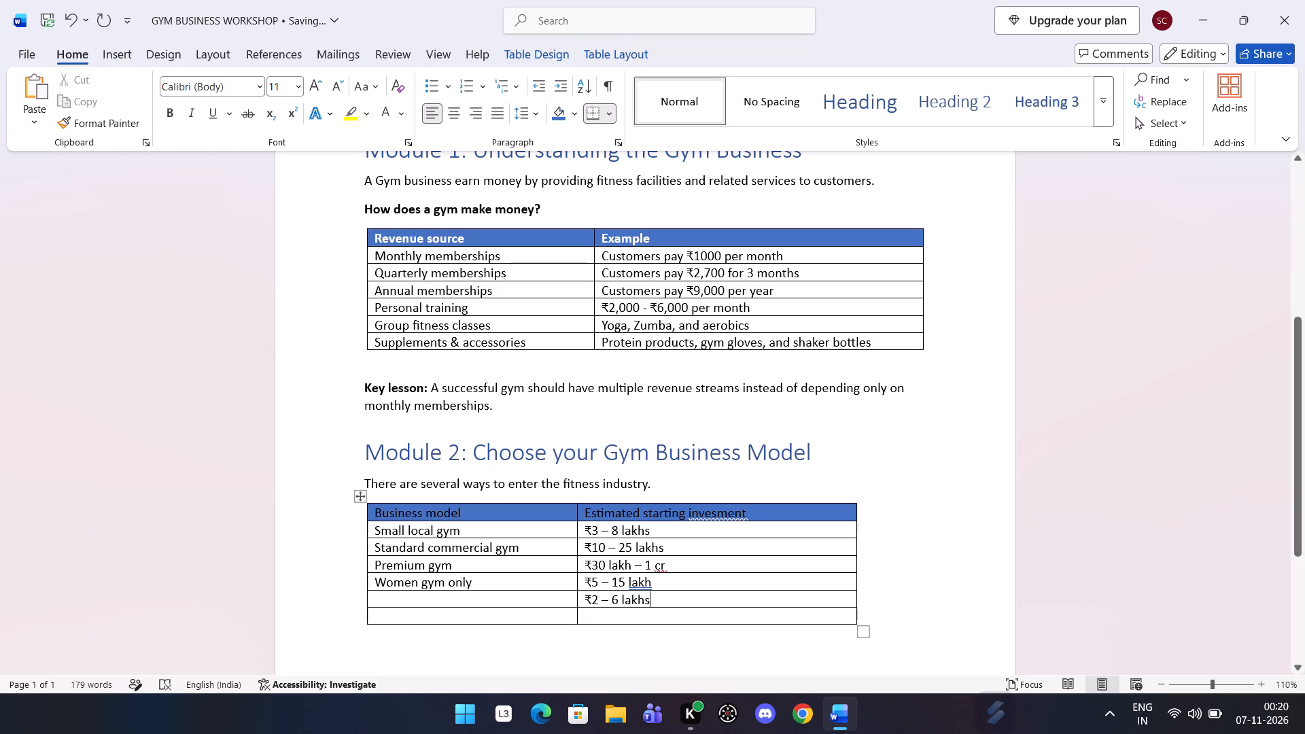
# Accept the suggested correction "lakhs" in the women-only gym's investment.
pyautogui.click(631, 582)
pyautogui.rightClick(631, 582)
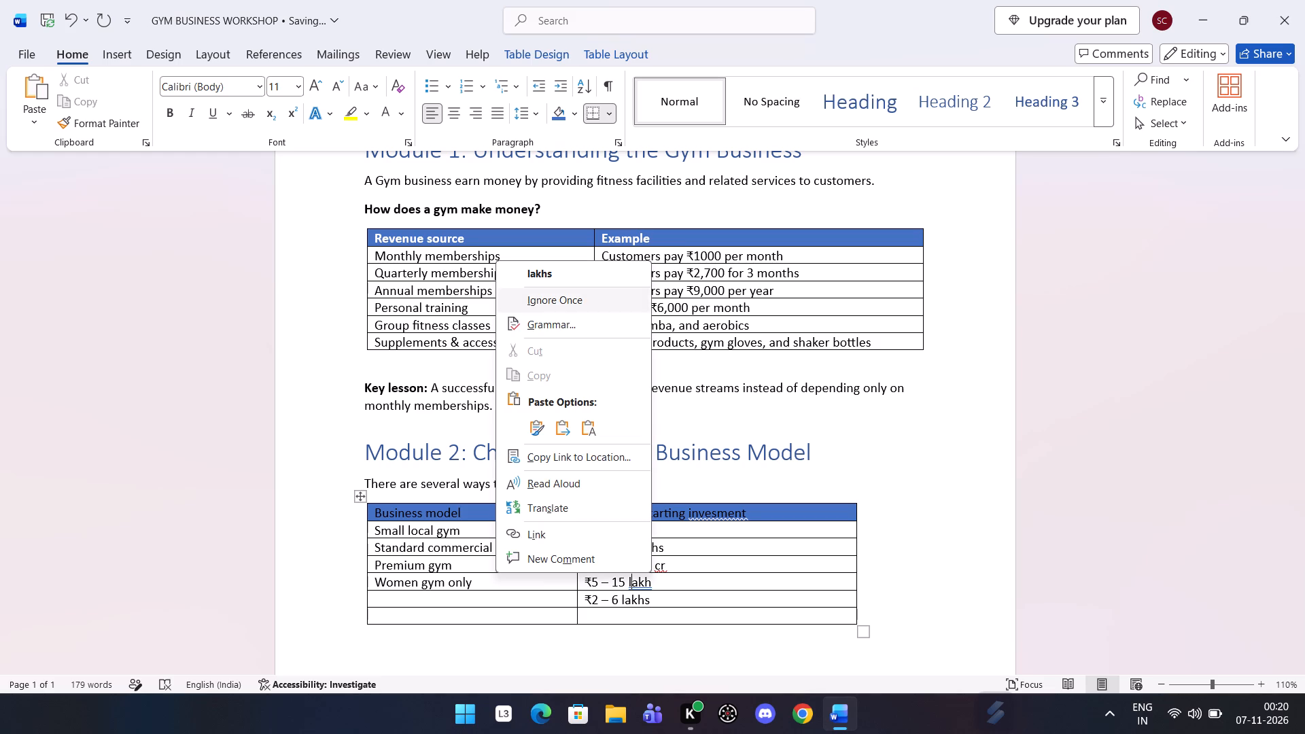
pyautogui.click(587, 265)
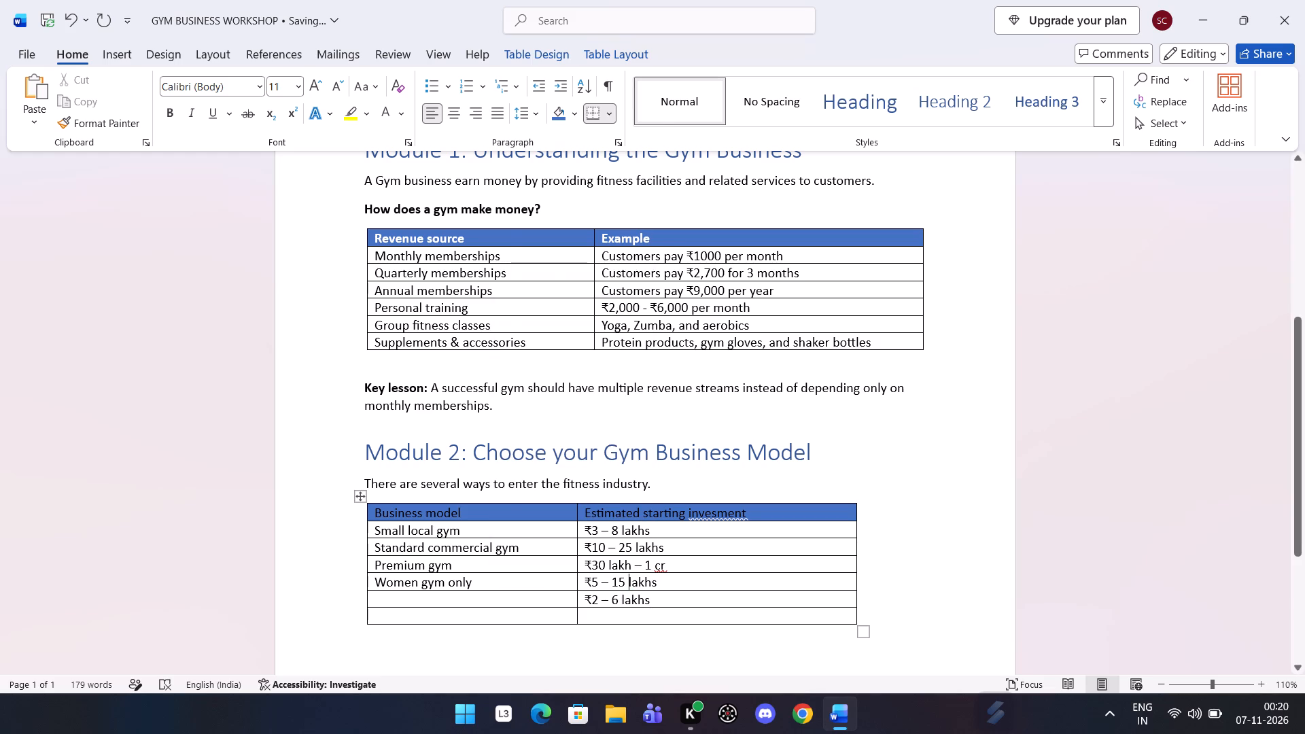
pyautogui.rightClick(663, 569)
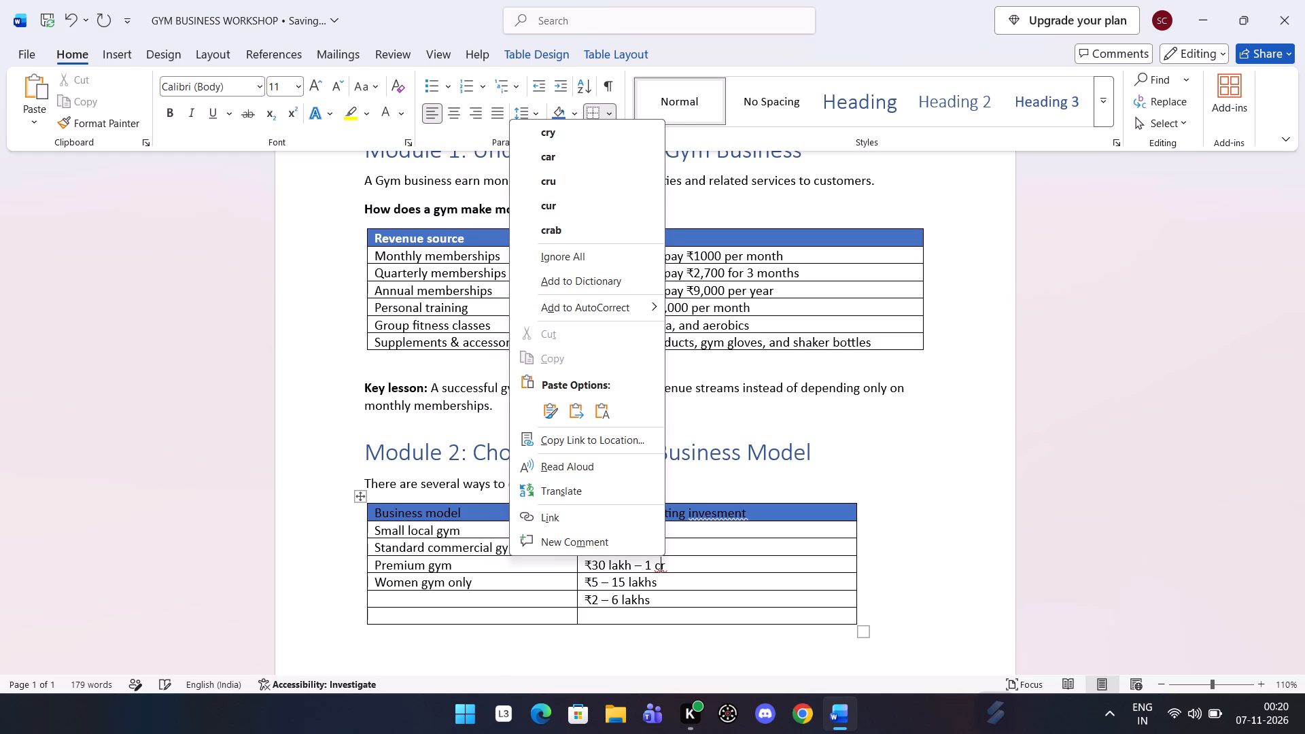
pyautogui.click(618, 617)
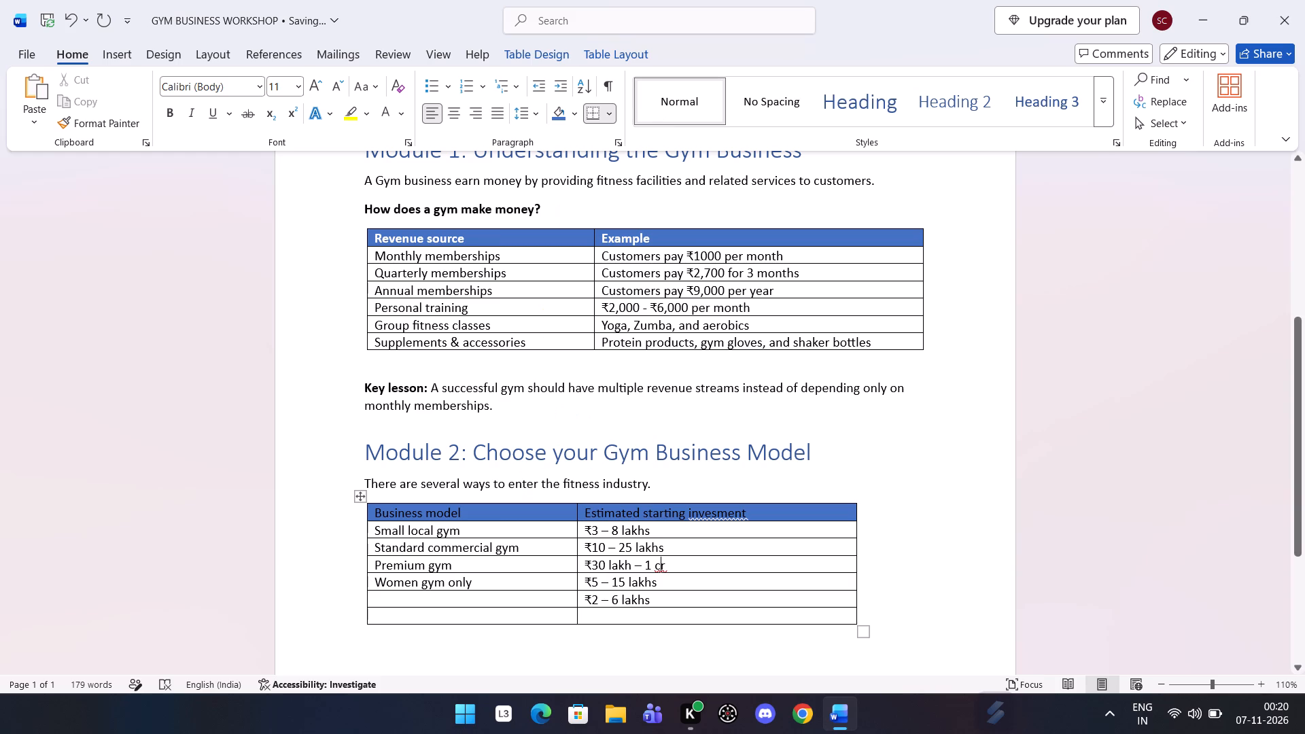
# Enter "₹50k – 2 lakhs" as the estimated starting investment in the last row of the Module 2 table.
pyautogui.click(593, 623)
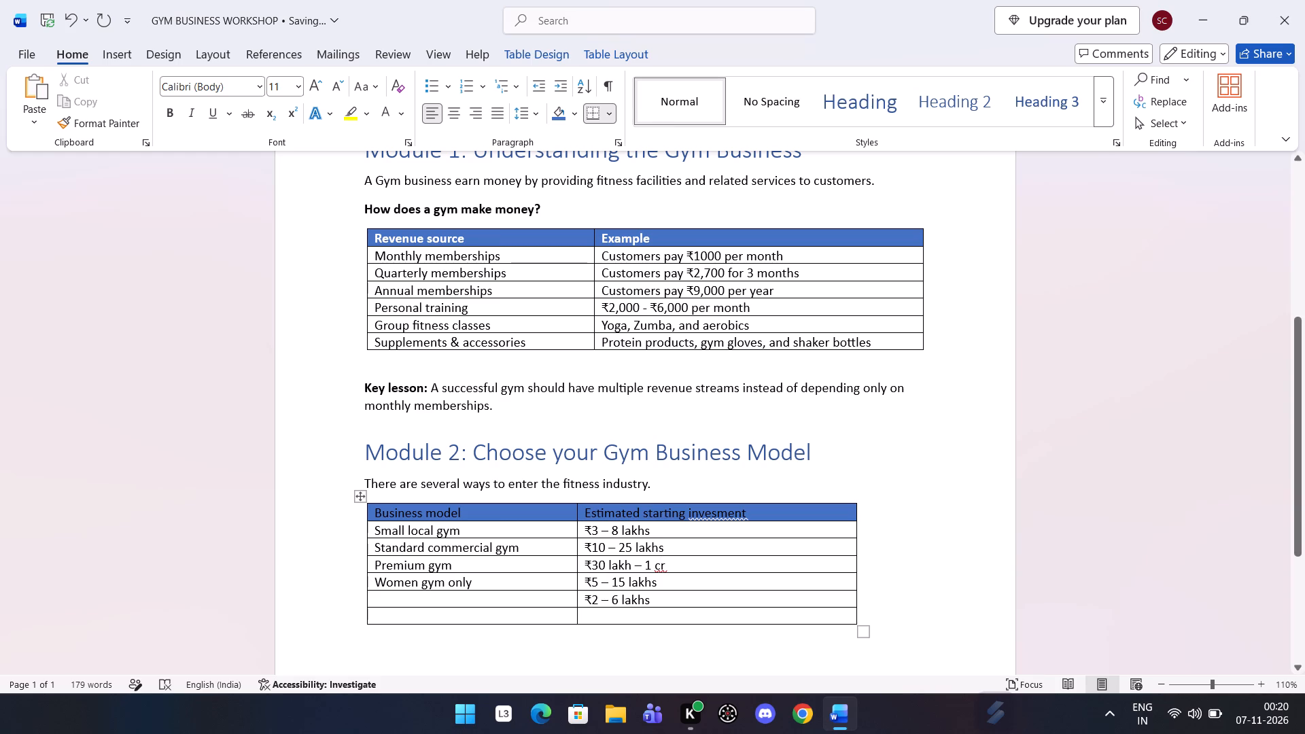
pyautogui.click(592, 619)
pyautogui.hotkey('ctrl', 'alt', '4')
pyautogui.write('50')
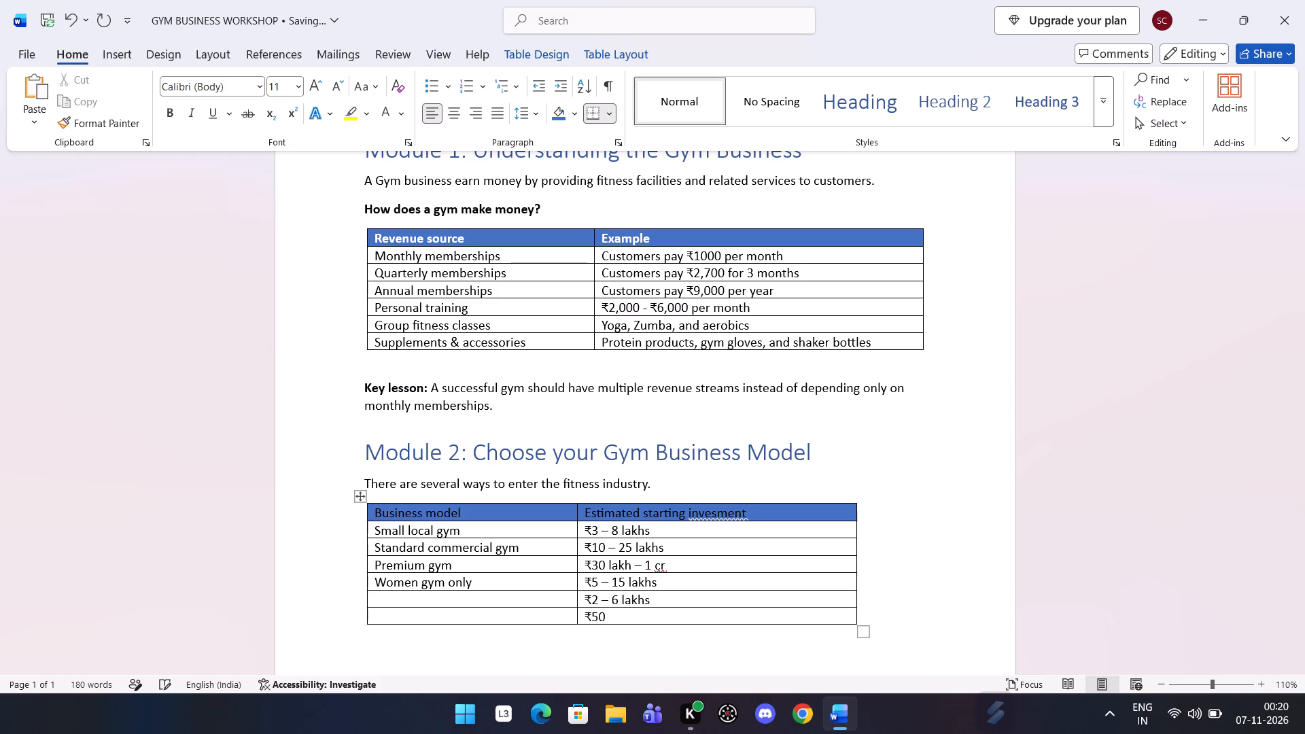
pyautogui.press('k')
pyautogui.press('space')
pyautogui.write('-')
pyautogui.press('space')
pyautogui.write('2 lakhs')
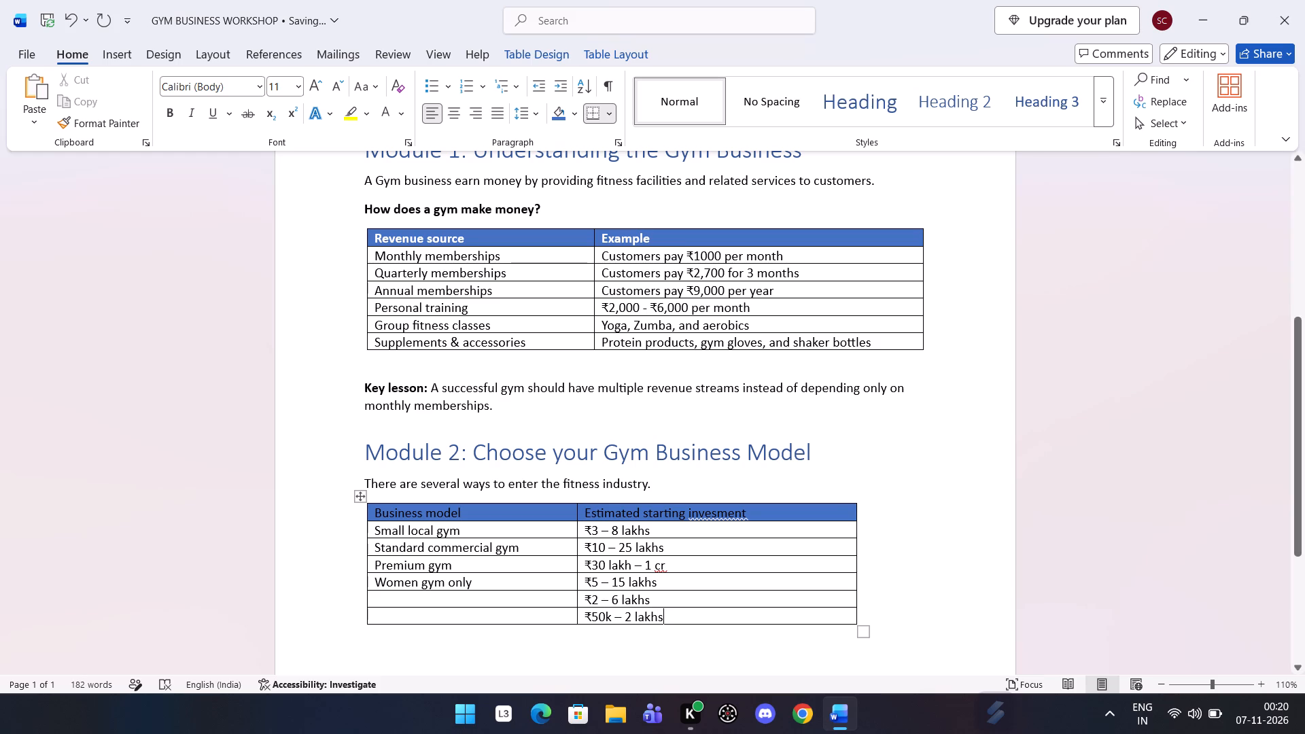
# Enter "Home-based fitness studio" as the business model in the last row of the Module 2 table, correcting its misspellings.
pyautogui.click(500, 621)
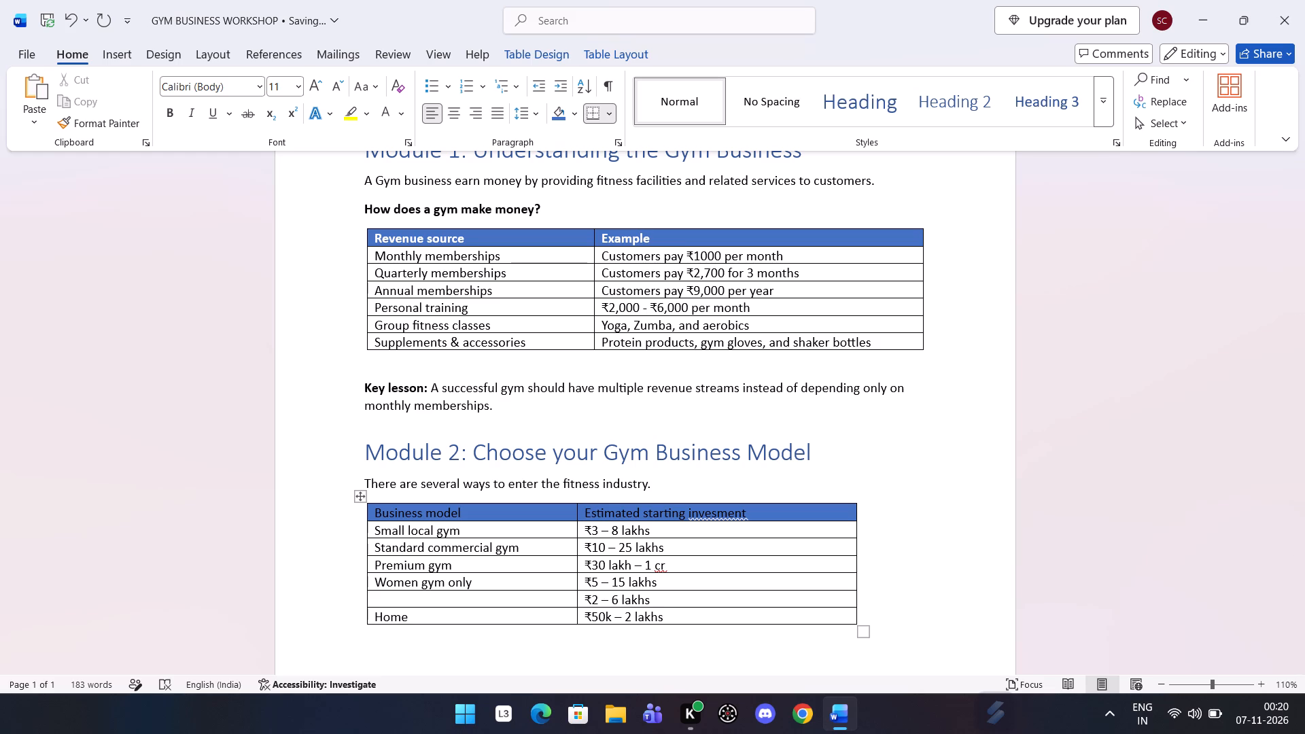
pyautogui.write('-based')
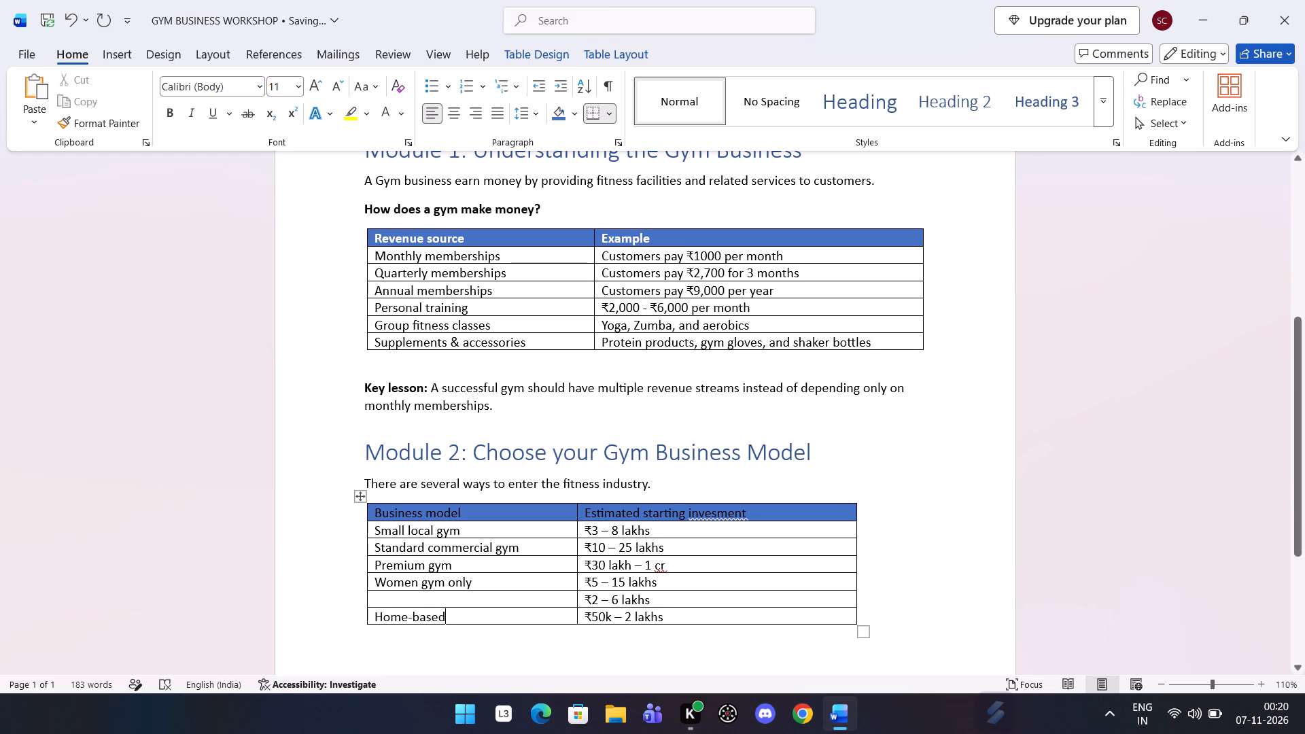
pyautogui.press('space')
pyautogui.write('firness hu')
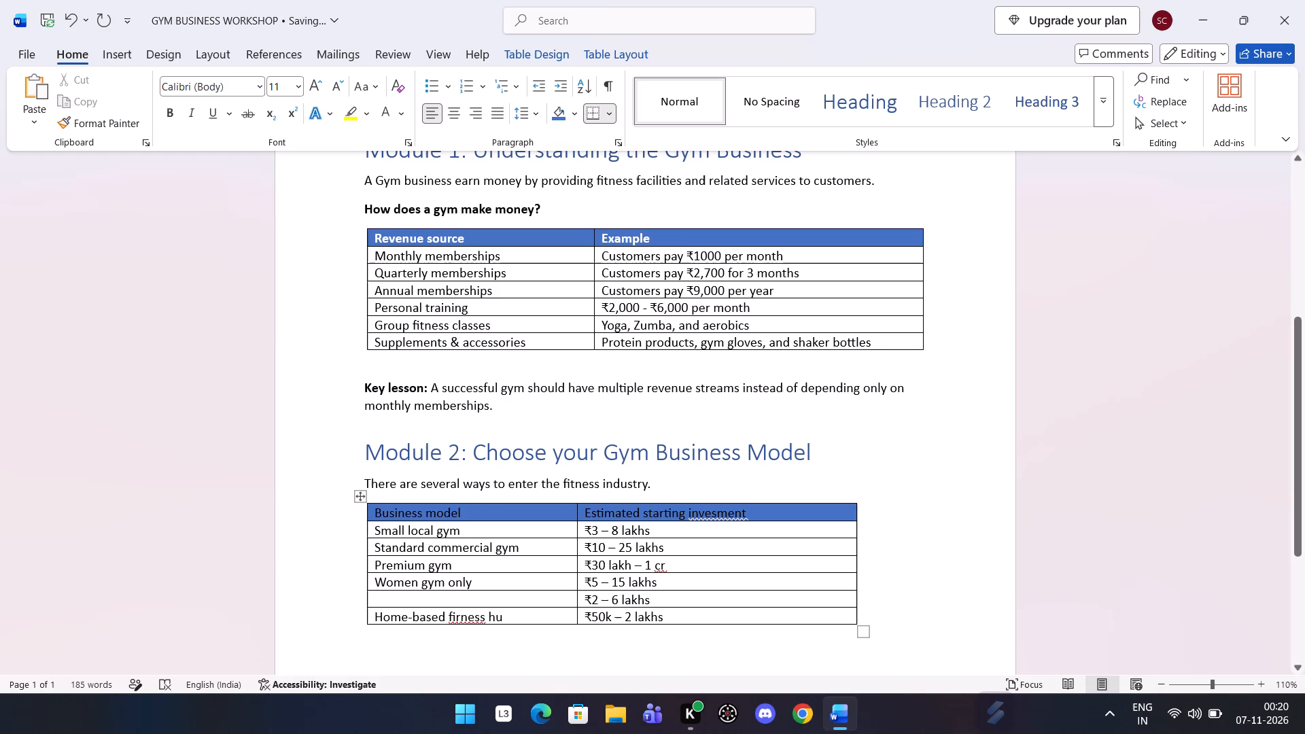
pyautogui.press('BackSpace')
pyautogui.press('BackSpace')
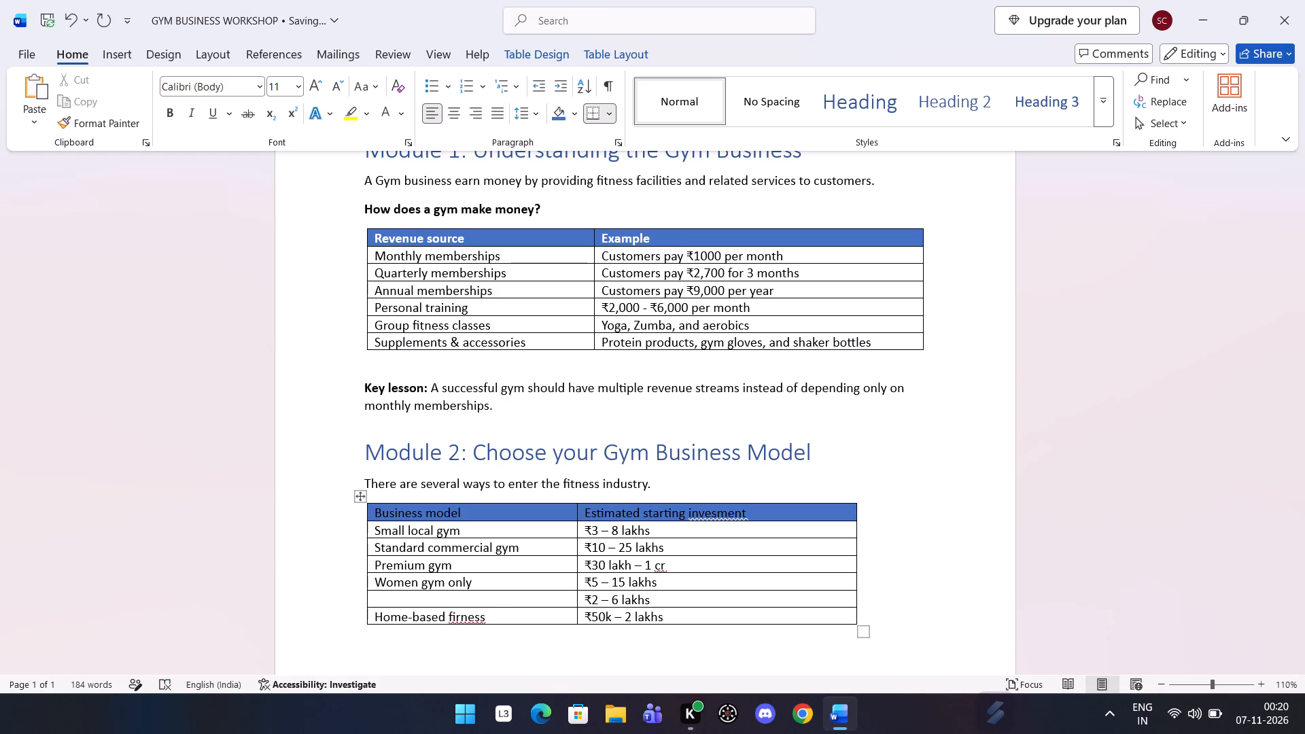
pyautogui.press('a')
pyautogui.press('BackSpace')
pyautogui.press('s')
pyautogui.write('tufio')
pyautogui.rightClick(477, 617)
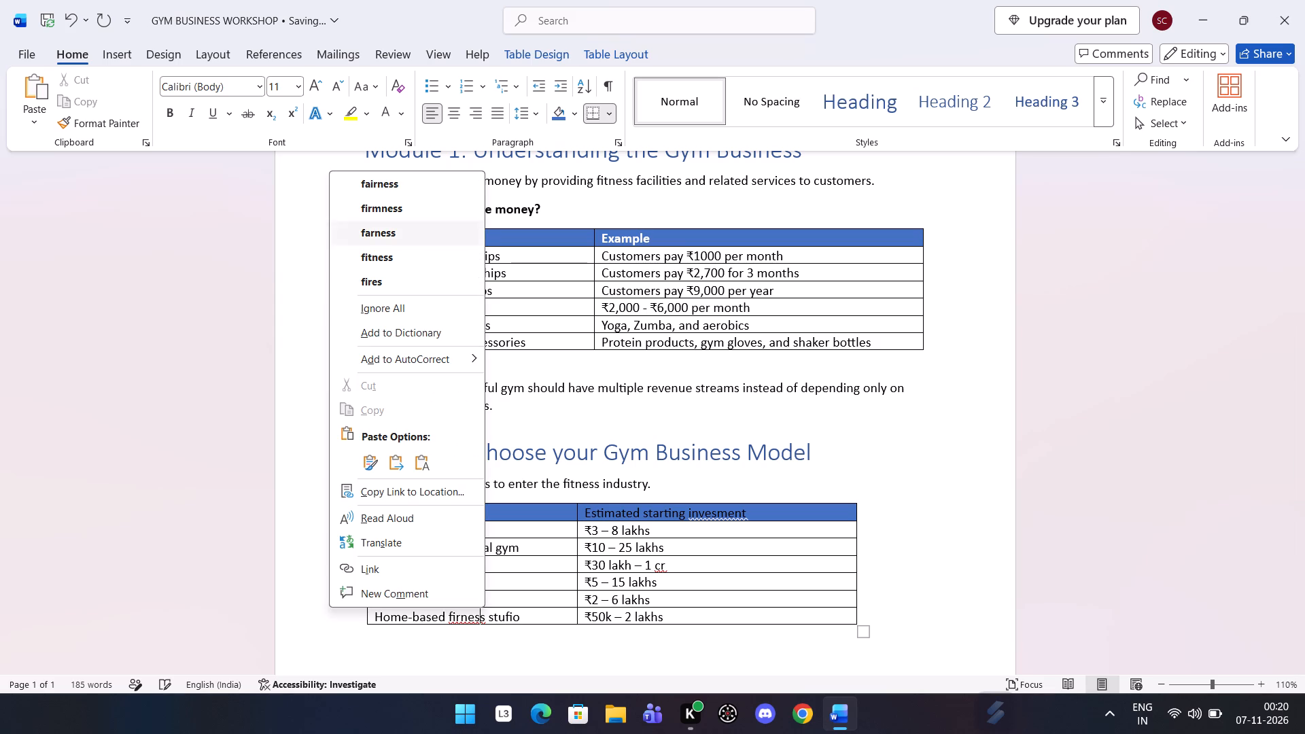
pyautogui.click(493, 670)
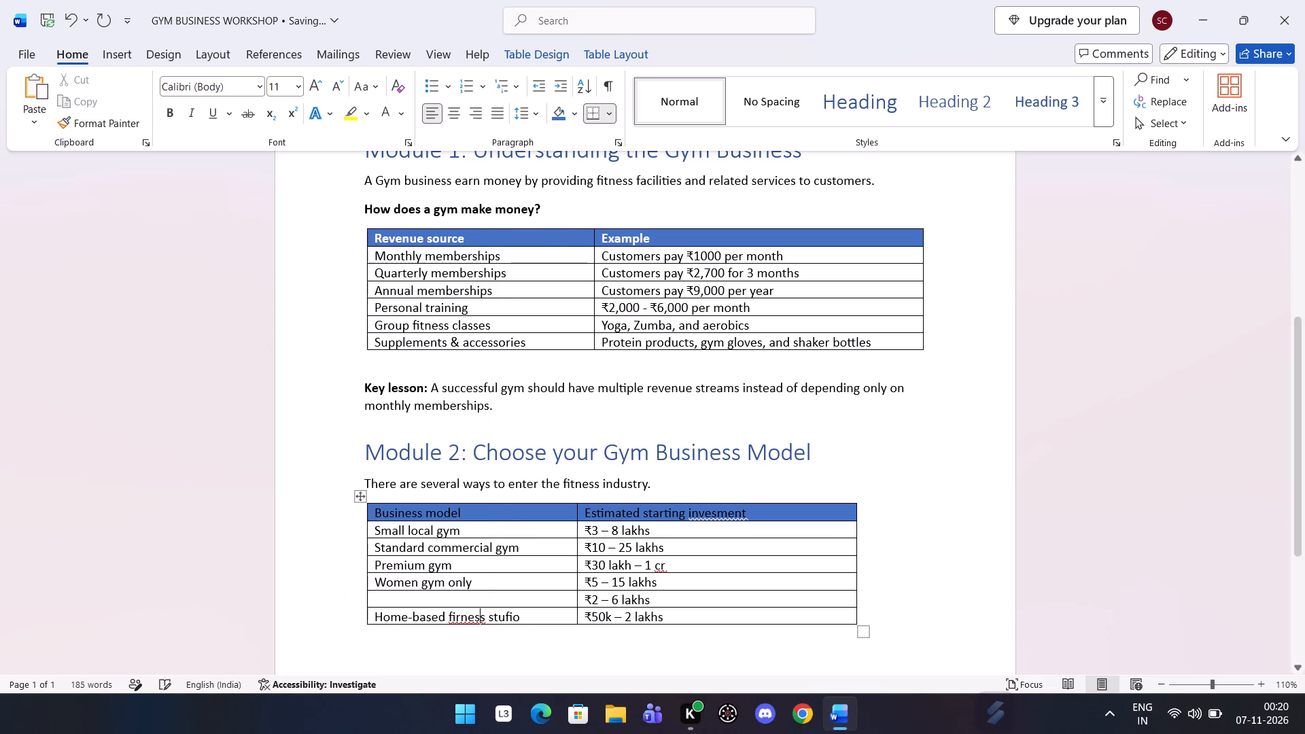
pyautogui.click(462, 620)
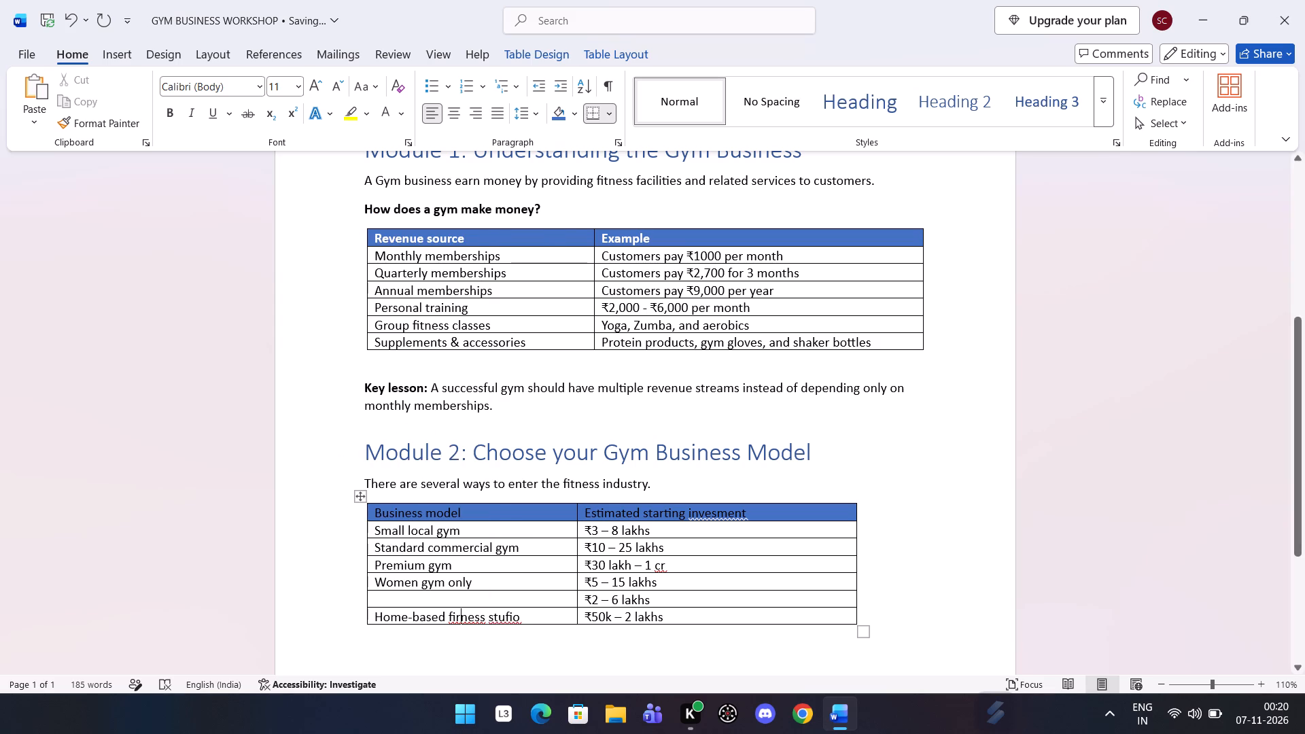
pyautogui.press('BackSpace')
pyautogui.press('t')
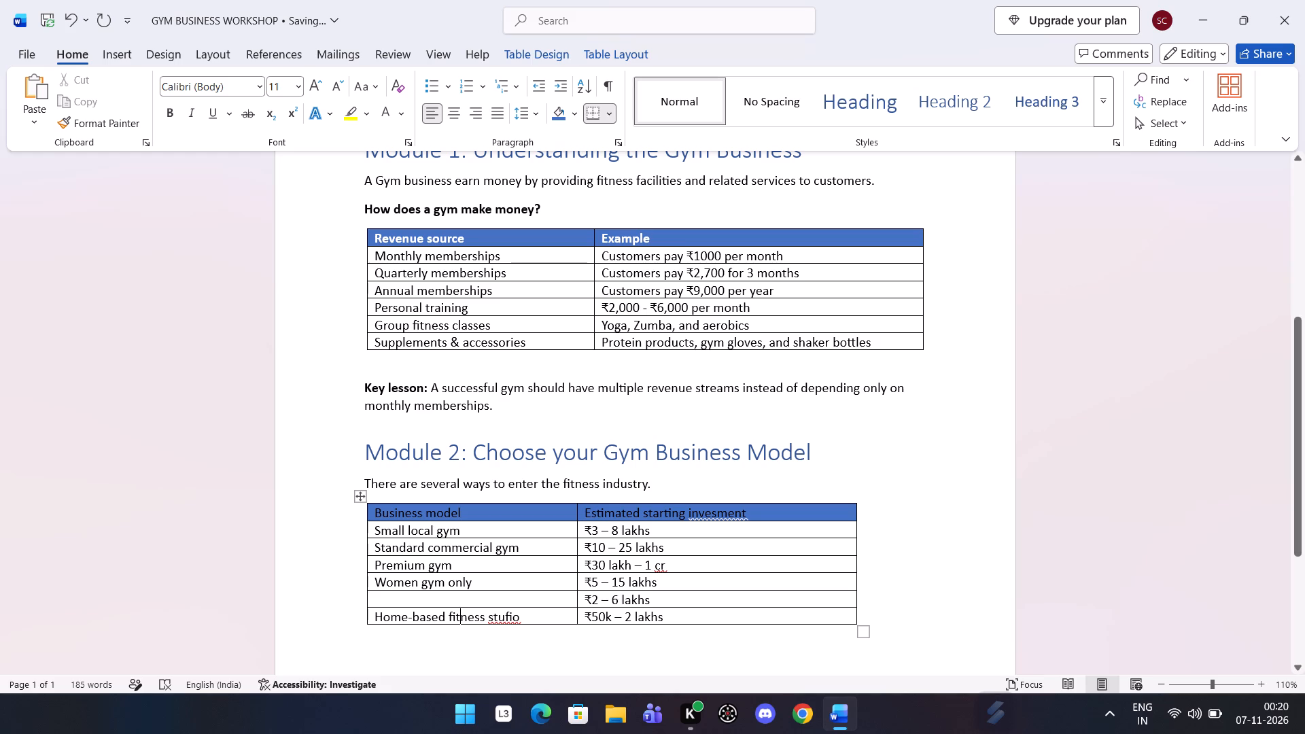
pyautogui.rightClick(506, 618)
pyautogui.click(456, 266)
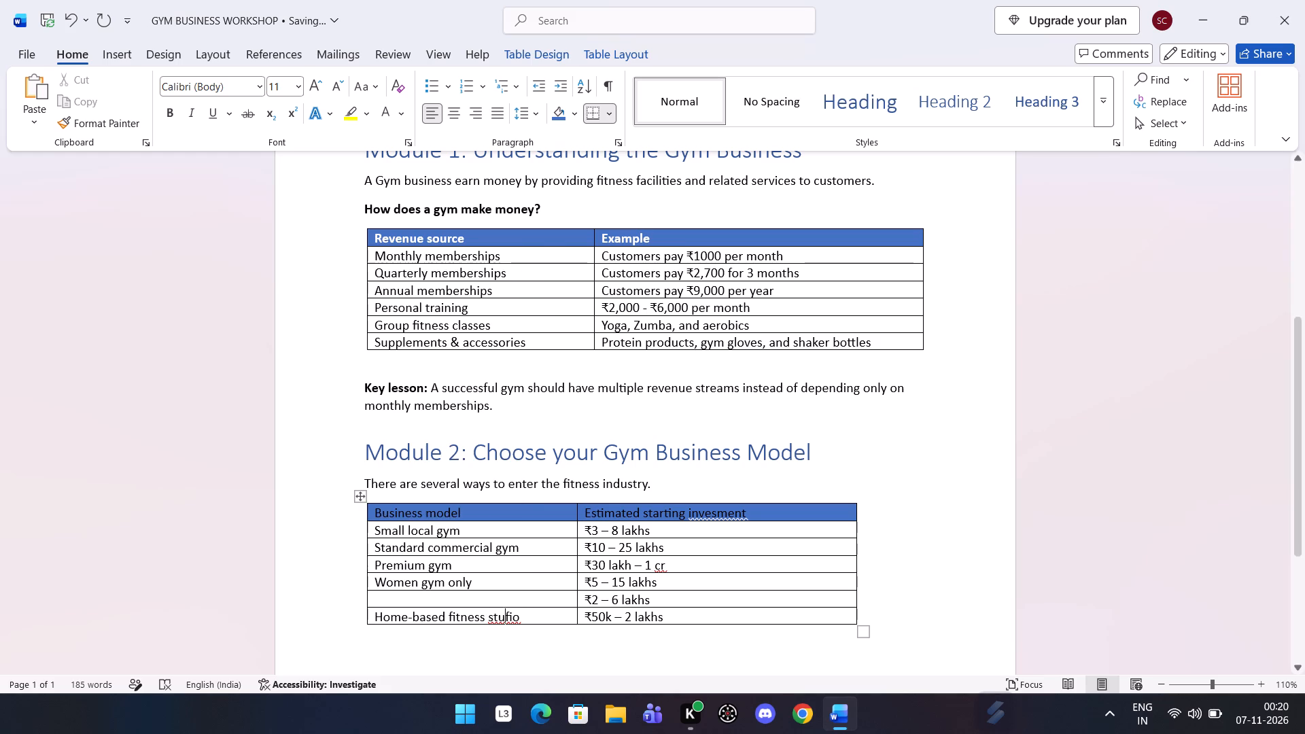
# Enter "Personal training studio" as the business model in the empty fifth row, accepting the suggested spelling "training".
pyautogui.click(378, 597)
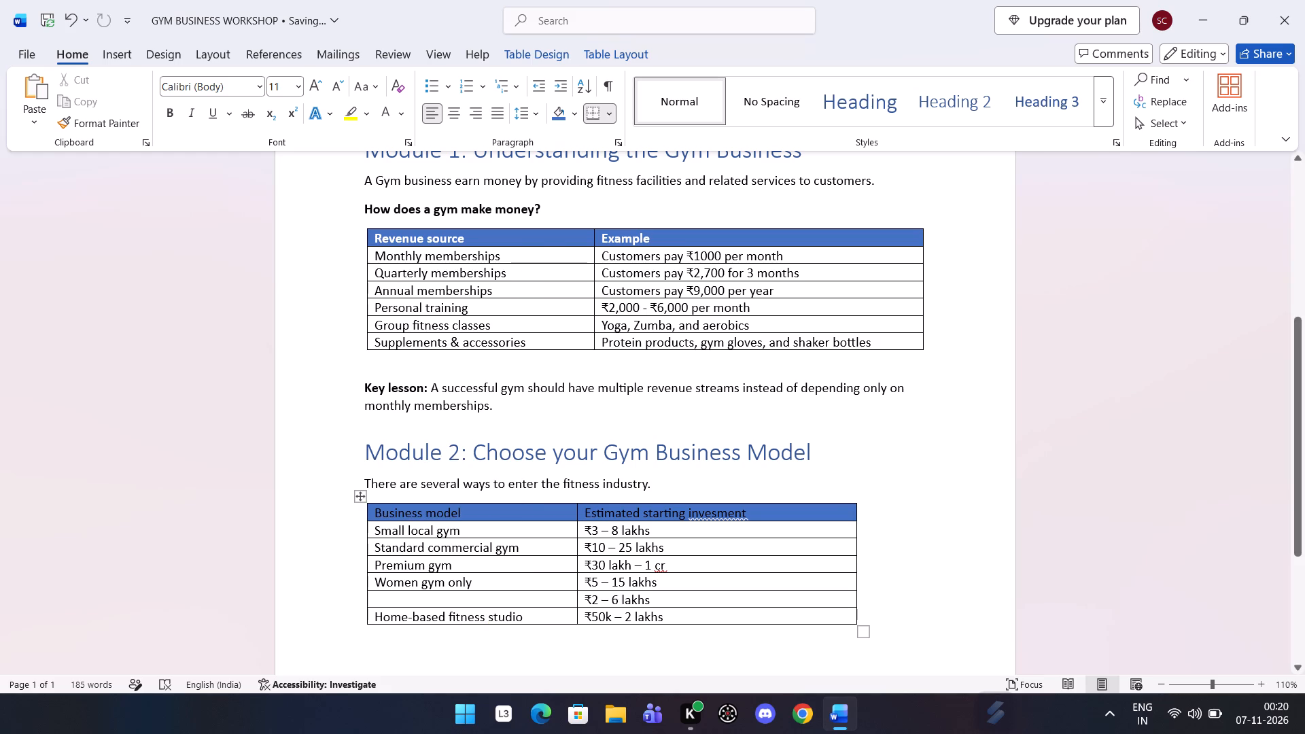
pyautogui.press('w')
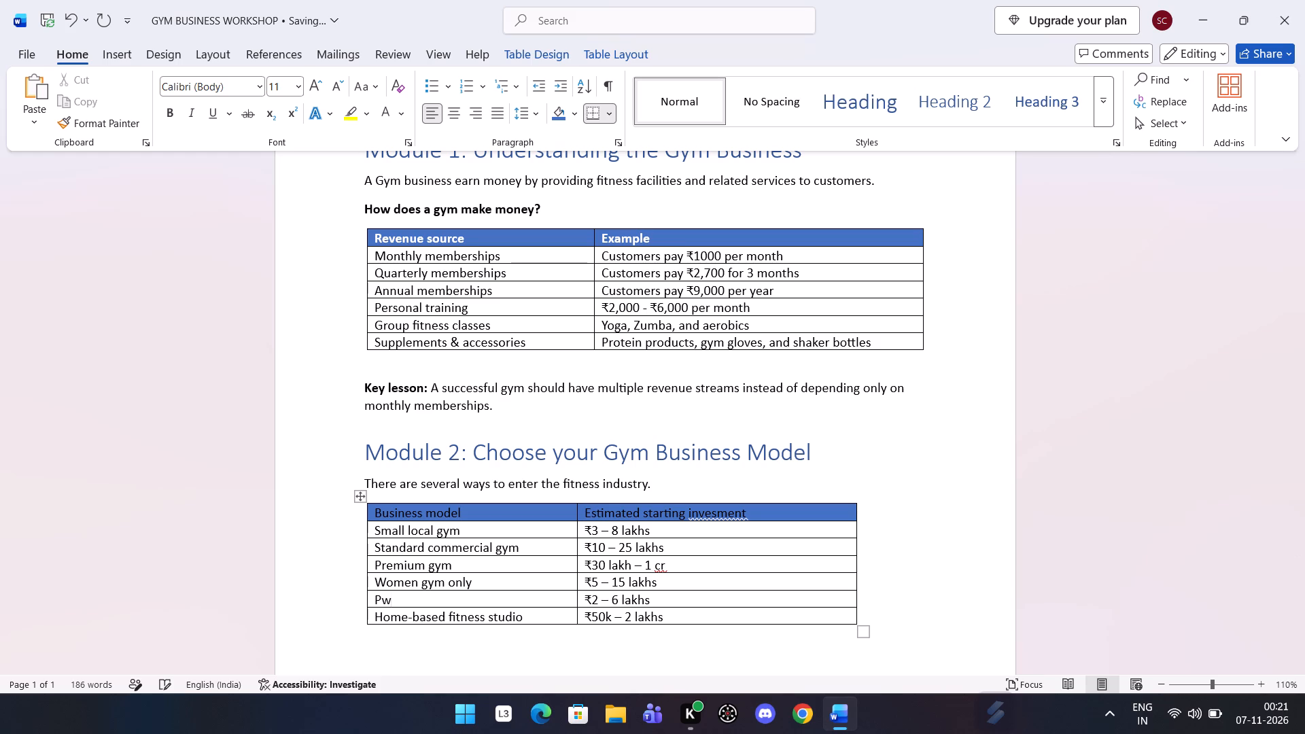
pyautogui.press('BackSpace')
pyautogui.write('ersonal traning studio')
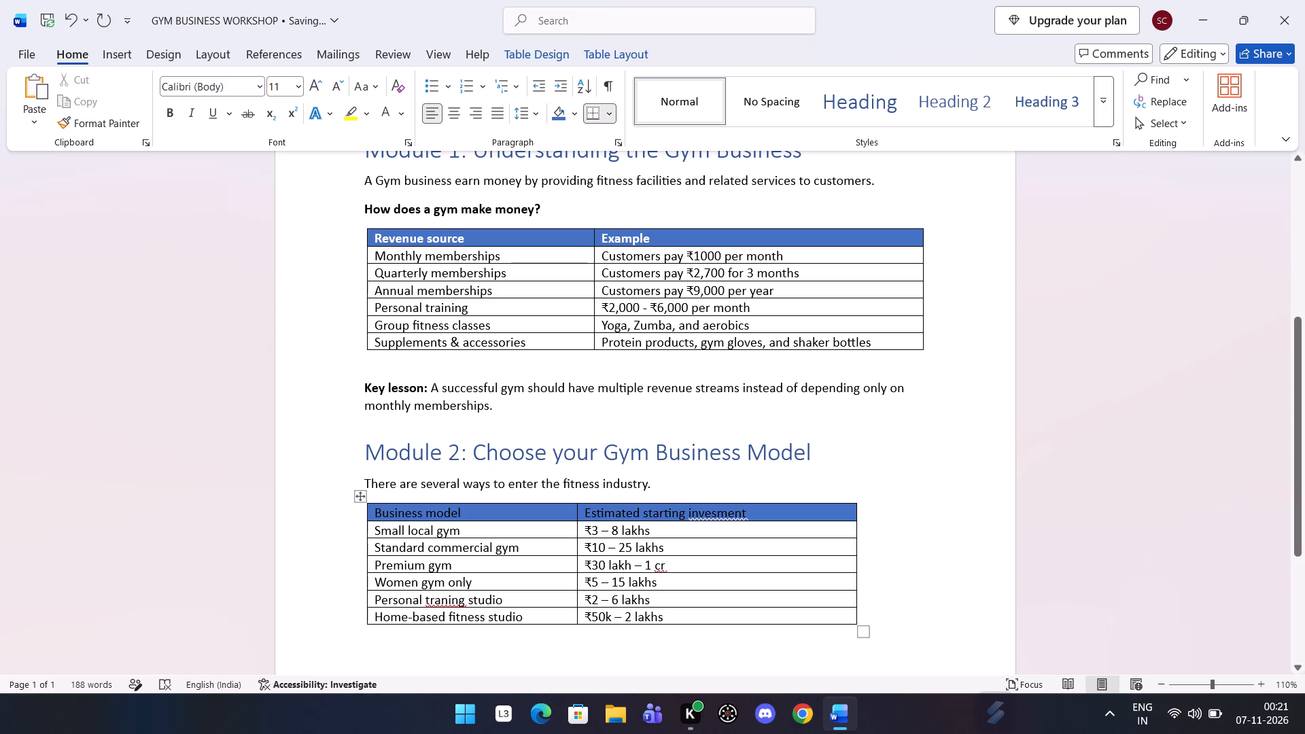
pyautogui.rightClick(438, 598)
pyautogui.moveTo(438, 598); pyautogui.dragTo(456, 571)
pyautogui.moveTo(456, 571); pyautogui.dragTo(449, 599)
pyautogui.rightClick(449, 599)
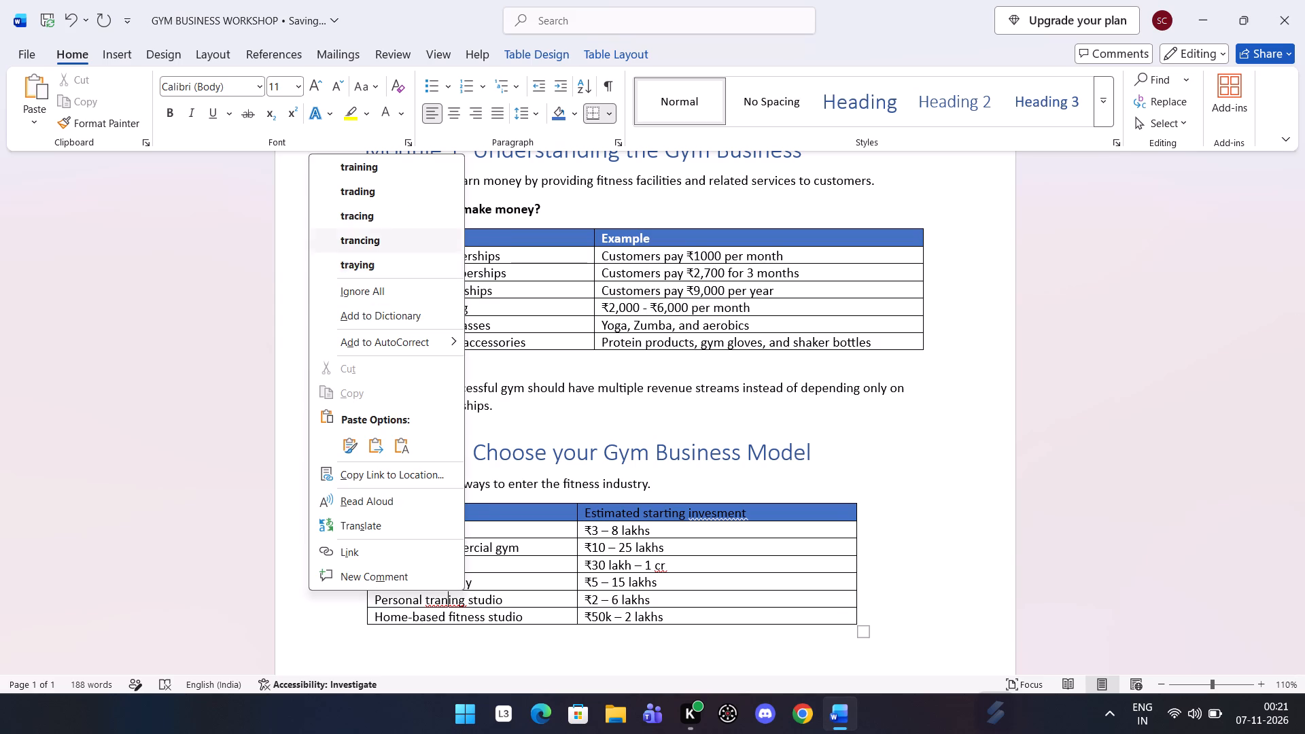
pyautogui.click(374, 167)
# Make the "Module 2: Choose your Gym Business Model" heading bold.
pyautogui.scroll(-1, 651, 519)
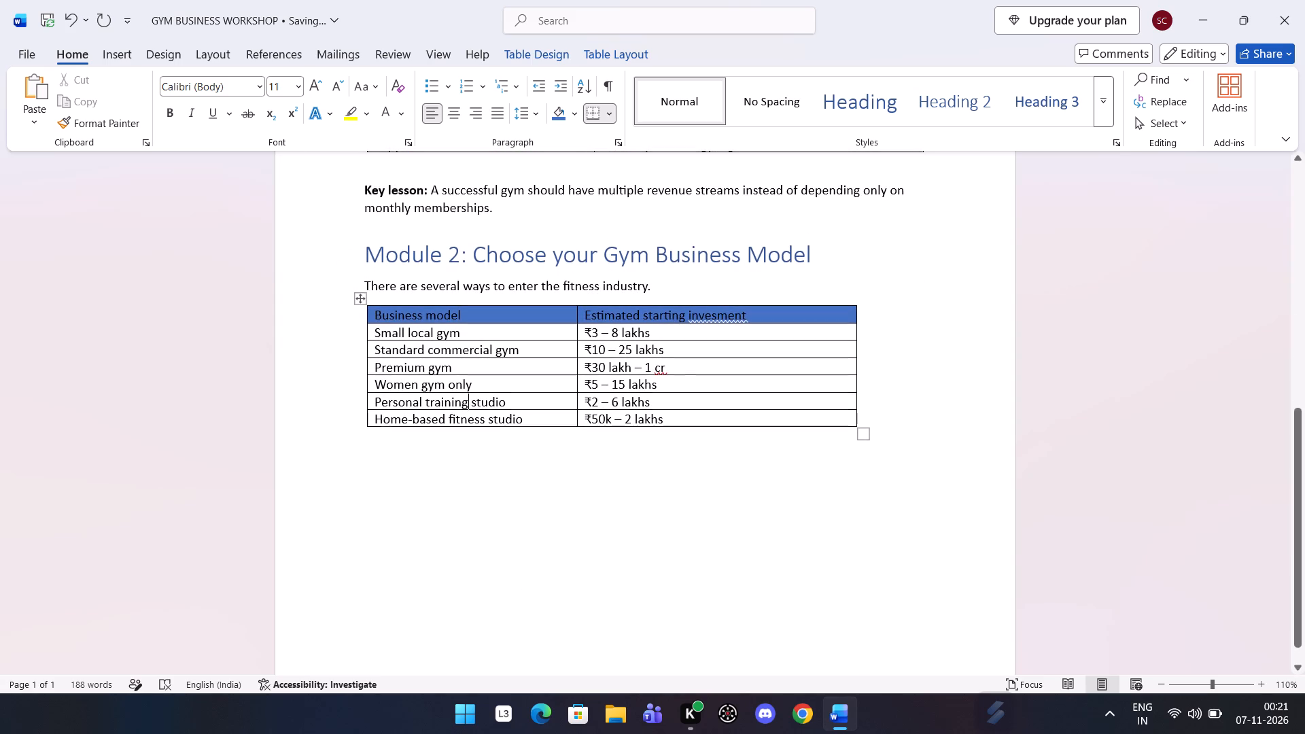
pyautogui.click(923, 432)
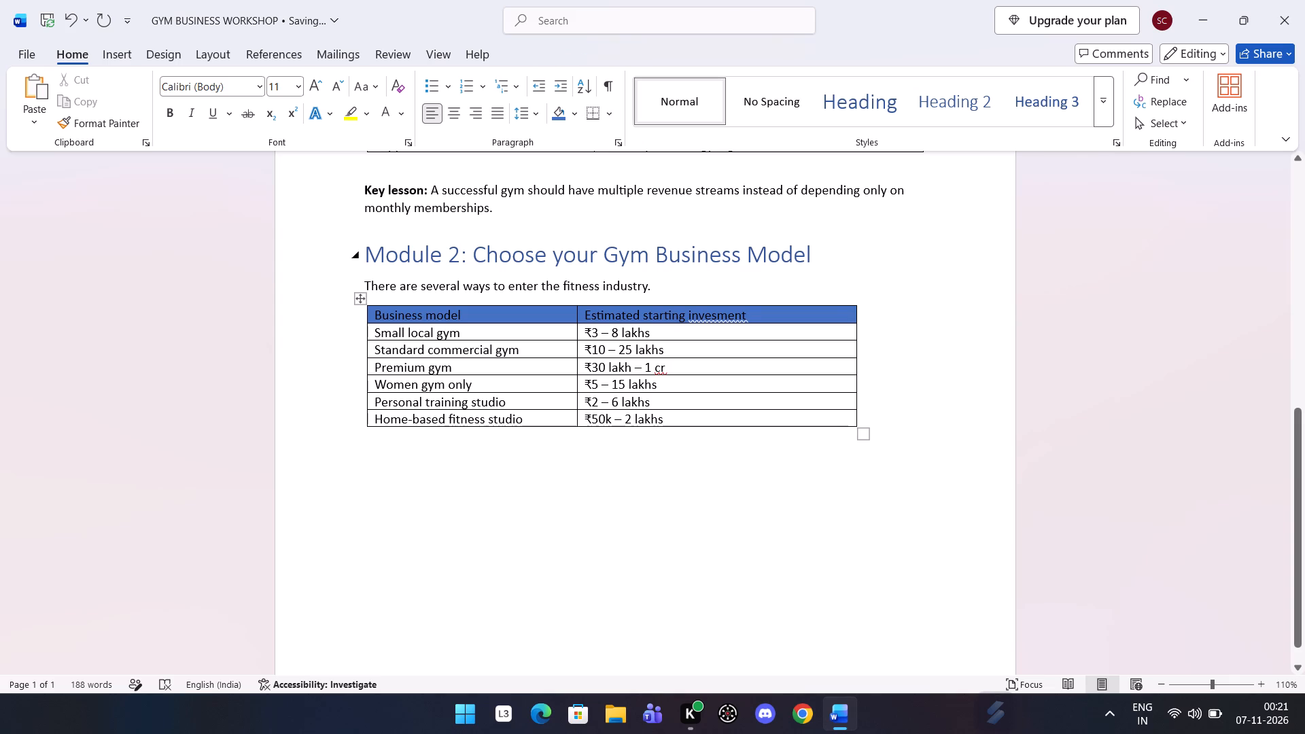
pyautogui.moveTo(368, 251); pyautogui.dragTo(834, 246)
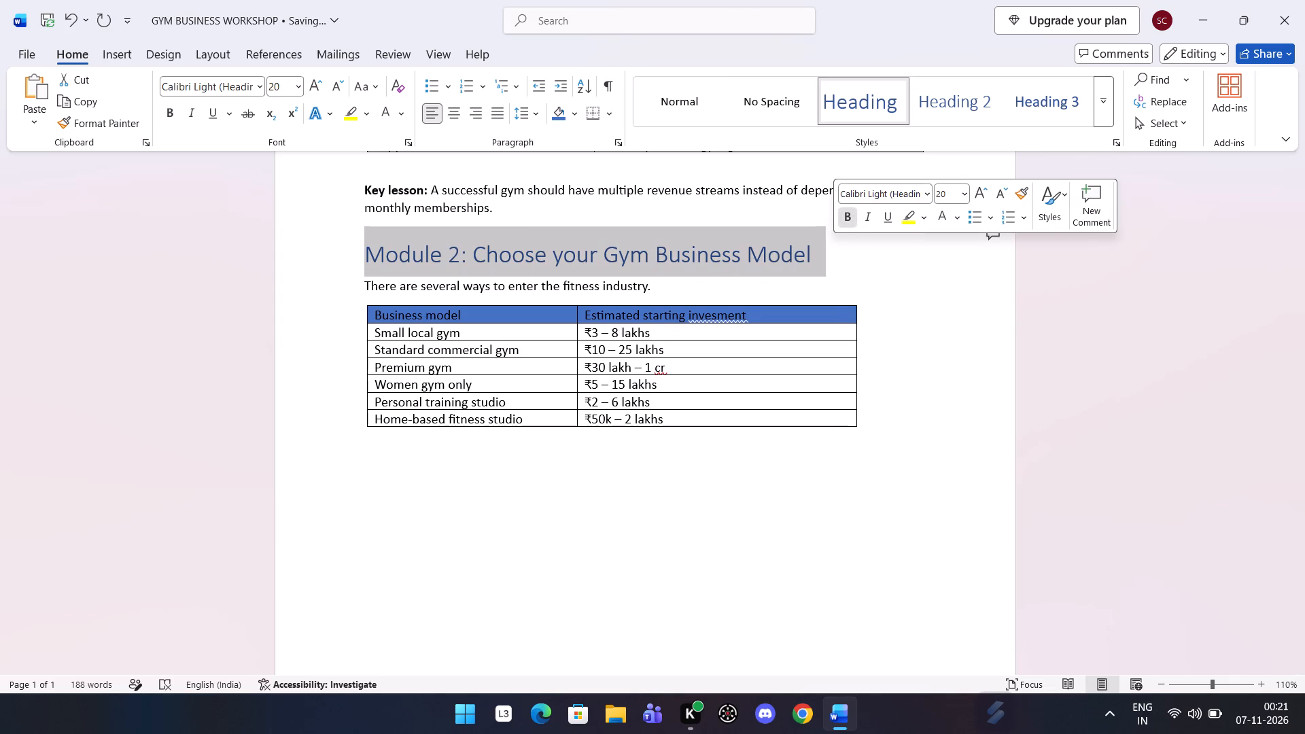
pyautogui.click(848, 218)
# Make the "Module 1: Understanding the Gym Business" heading bold.
pyautogui.scroll(2, 898, 397)
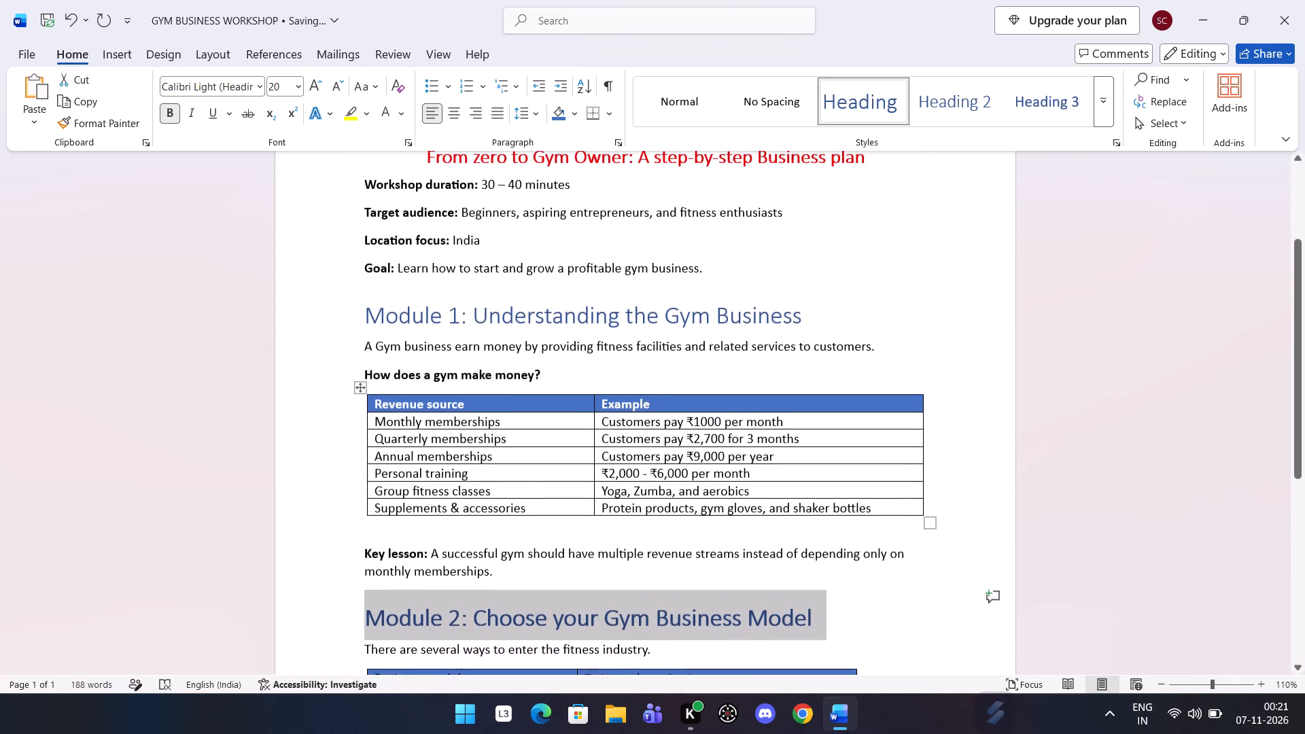
pyautogui.moveTo(370, 315); pyautogui.dragTo(430, 326)
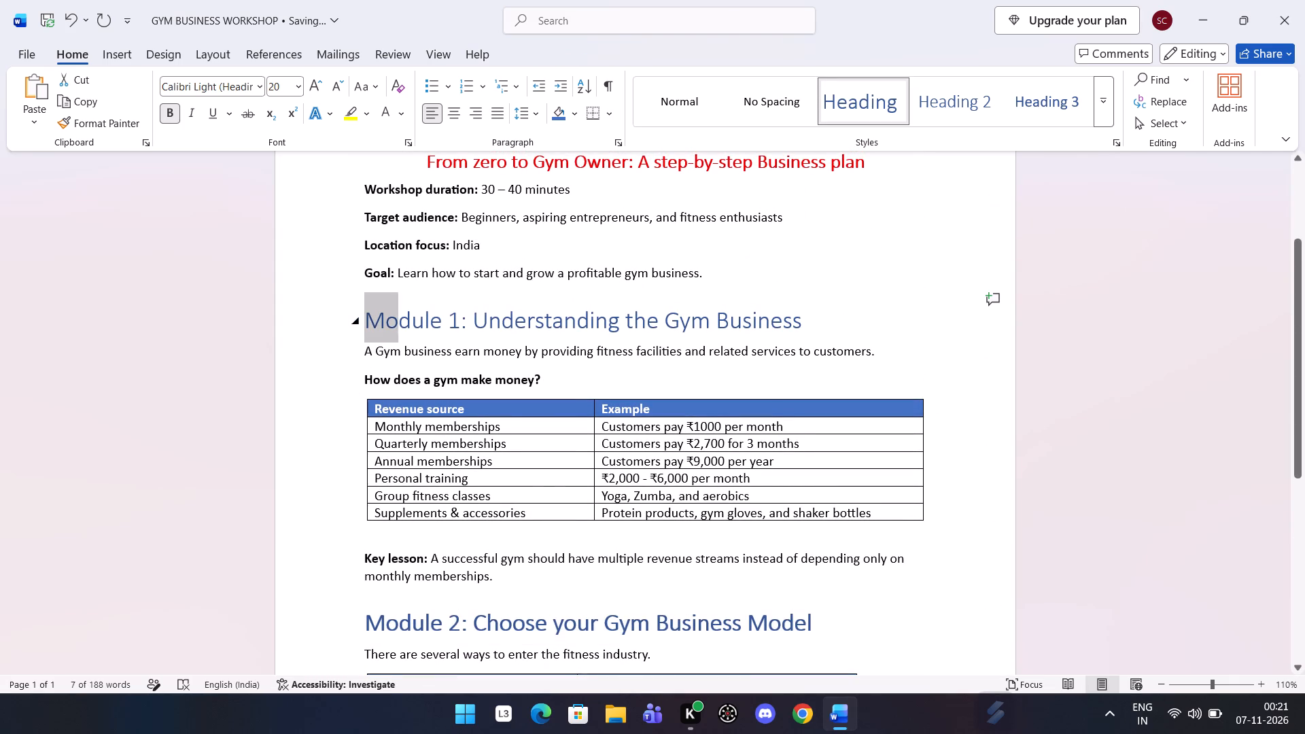
pyautogui.moveTo(430, 326); pyautogui.dragTo(799, 317)
pyautogui.click(805, 288)
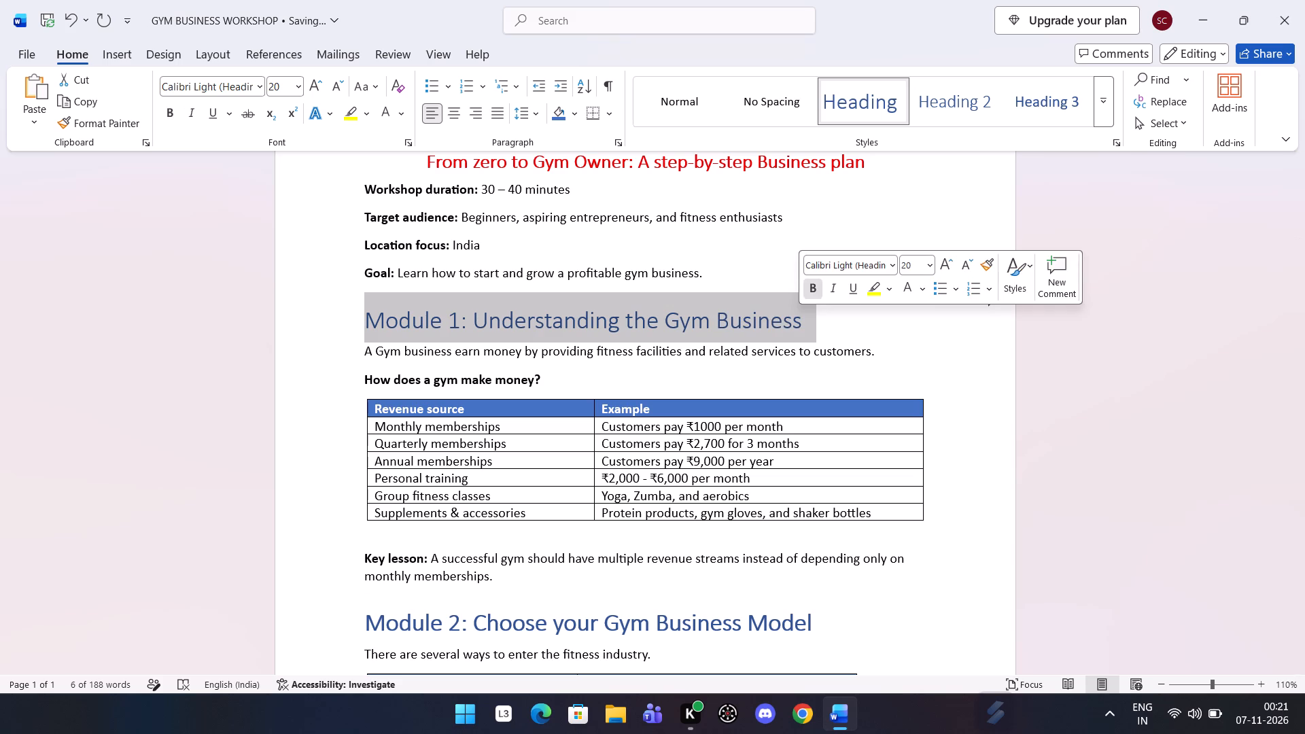
# Change the font colour of the "GYM BUSINESS WORKSHOP" title to the base theme blue.
pyautogui.scroll(4, 754, 283)
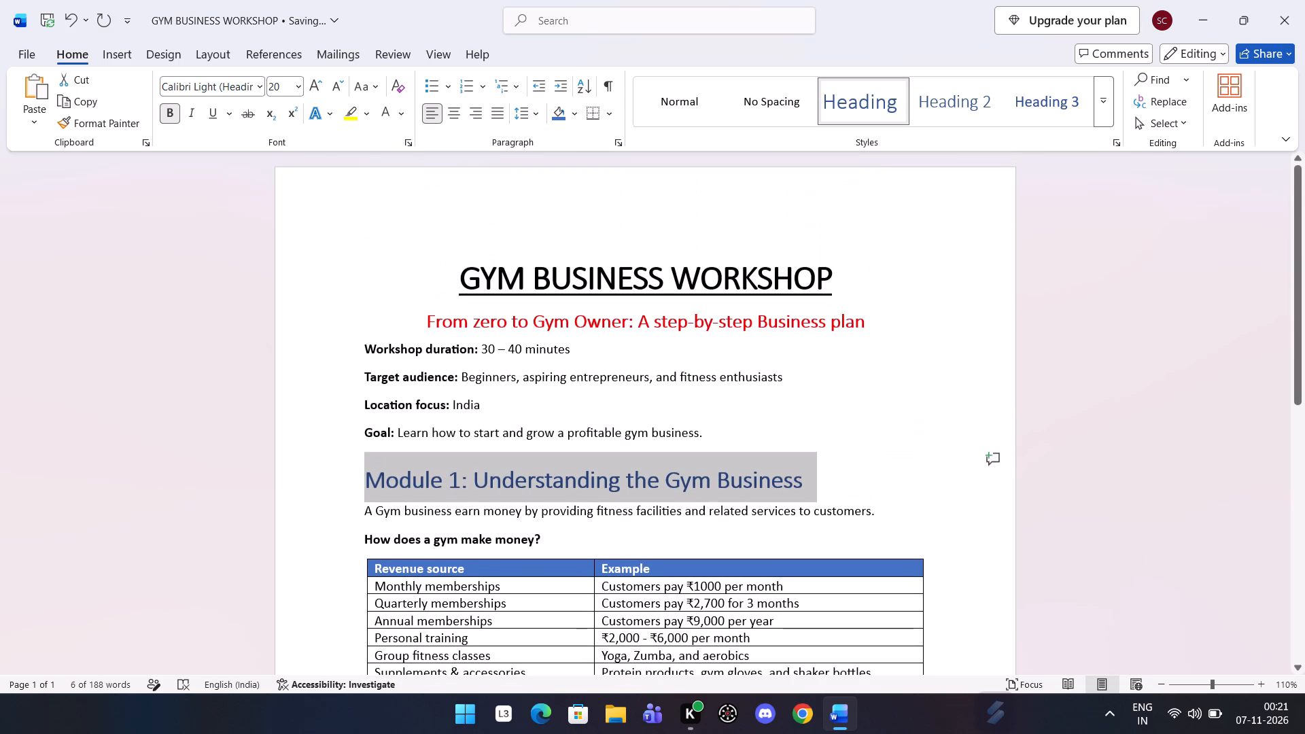
pyautogui.moveTo(465, 270); pyautogui.dragTo(928, 275)
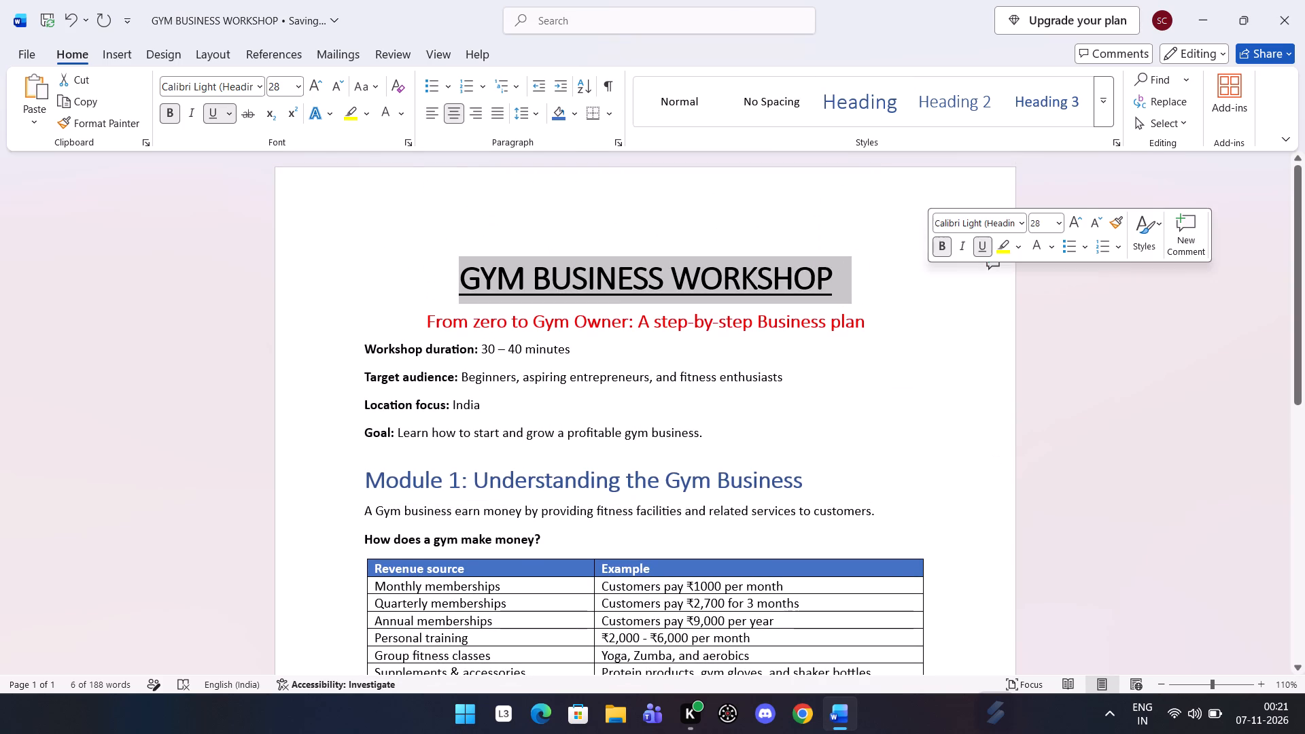
pyautogui.click(1047, 255)
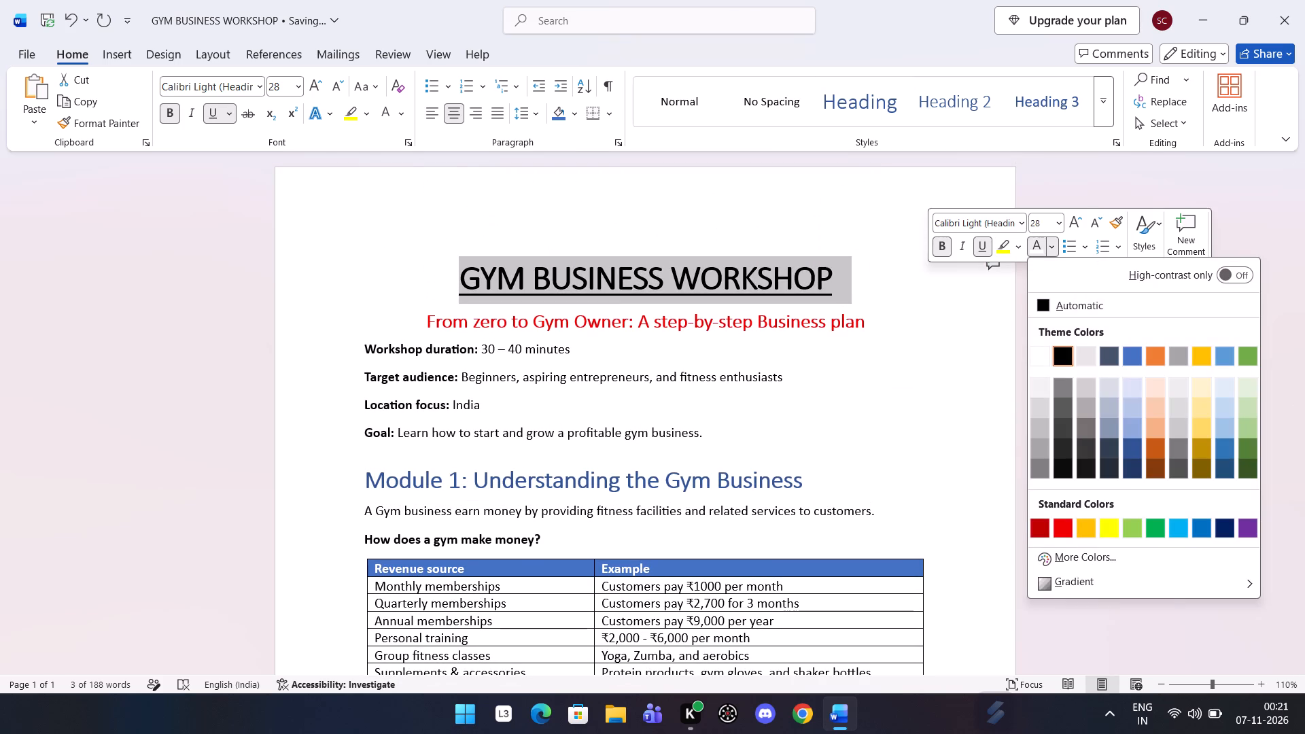
pyautogui.click(1129, 365)
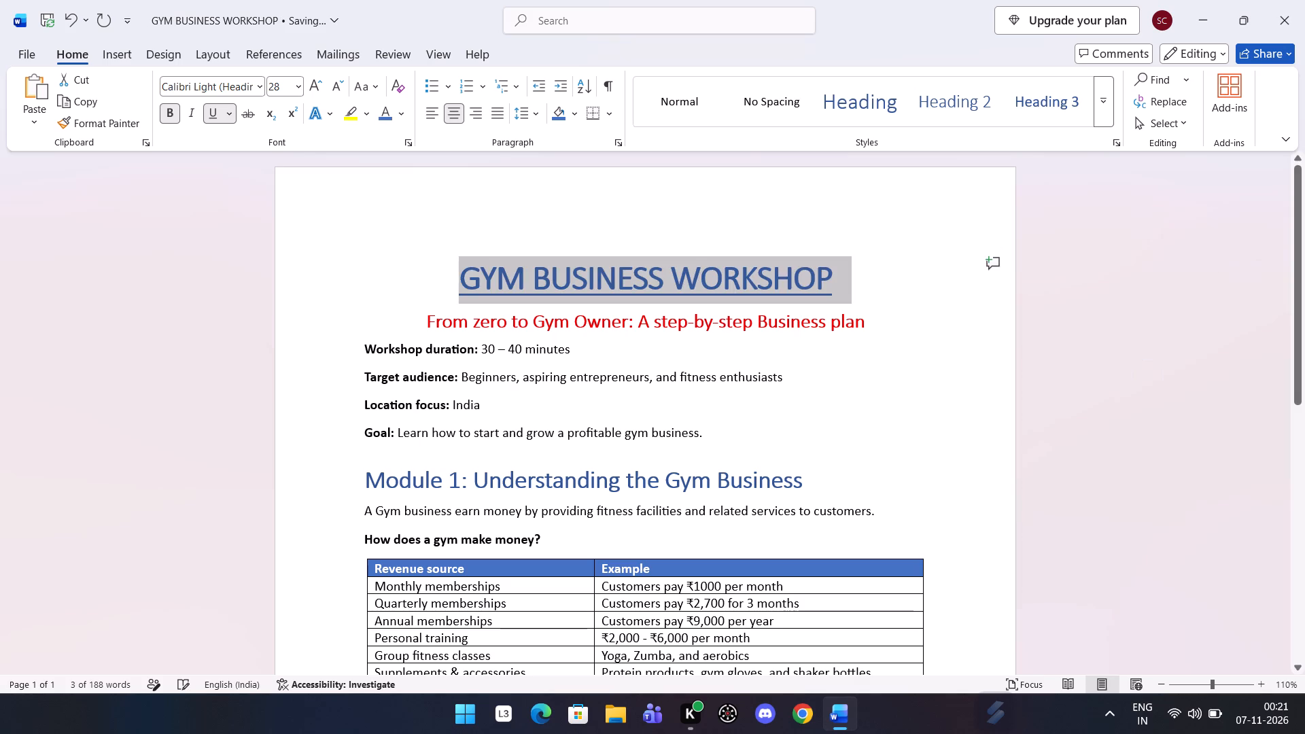
pyautogui.click(888, 398)
# Change the font colour of the "From zero to Gym Owner" subtitle to the lighter base theme blue.
pyautogui.moveTo(427, 322); pyautogui.dragTo(593, 298)
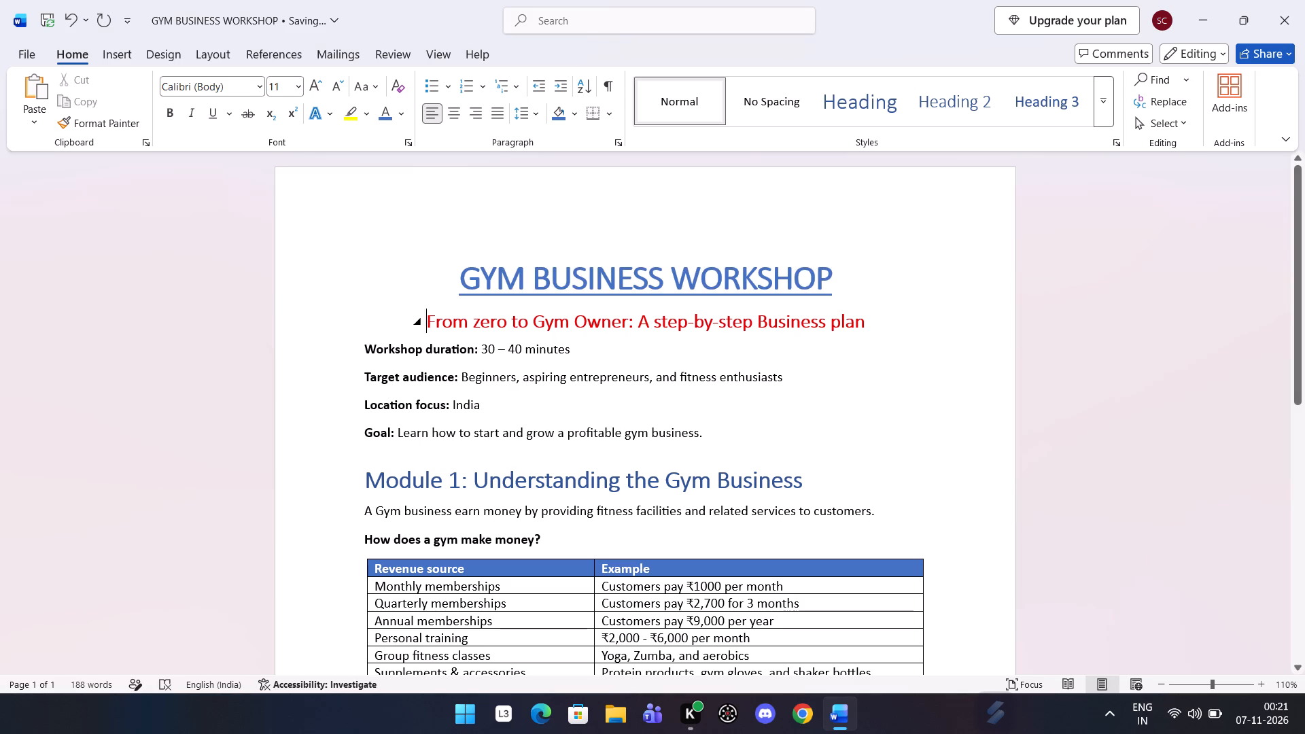
pyautogui.moveTo(593, 298); pyautogui.dragTo(871, 331)
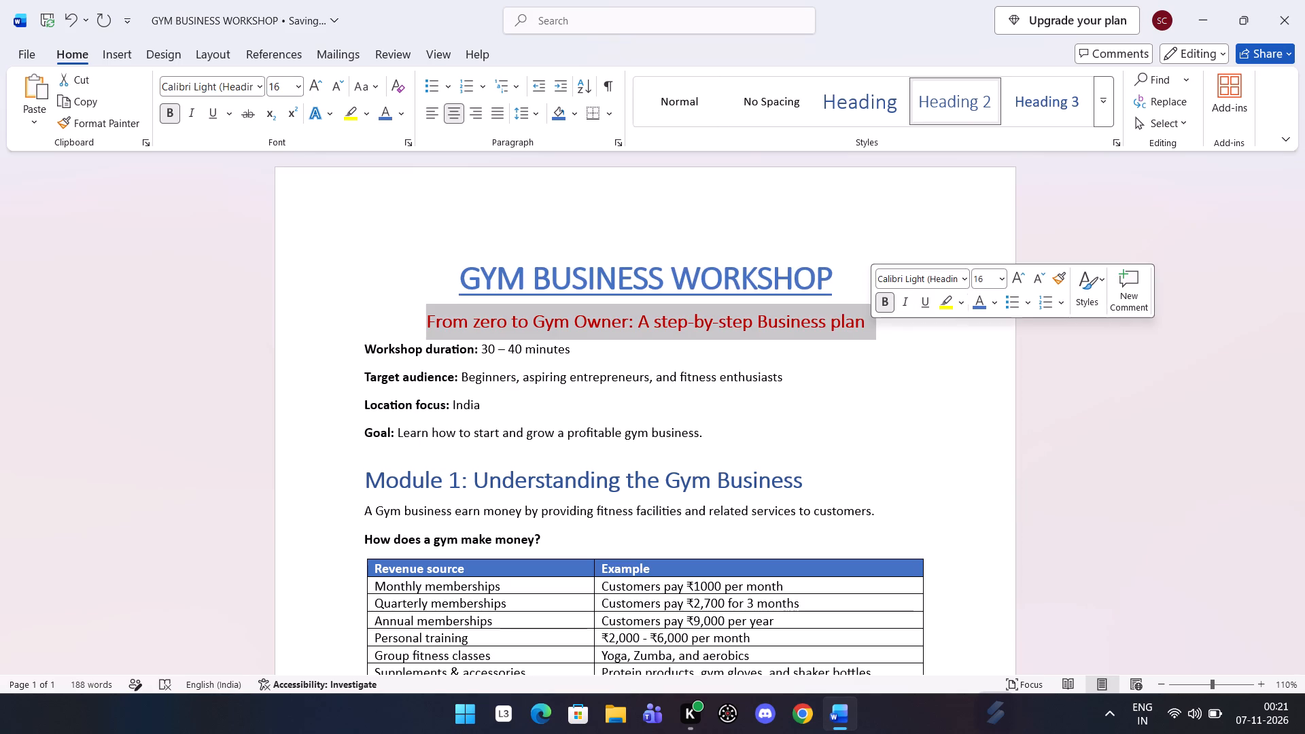
pyautogui.click(990, 303)
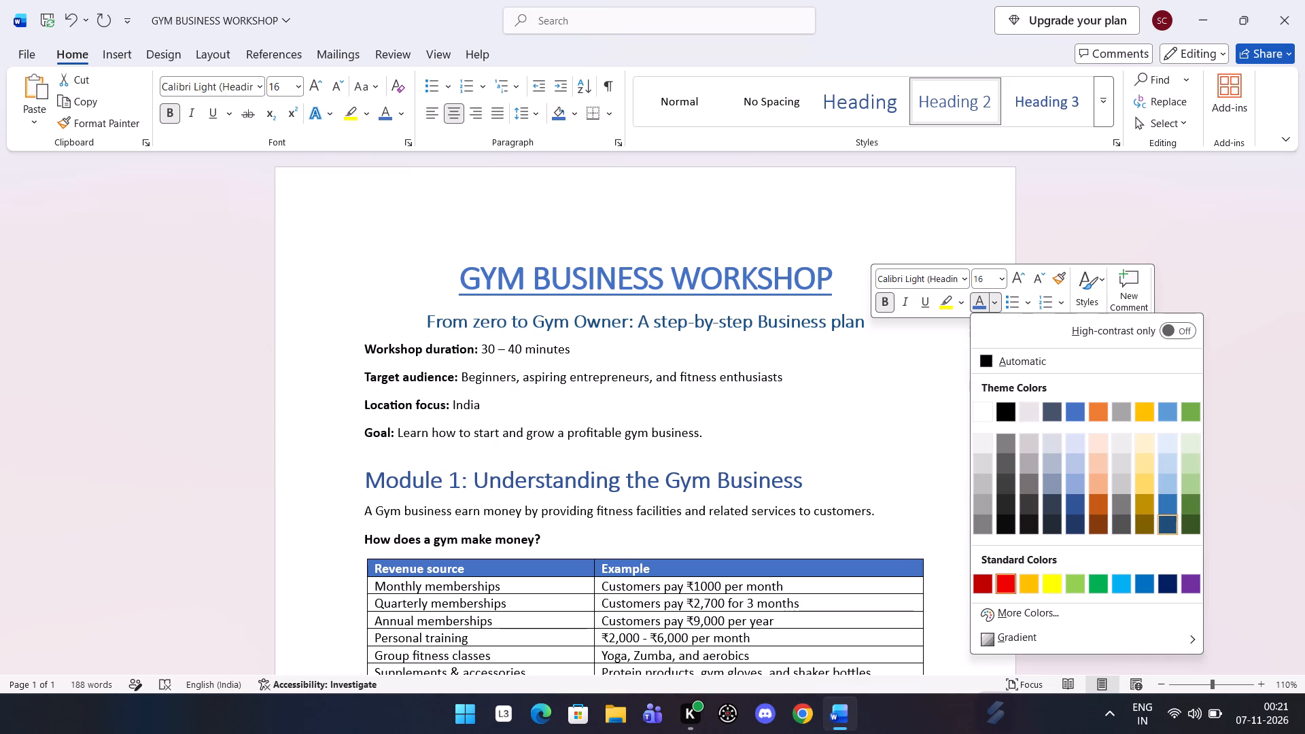
pyautogui.click(1162, 419)
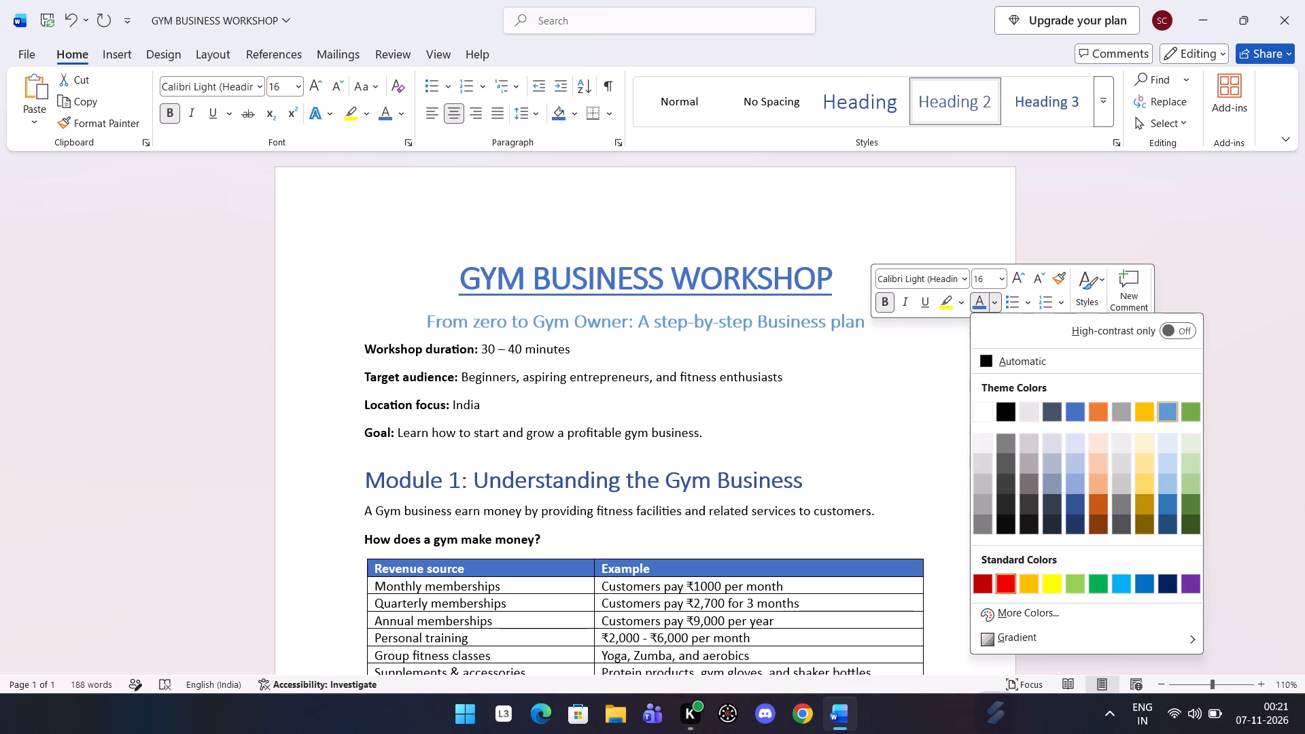
pyautogui.click(982, 421)
# Underline the "Module 1: Understanding the Gym Business" heading.
pyautogui.scroll(-1, 982, 421)
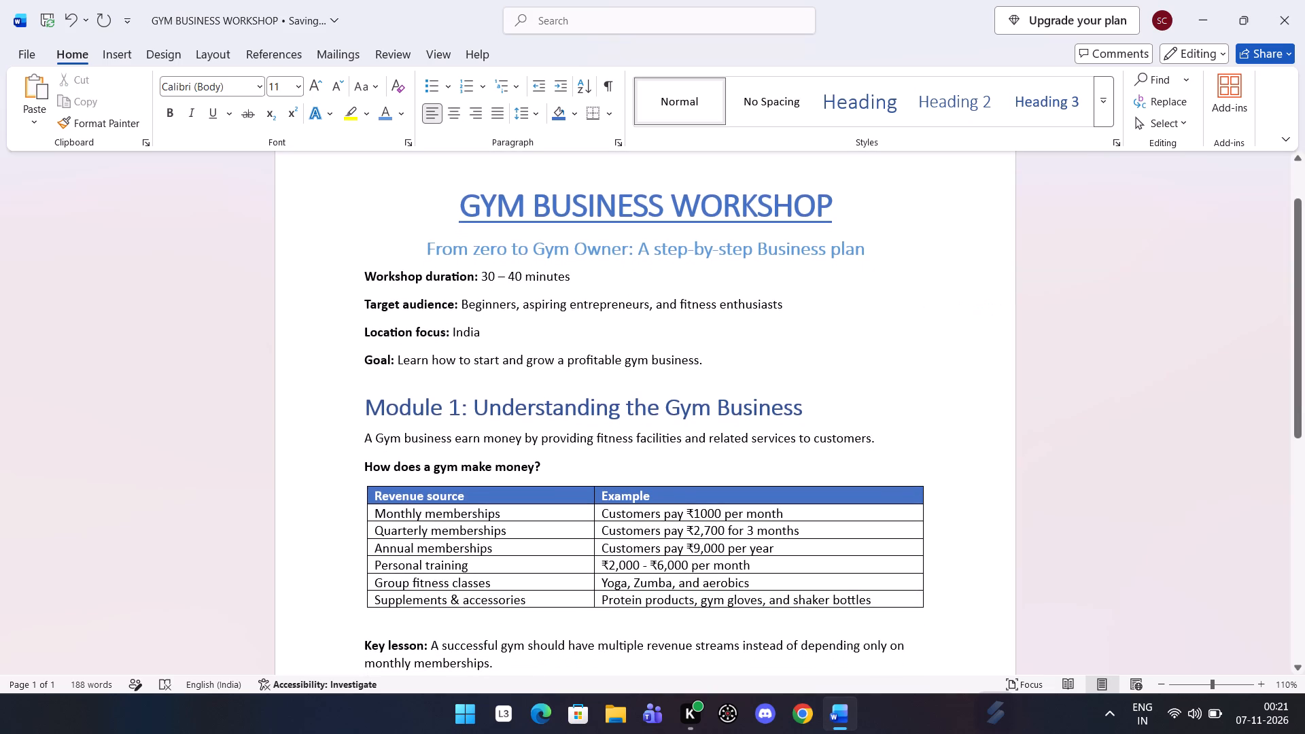
pyautogui.scroll(-1, 502, 261)
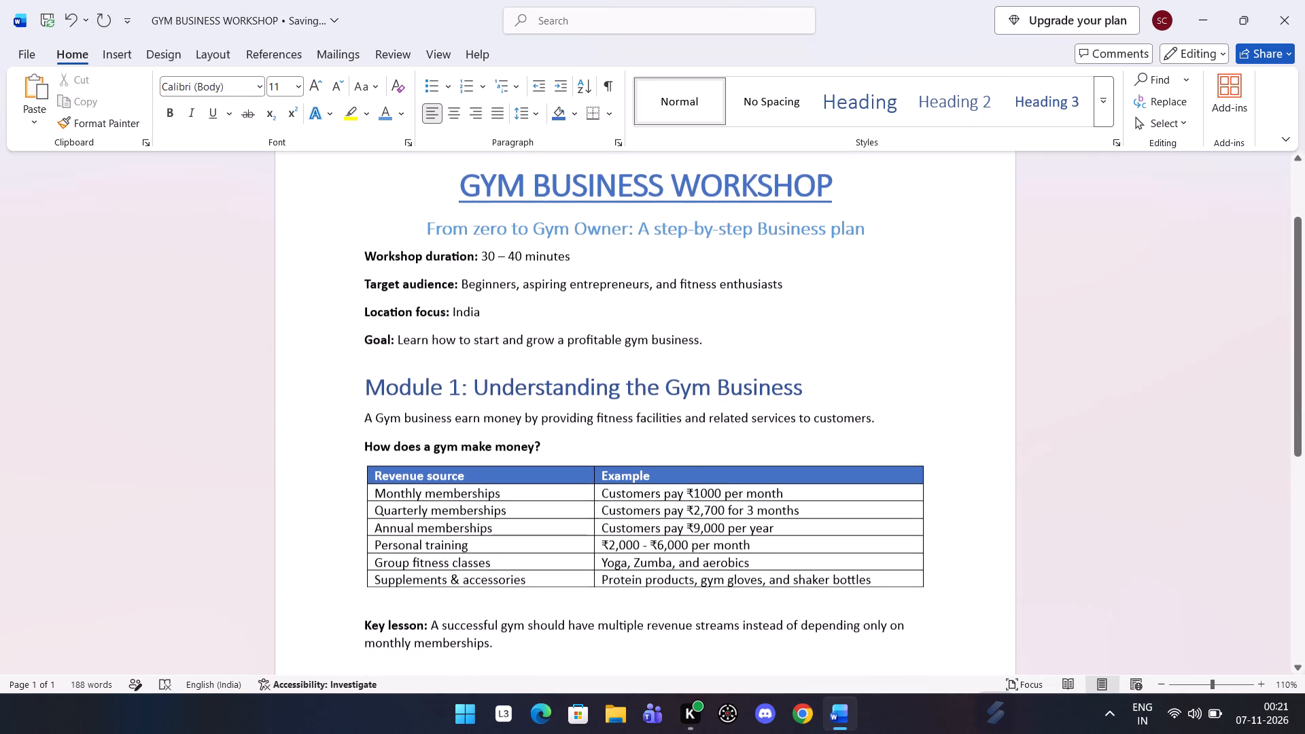
pyautogui.scroll(-2, 502, 261)
pyautogui.moveTo(375, 324); pyautogui.dragTo(391, 322)
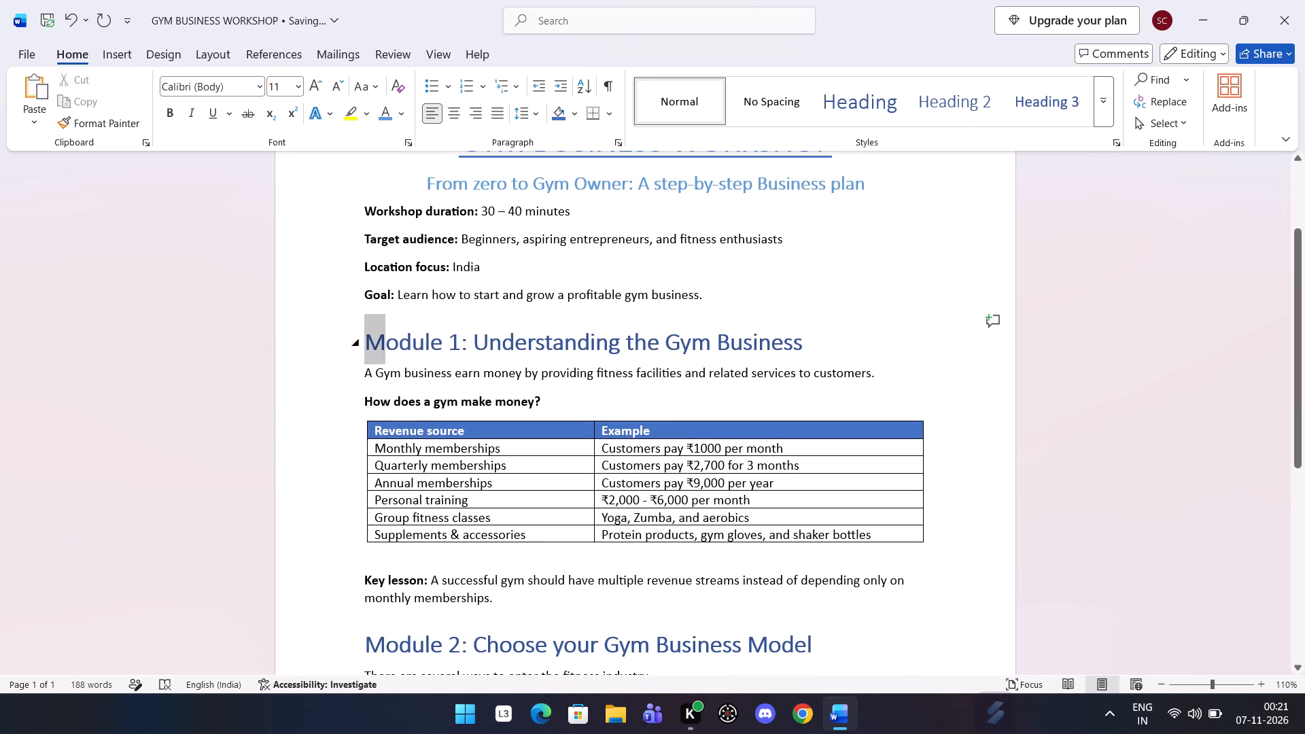
pyautogui.moveTo(391, 322); pyautogui.dragTo(800, 329)
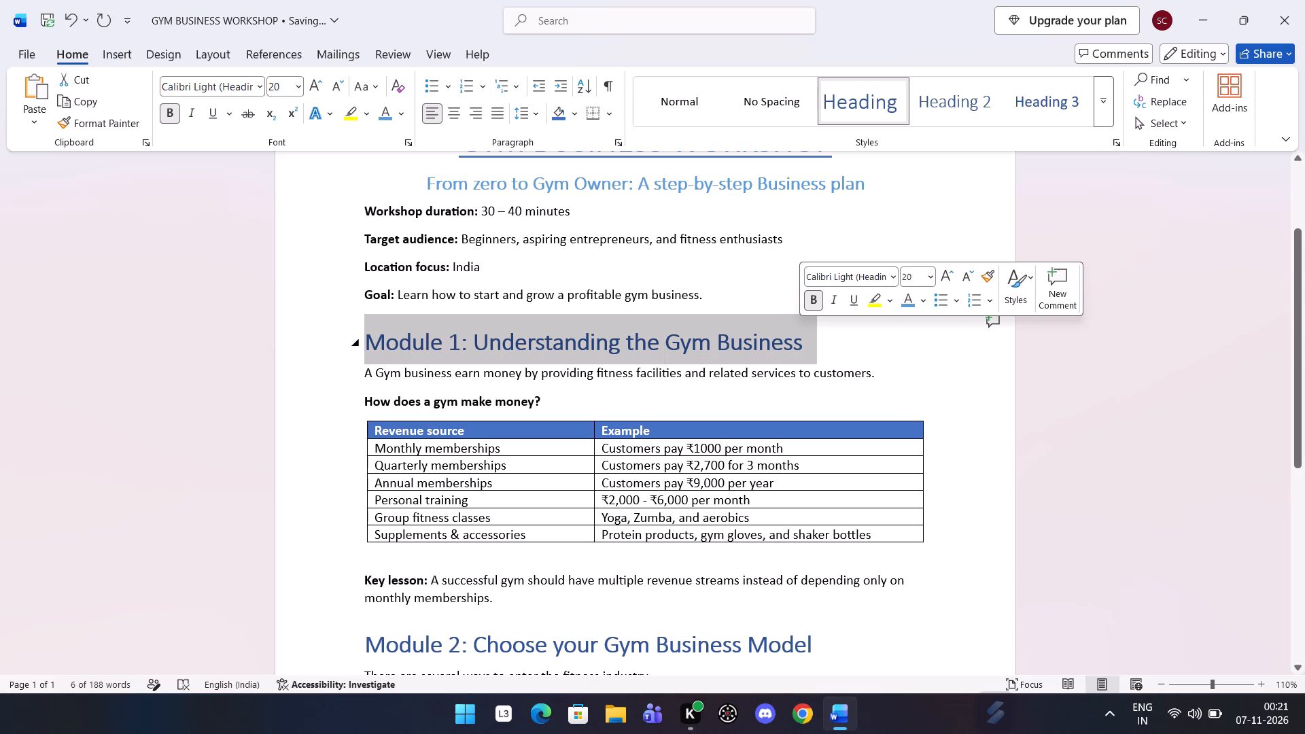
pyautogui.click(853, 298)
pyautogui.click(906, 393)
pyautogui.scroll(-1, 906, 393)
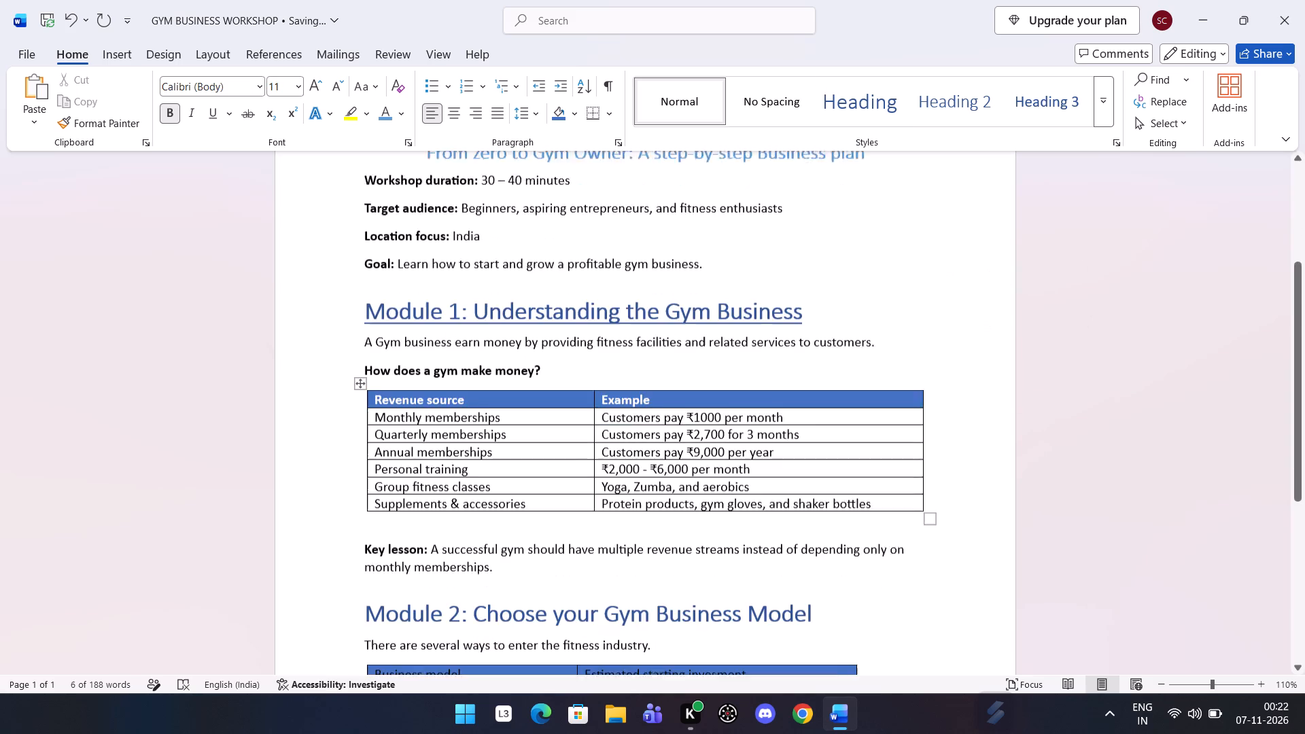
# Underline the "Module 2: Choose your Gym Business Model" heading.
pyautogui.scroll(-2, 906, 393)
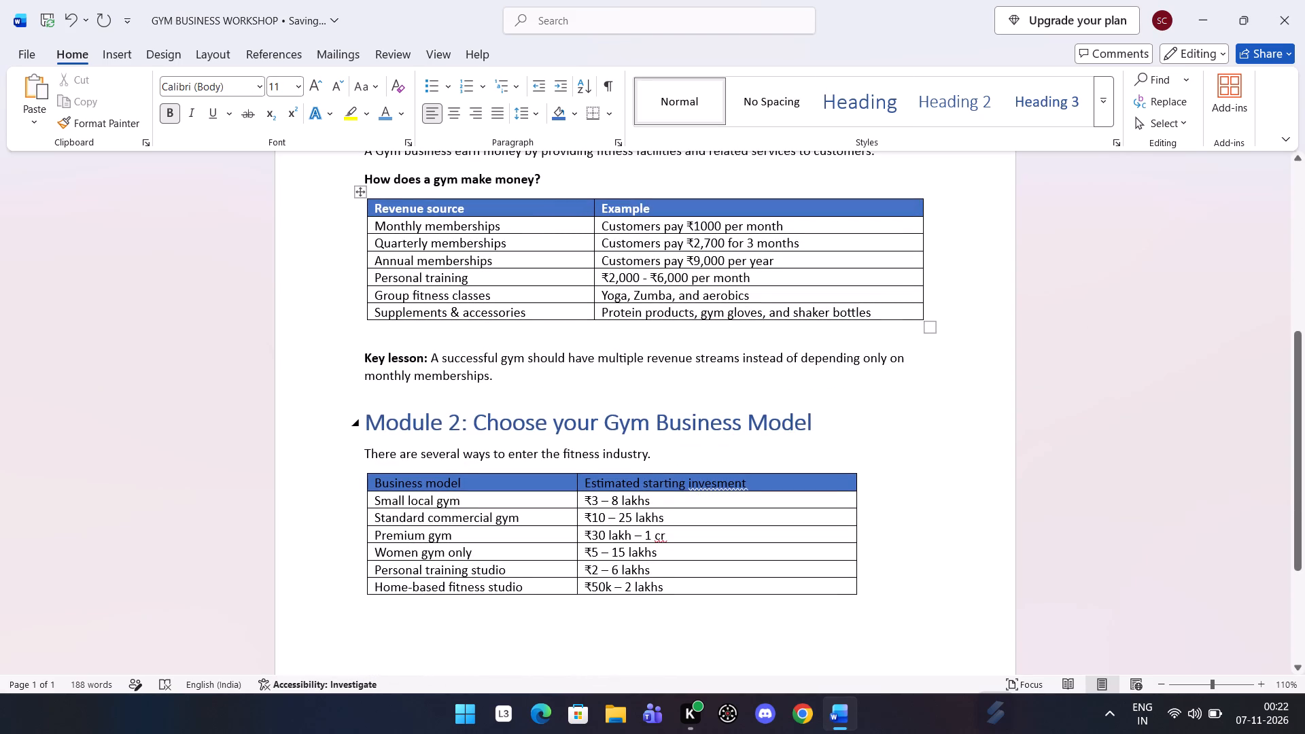
pyautogui.moveTo(364, 411); pyautogui.dragTo(819, 405)
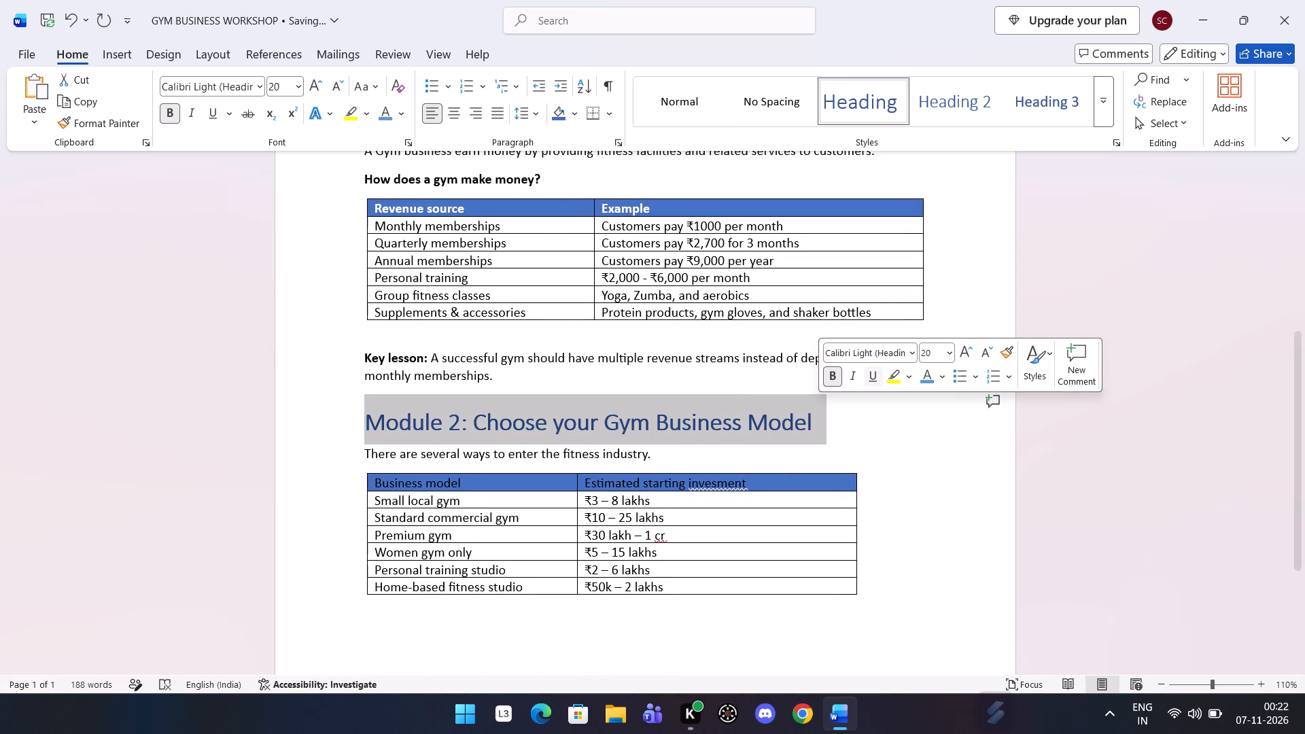
pyautogui.click(877, 376)
pyautogui.click(925, 635)
# Begin a note, one blank line below the Module 2 table, reading "These are rough planning ranges, not verified quotations".
pyautogui.scroll(-1, 925, 635)
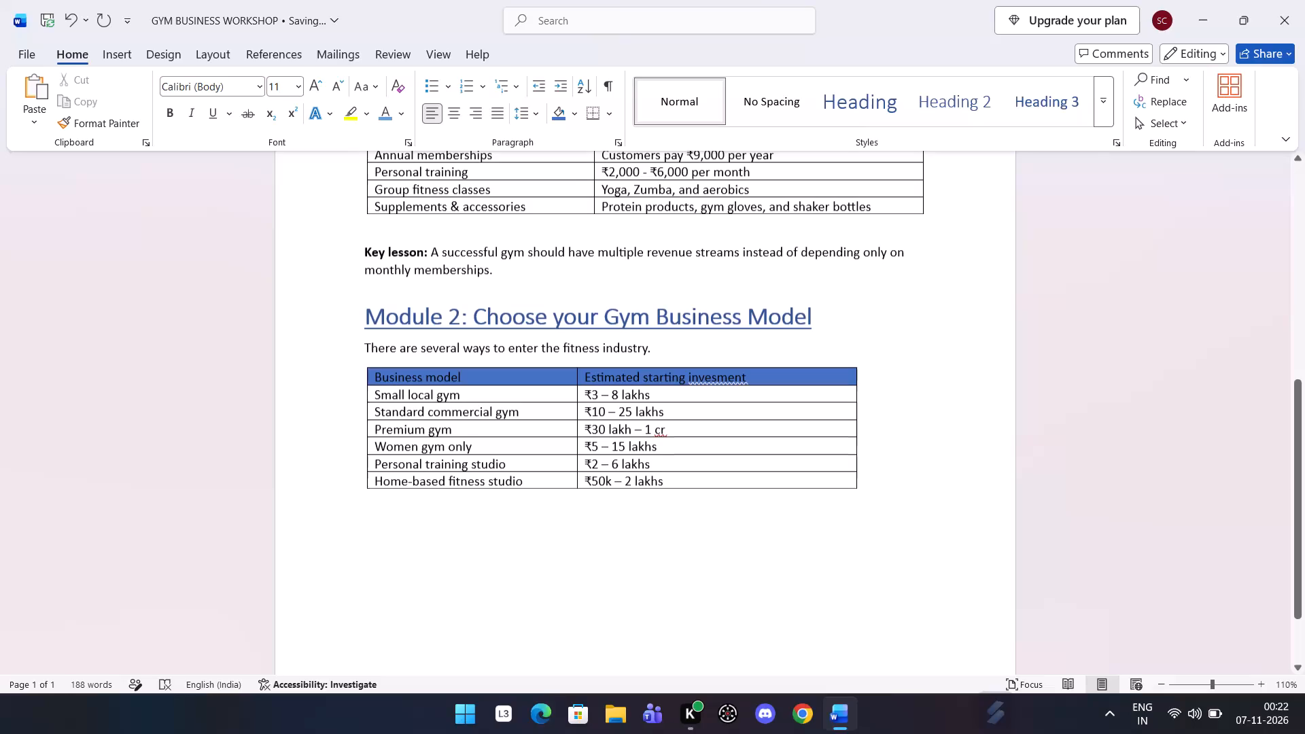
pyautogui.click(389, 536)
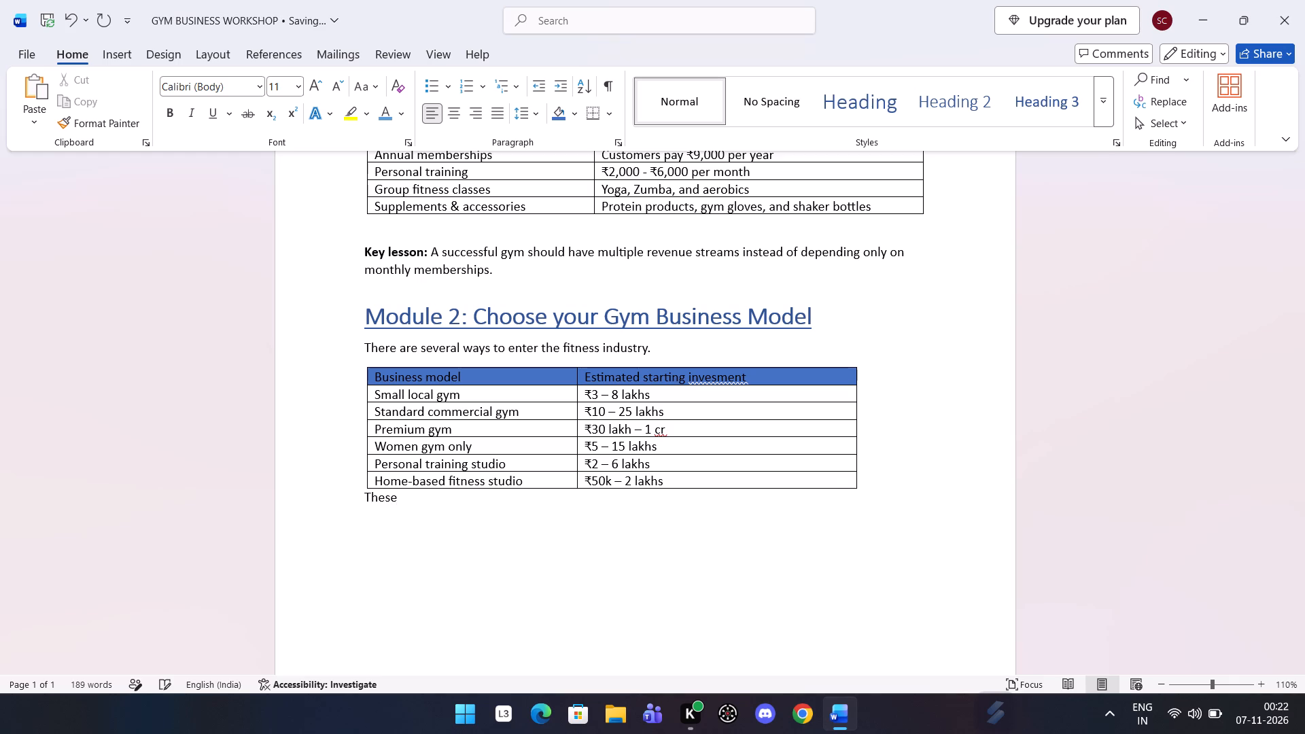
pyautogui.press('BackSpace')
pyautogui.press('BackSpace')
pyautogui.press('BackSpace')
pyautogui.press('BackSpace')
pyautogui.press('BackSpace')
pyautogui.press('Return')
pyautogui.write('these are rough')
pyautogui.press('space')
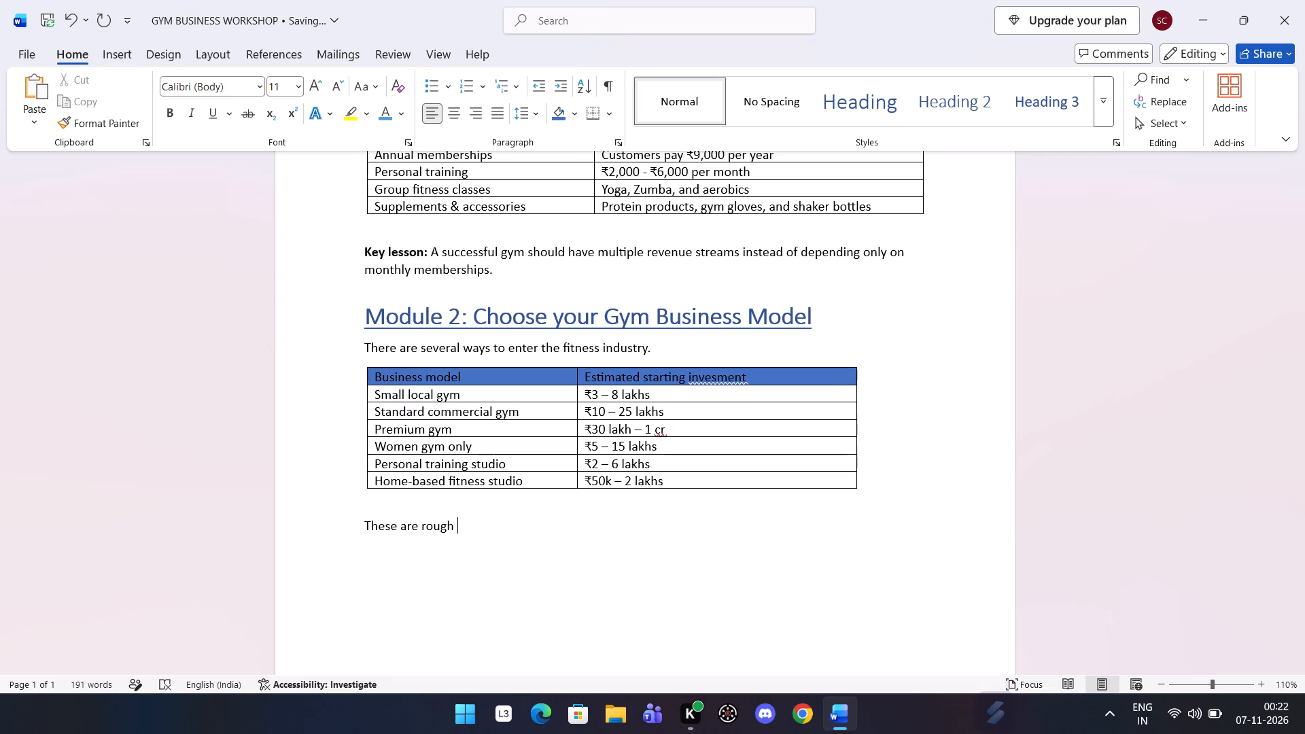
pyautogui.write('planing')
pyautogui.press('space')
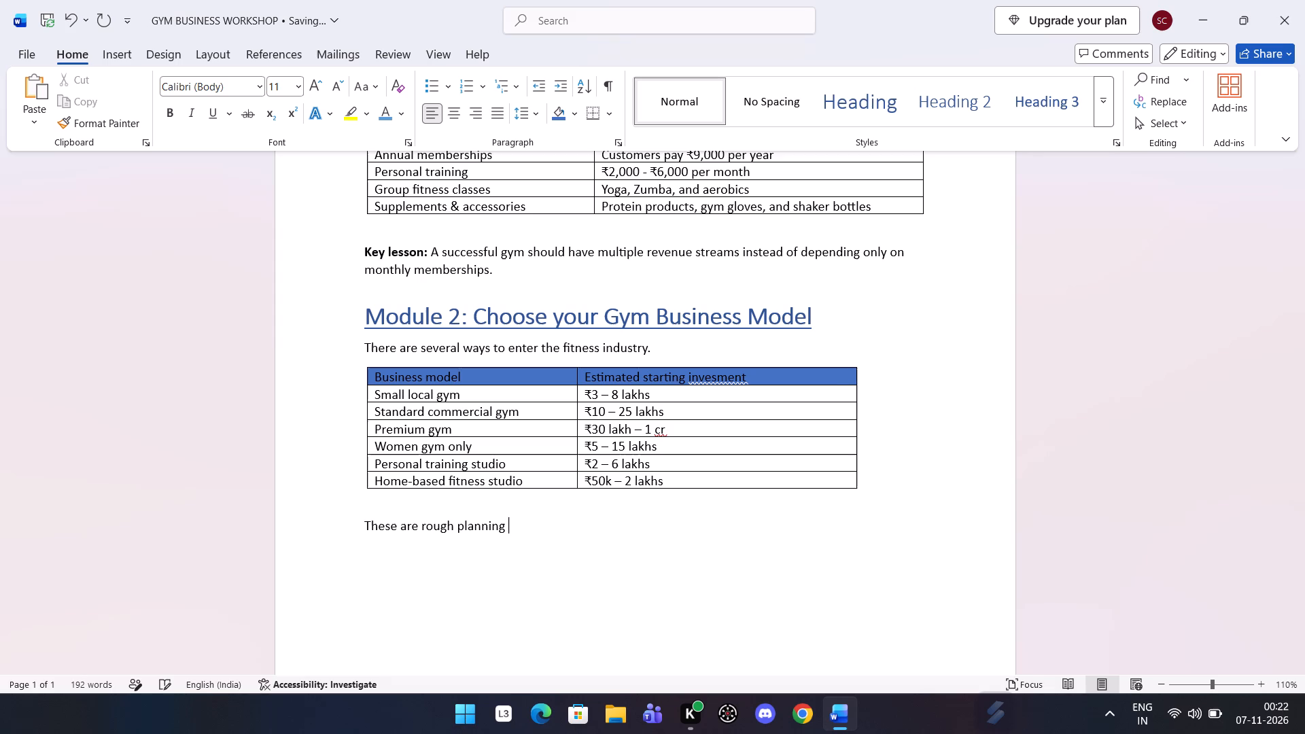
pyautogui.write('ranges')
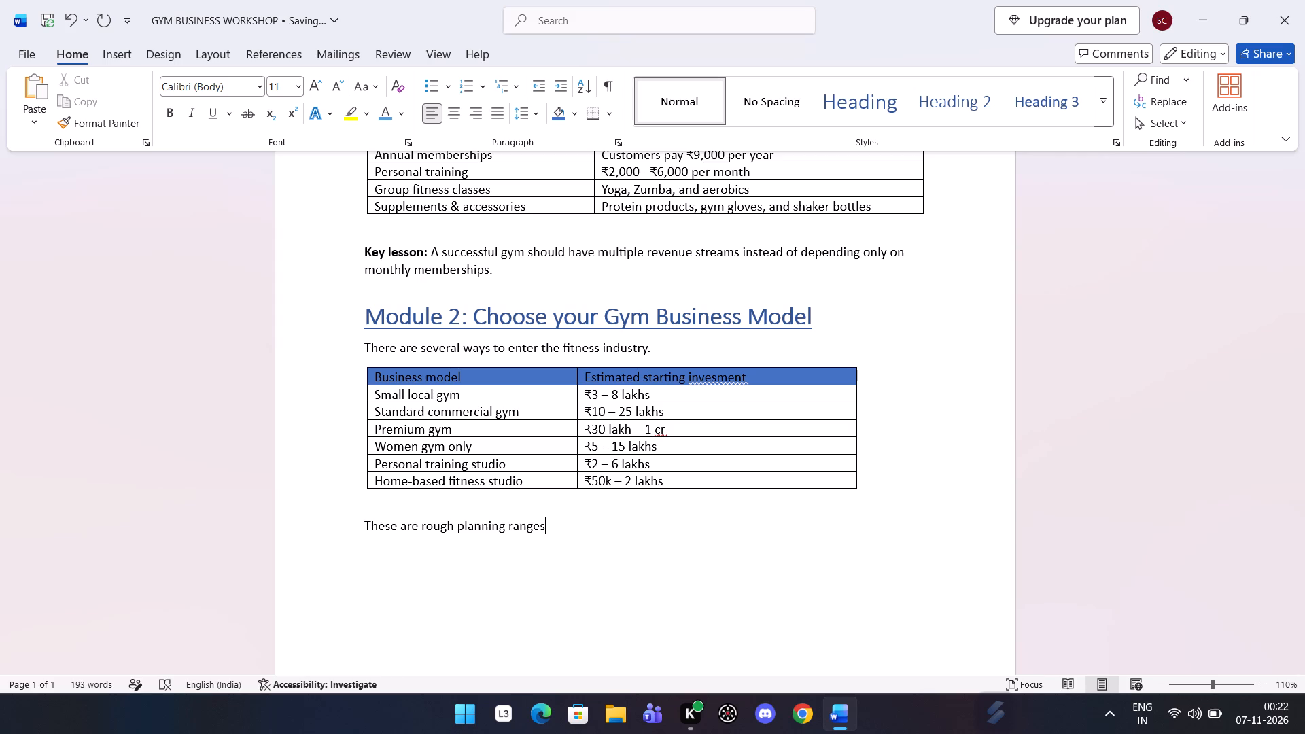
pyautogui.write(', not verified')
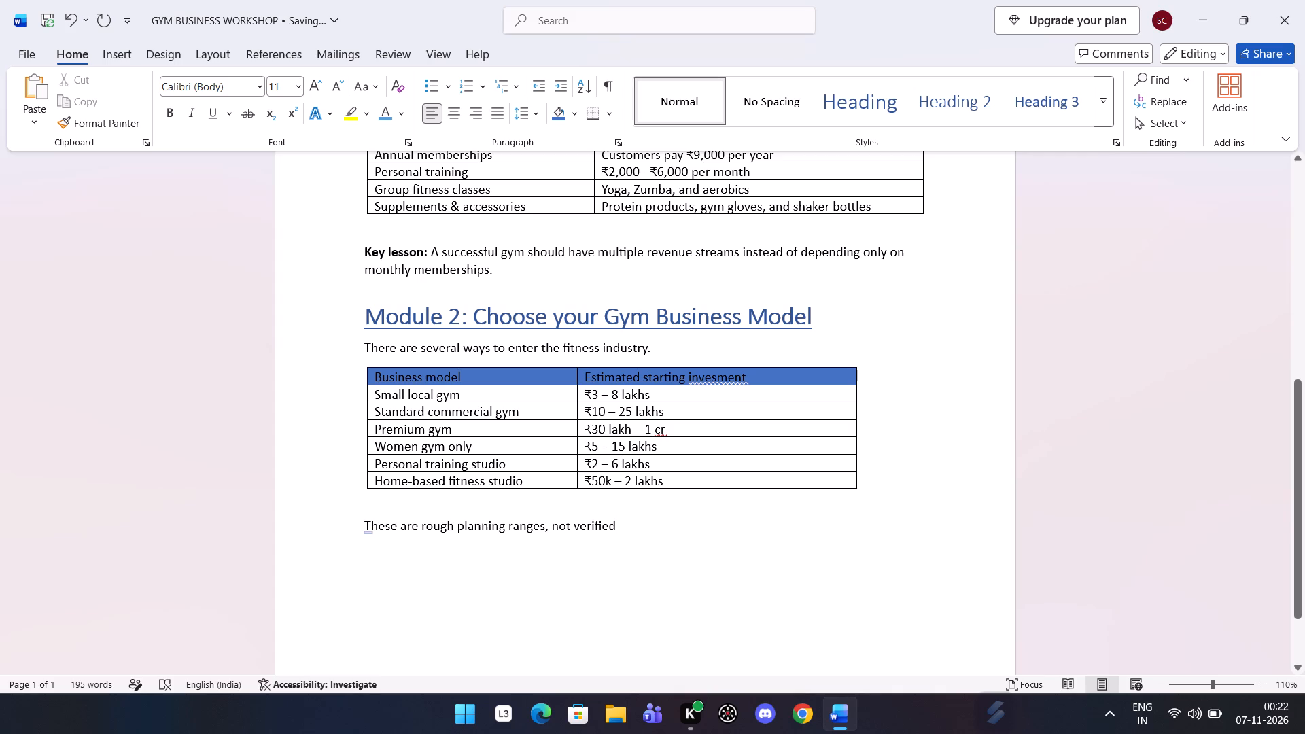
pyautogui.press('space')
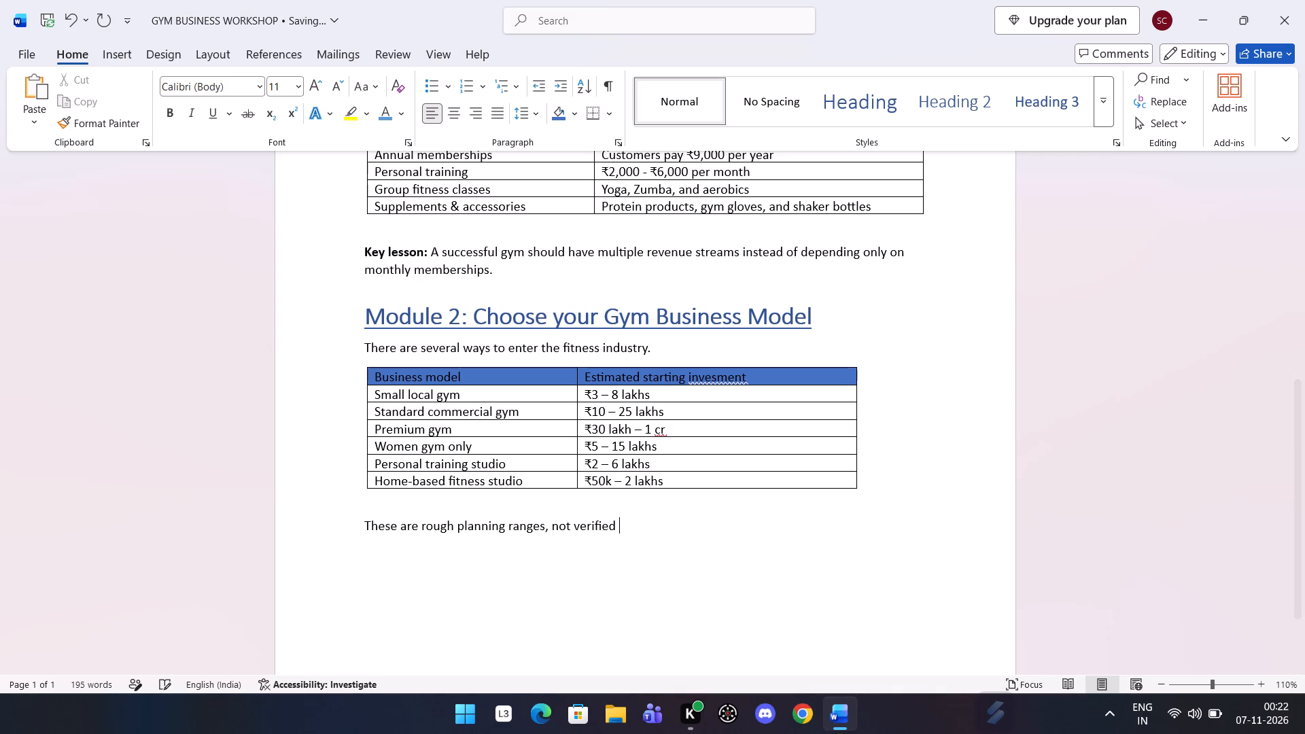
pyautogui.press('q')
pyautogui.press('u')
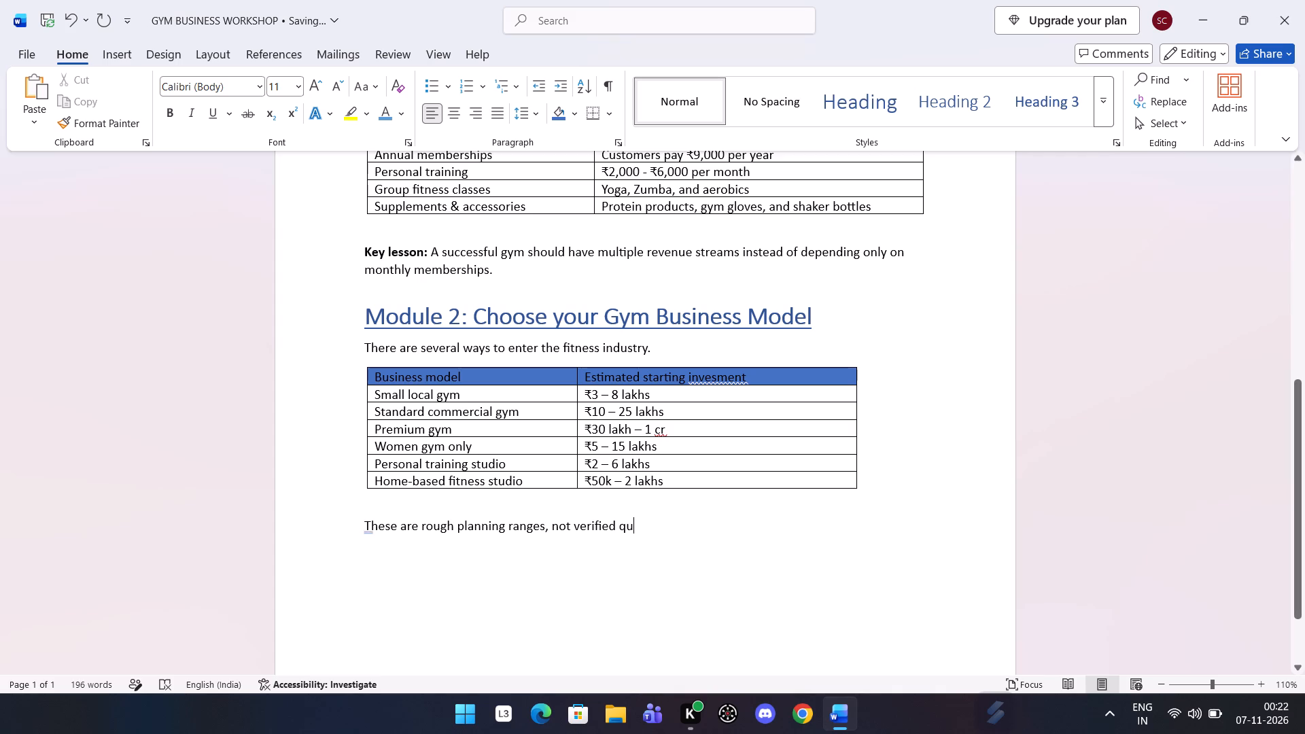
pyautogui.write('ota')
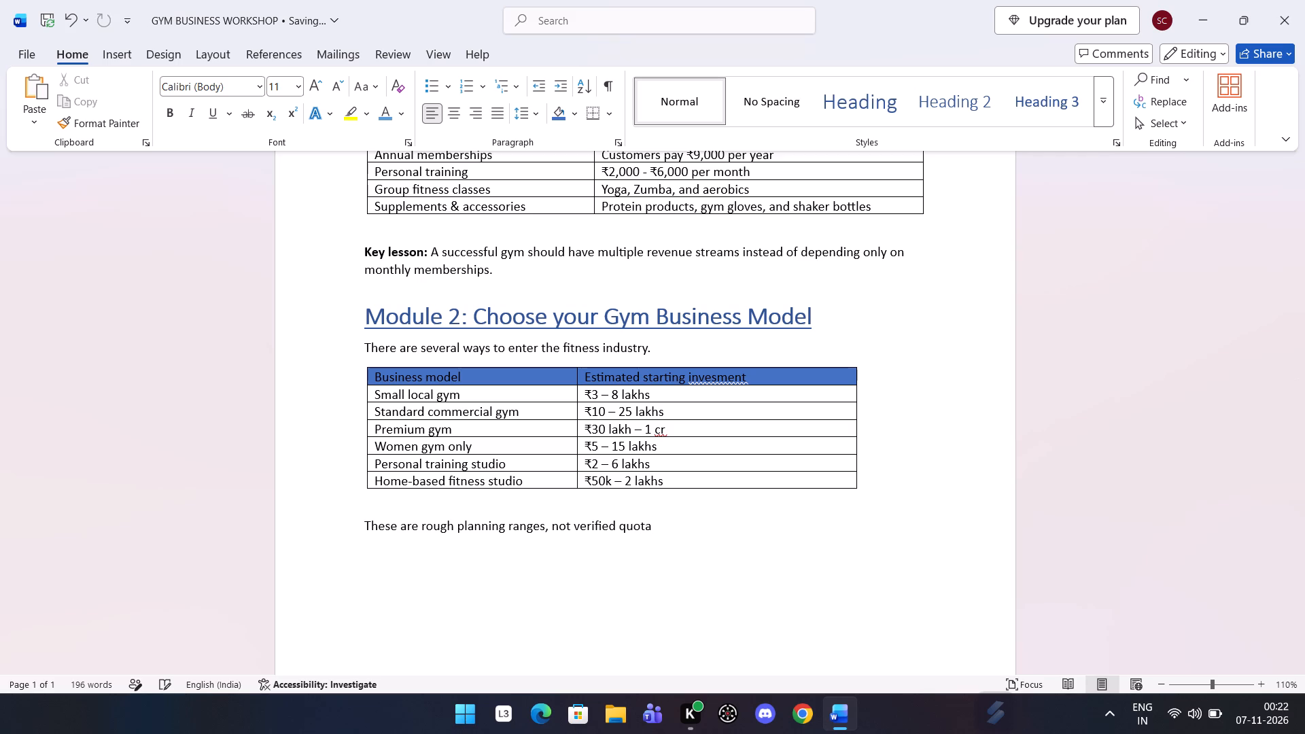
pyautogui.write('tions')
# Complete the note's sentence with ", and local property costs can change the investment substantially.".
pyautogui.write(', and')
pyautogui.press('space')
pyautogui.write('local')
pyautogui.press('space')
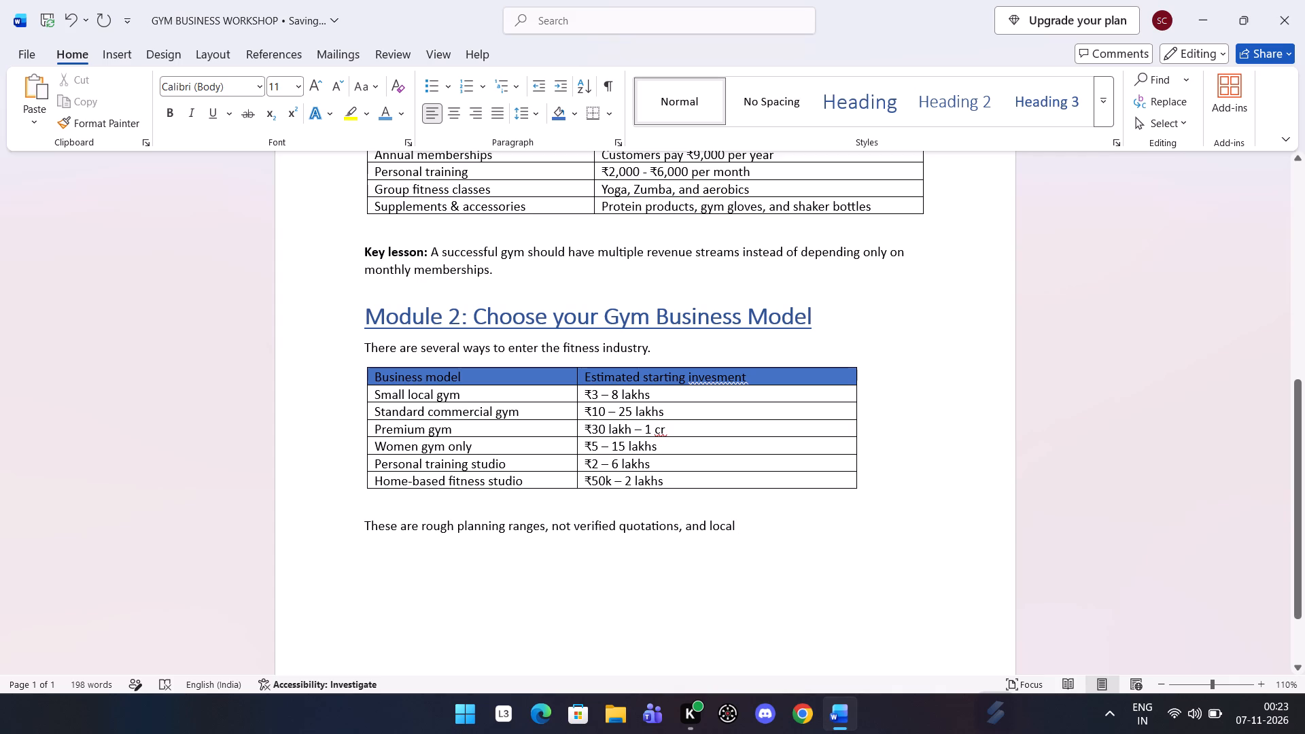
pyautogui.write('property')
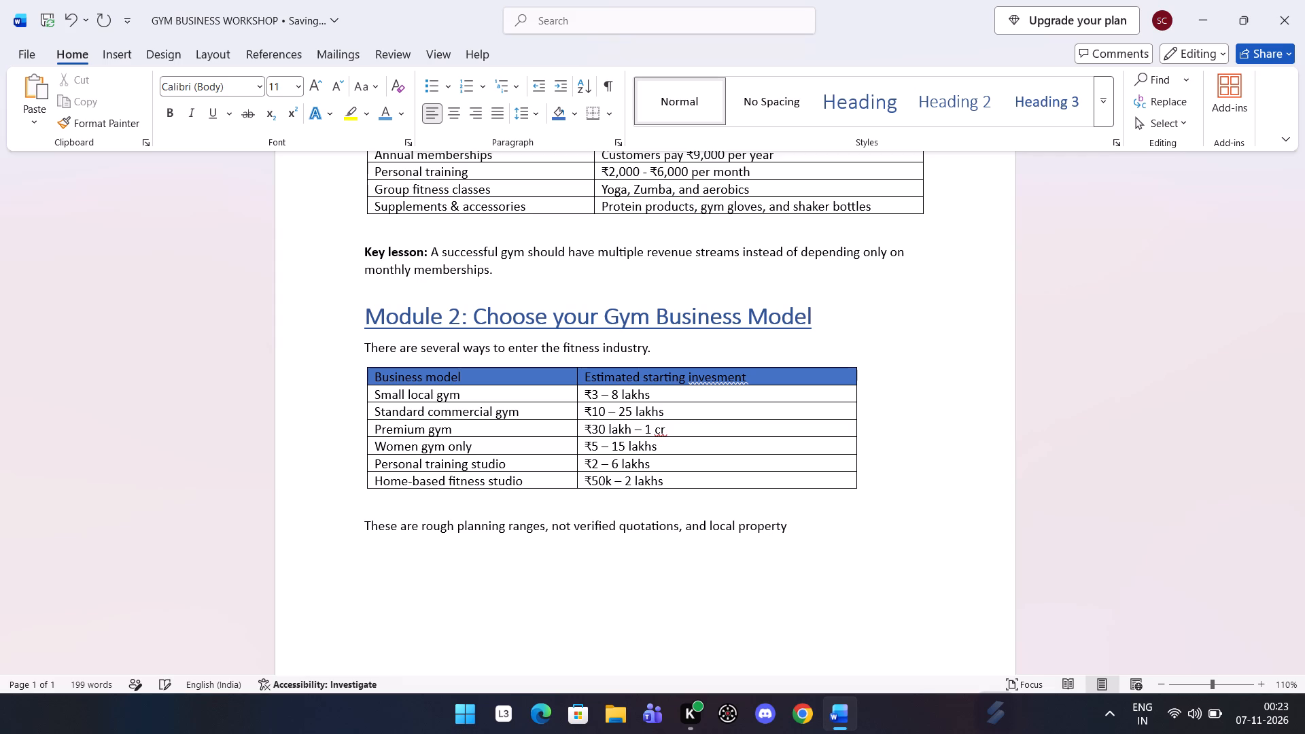
pyautogui.press('space')
pyautogui.write('costs')
pyautogui.press('space')
pyautogui.write('a')
pyautogui.press('BackSpace')
pyautogui.write('can')
pyautogui.press('space')
pyautogui.write('be')
pyautogui.press('space')
pyautogui.press('BackSpace')
pyautogui.press('BackSpace')
pyautogui.press('BackSpace')
pyautogui.write('cg')
pyautogui.press('BackSpace')
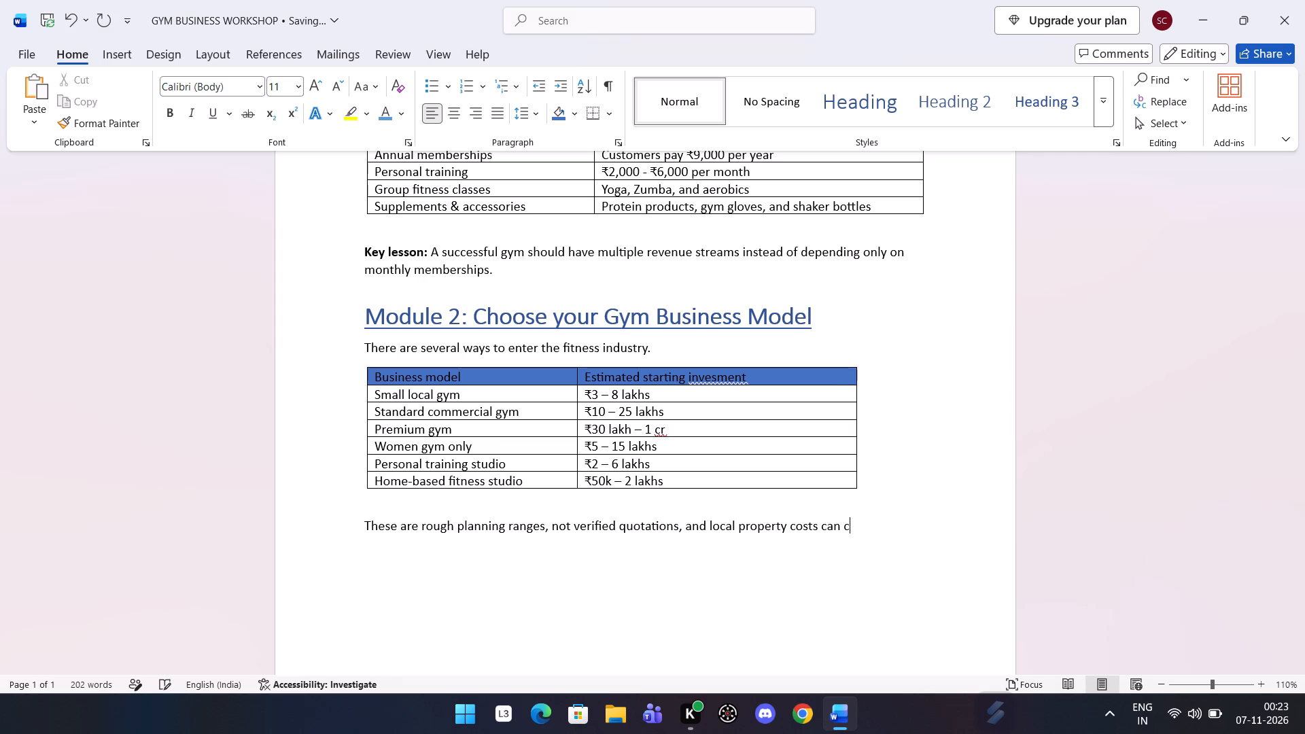
pyautogui.write('hanges')
pyautogui.press('BackSpace')
pyautogui.press('space')
pyautogui.write('the')
pyautogui.press('space')
pyautogui.write('in')
pyautogui.write('vesment')
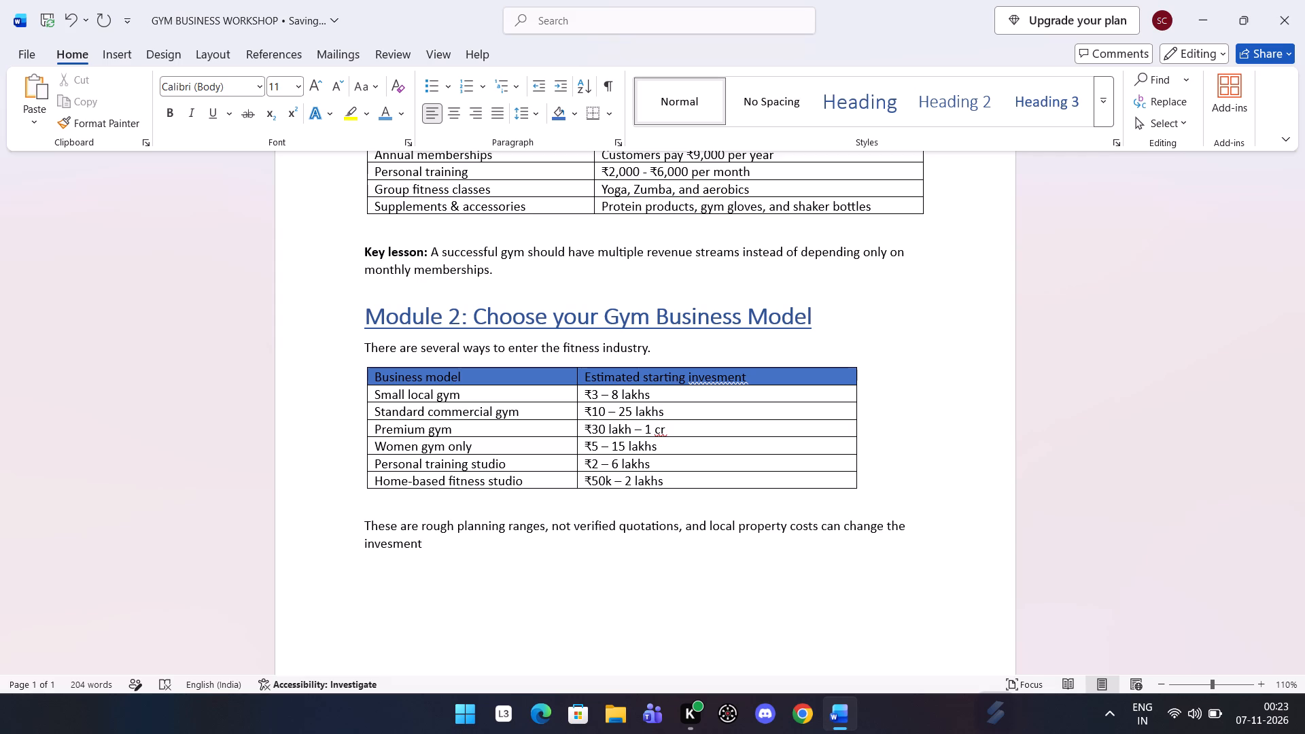
pyautogui.press('space')
pyautogui.write('su')
pyautogui.press('b')
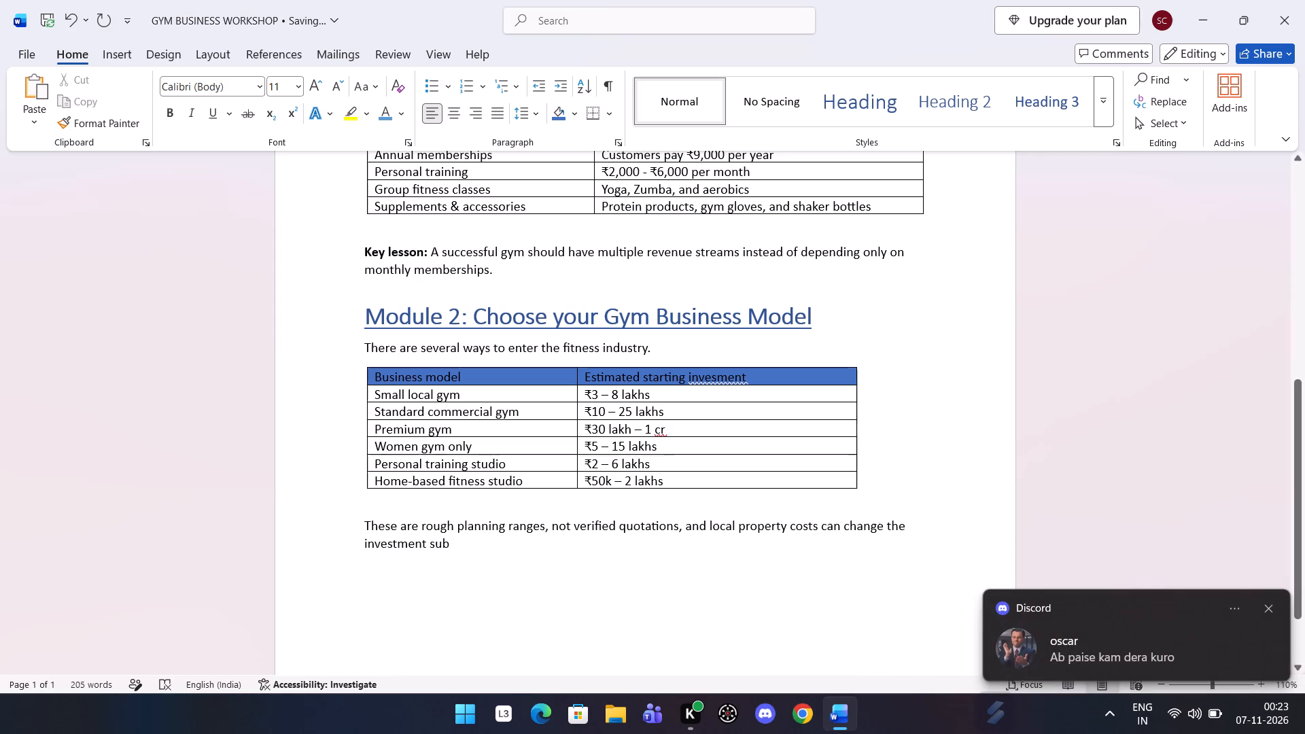
pyautogui.press('s')
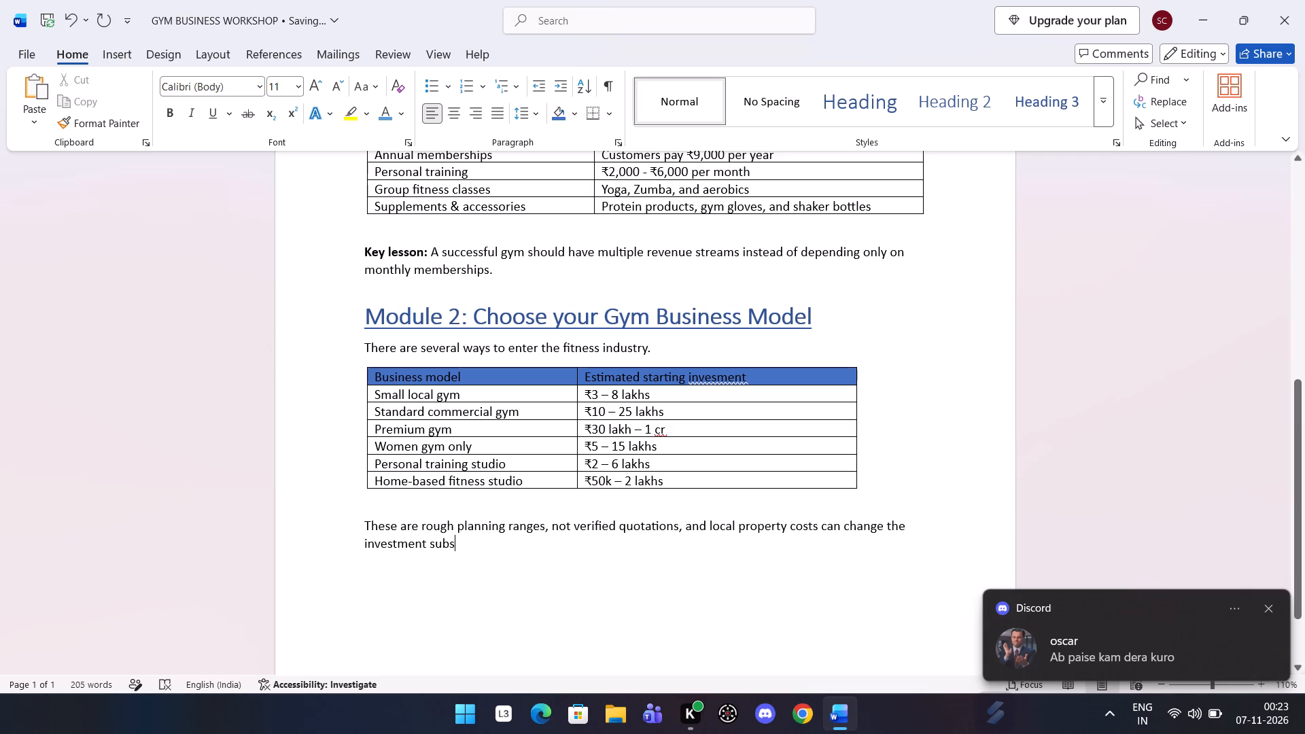
pyautogui.press('t')
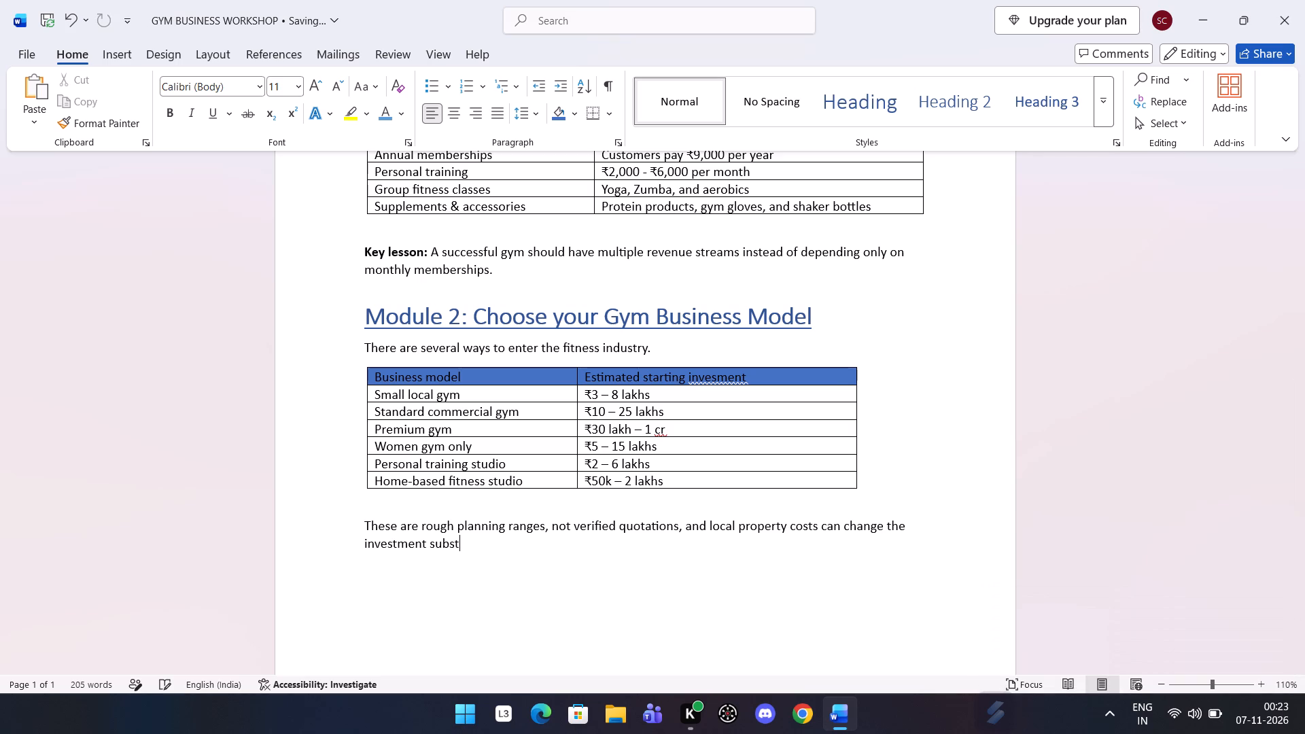
pyautogui.press('a')
pyautogui.write('ntially')
pyautogui.press('.')
# Start a new paragraph below the planning-ranges note with a capital "W".
pyautogui.press('Return')
pyautogui.press('w')
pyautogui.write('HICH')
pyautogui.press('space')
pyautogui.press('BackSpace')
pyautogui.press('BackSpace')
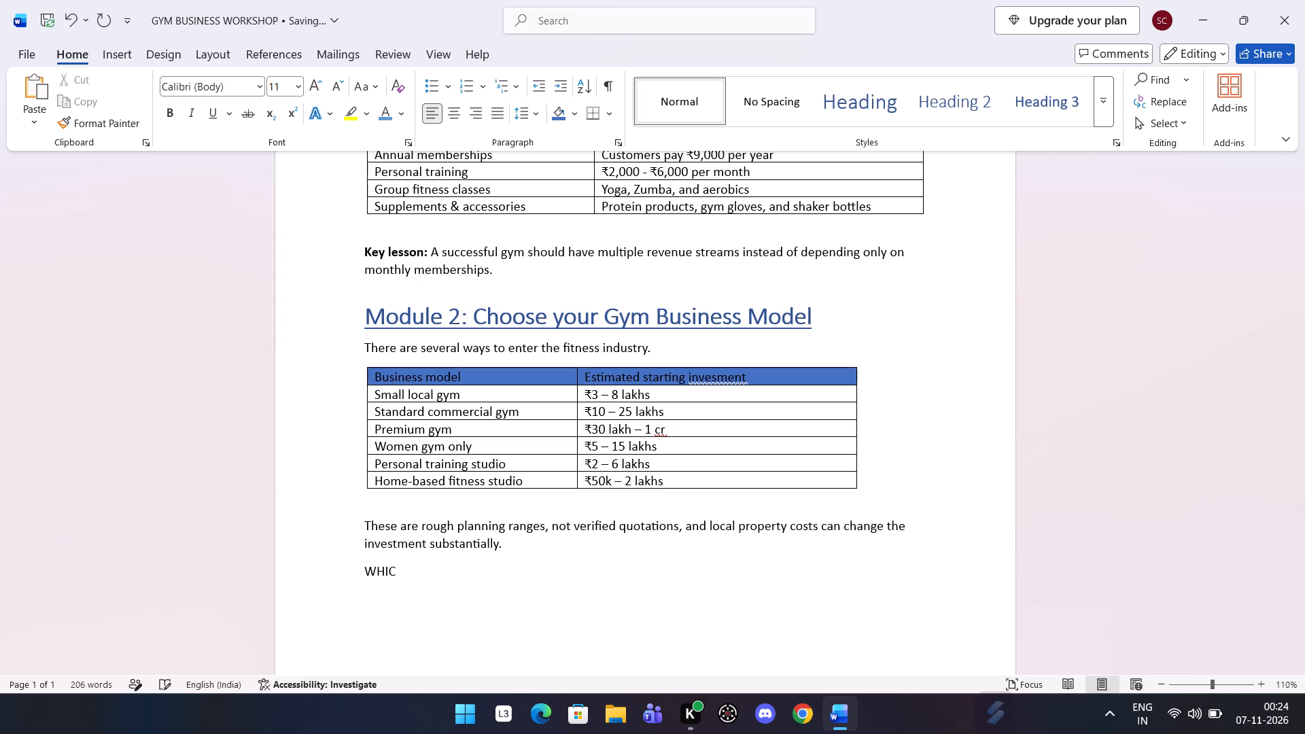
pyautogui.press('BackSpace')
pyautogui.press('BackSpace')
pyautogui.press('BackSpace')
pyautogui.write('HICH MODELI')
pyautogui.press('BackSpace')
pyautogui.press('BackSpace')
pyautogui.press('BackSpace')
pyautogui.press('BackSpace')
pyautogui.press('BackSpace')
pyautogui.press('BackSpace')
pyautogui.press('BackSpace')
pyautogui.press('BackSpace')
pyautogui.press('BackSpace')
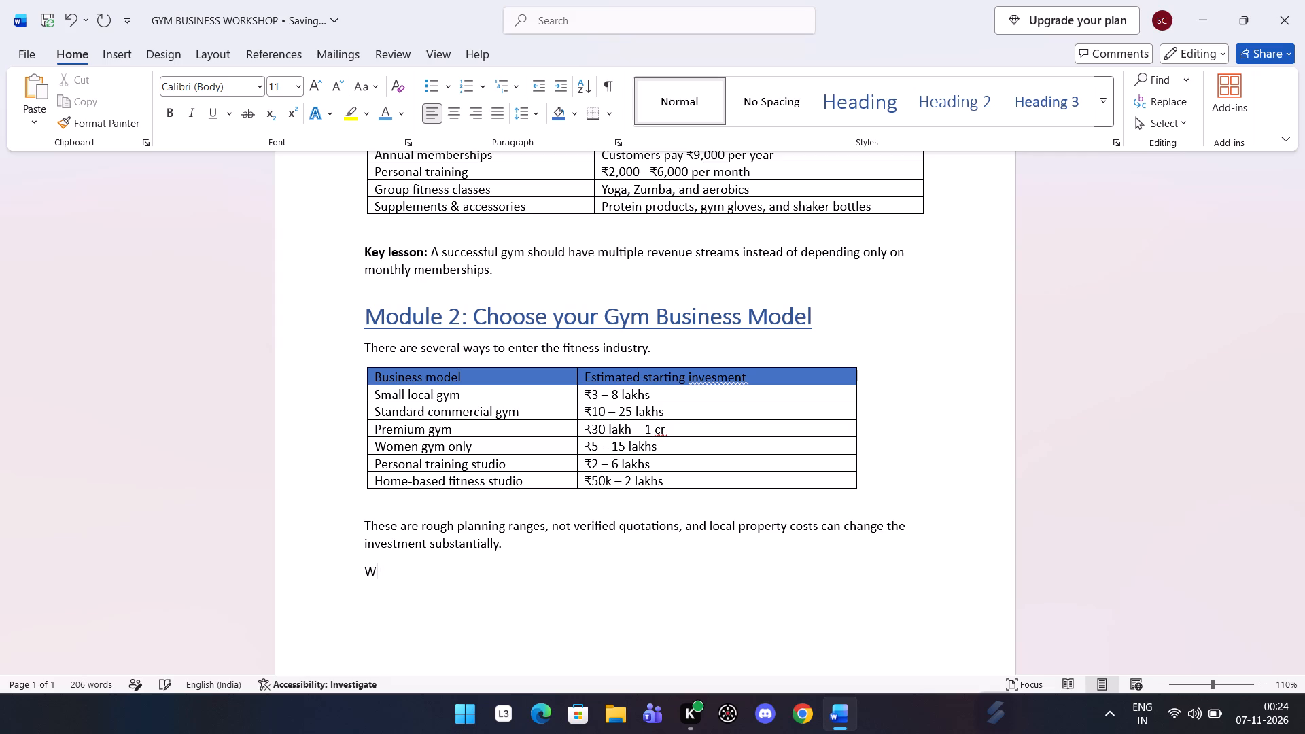
# Complete the new line below the note as the question "Which model is best for beginners?".
pyautogui.write('hich model is')
pyautogui.press('space')
pyautogui.write('best d')
pyautogui.press('BackSpace')
pyautogui.write('for')
pyautogui.press('space')
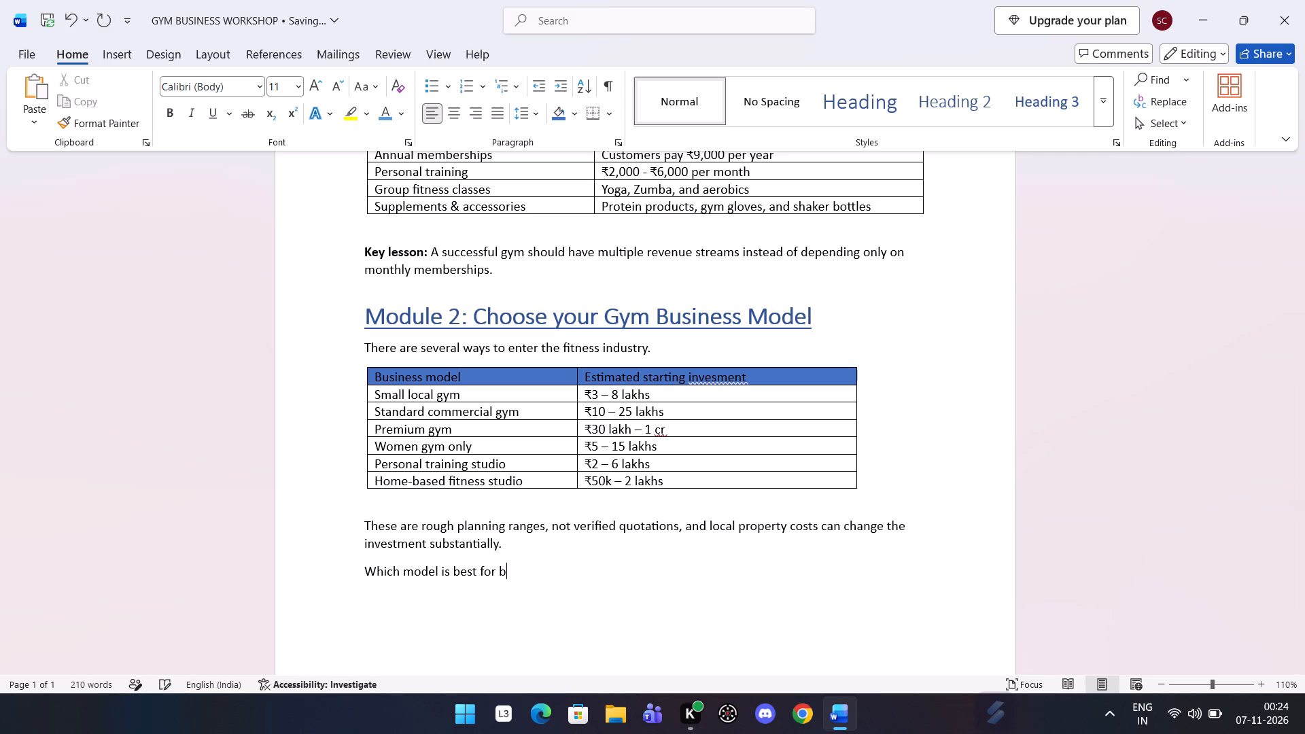
pyautogui.write('eginners')
pyautogui.hotkey('shift', '>')
pyautogui.press('BackSpace')
pyautogui.hotkey('shift', '?')
# Begin an answer paragraph below the question with "A small local gym".
pyautogui.press('Return')
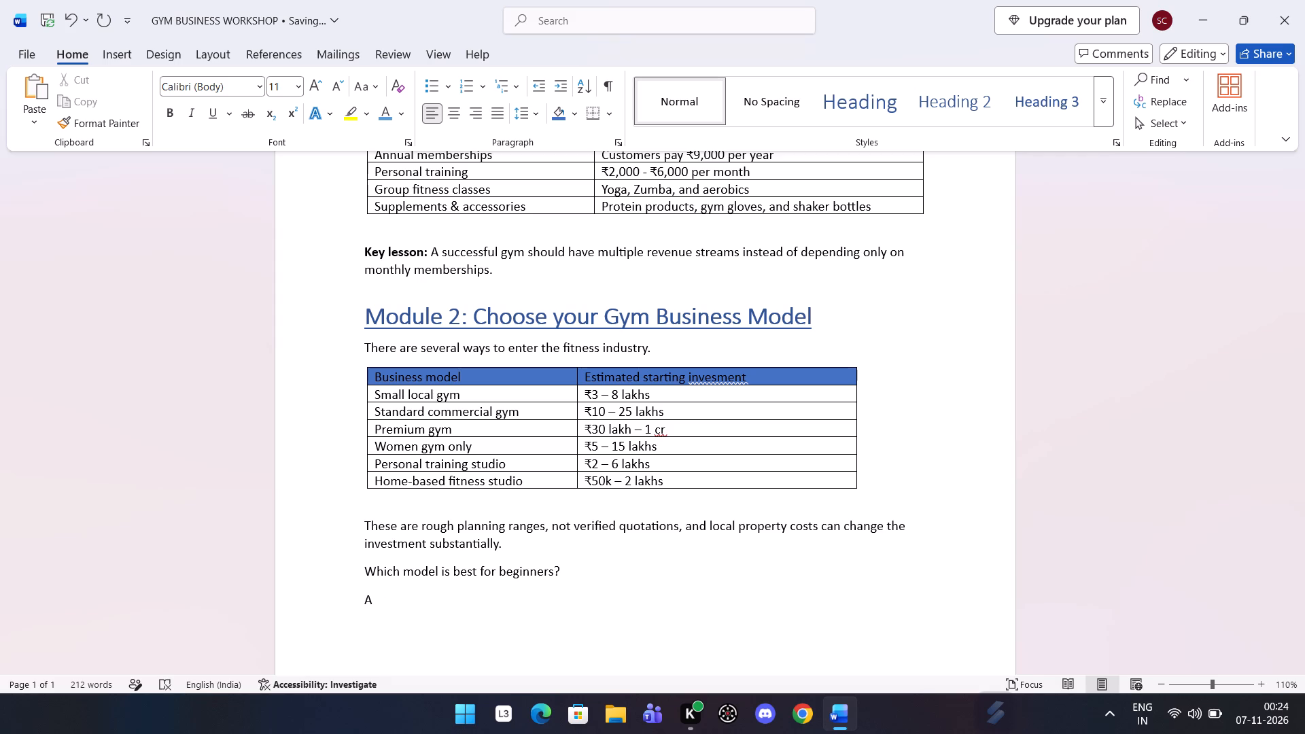
pyautogui.press('space')
pyautogui.write('sa')
pyautogui.press('BackSpace')
pyautogui.write('mall')
pyautogui.press('space')
pyautogui.write('loa')
pyautogui.press('BackSpace')
pyautogui.write('cal')
pyautogui.press('space')
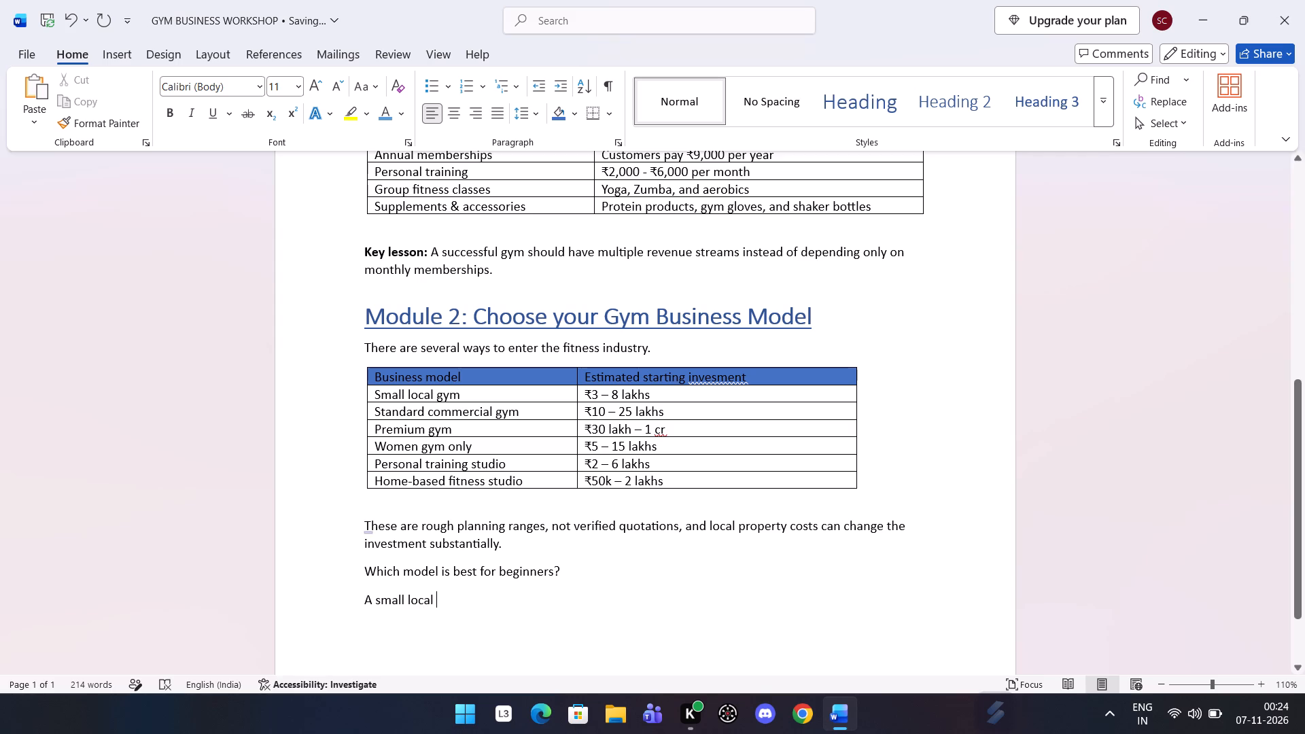
pyautogui.write('gym')
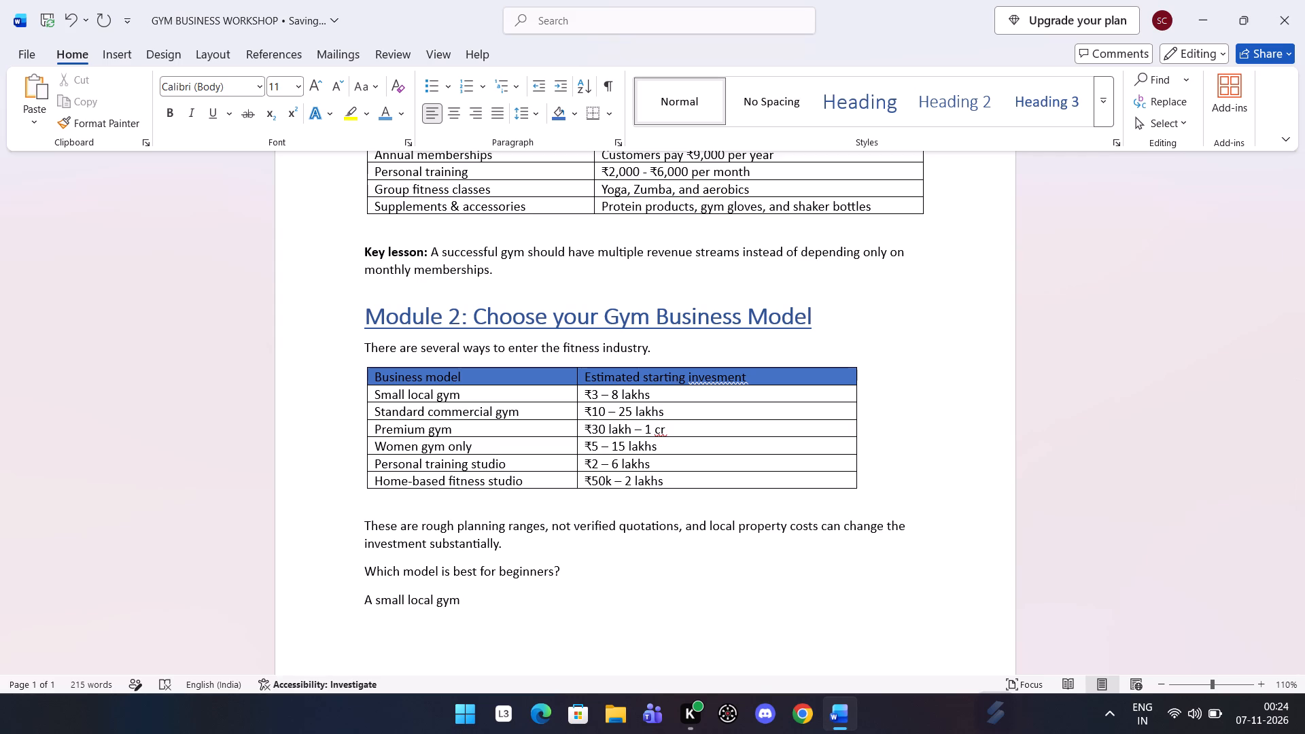
# Continue the answer sentence with "or personal traninng studio".
pyautogui.press('space')
pyautogui.write('or personal')
pyautogui.press('space')
pyautogui.write('traninng')
pyautogui.press('BackSpace')
pyautogui.write('g')
pyautogui.press('space')
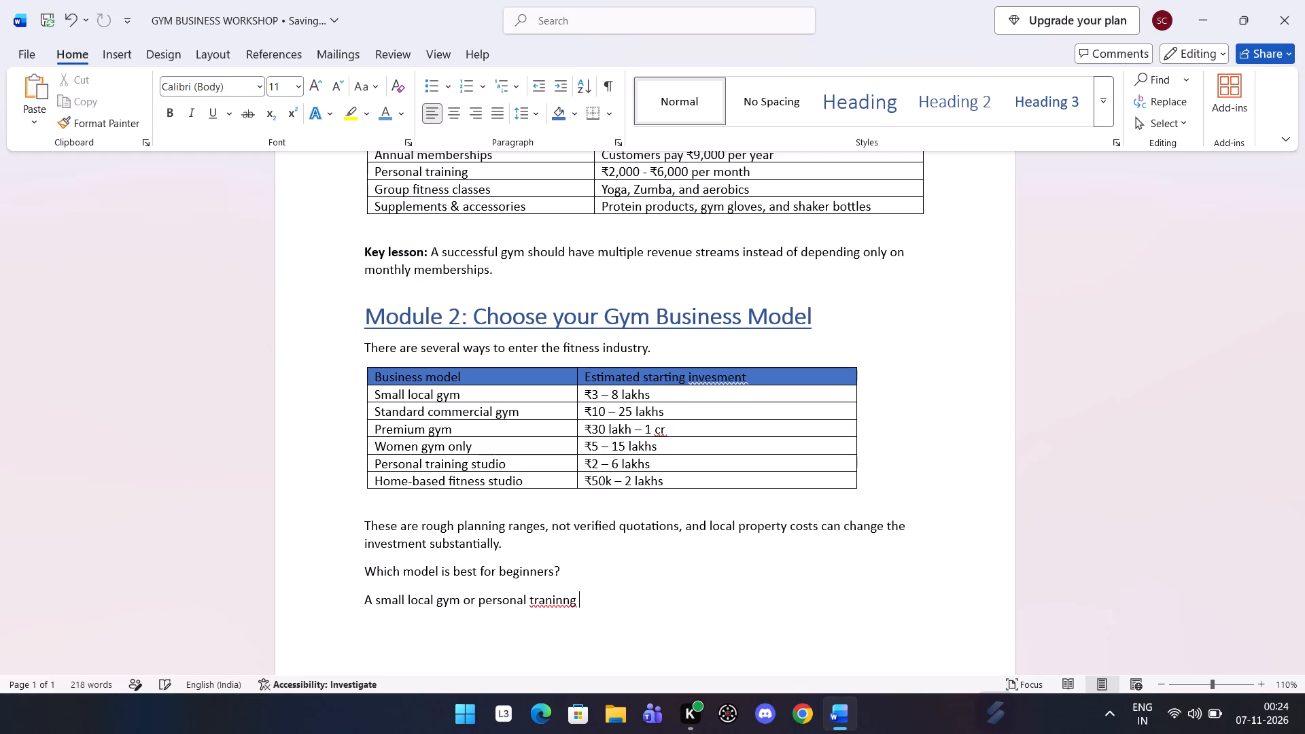
pyautogui.write('stu')
pyautogui.write('dio')
pyautogui.press('space')
# Extend the answer sentence with "may be a more manageblae starting point".
pyautogui.write('may be a')
pyautogui.press('space')
pyautogui.write('more mana')
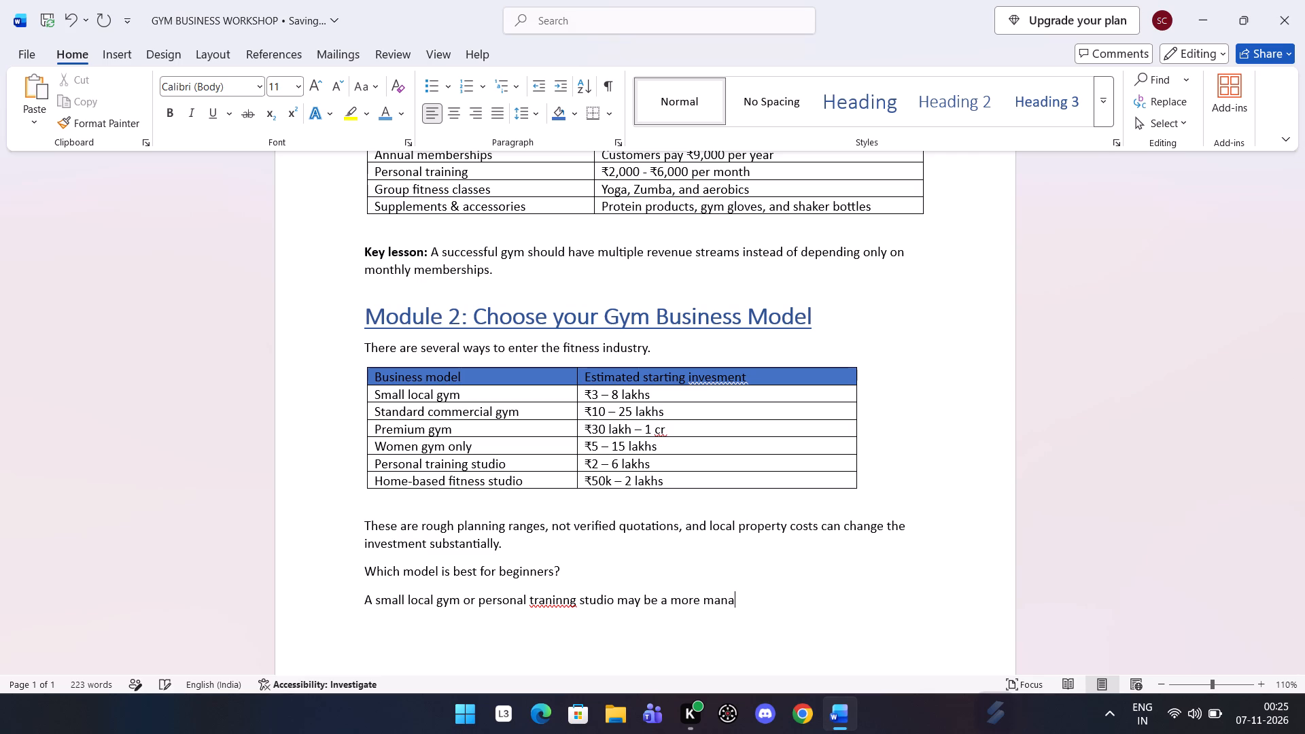
pyautogui.write('geblae')
pyautogui.press('space')
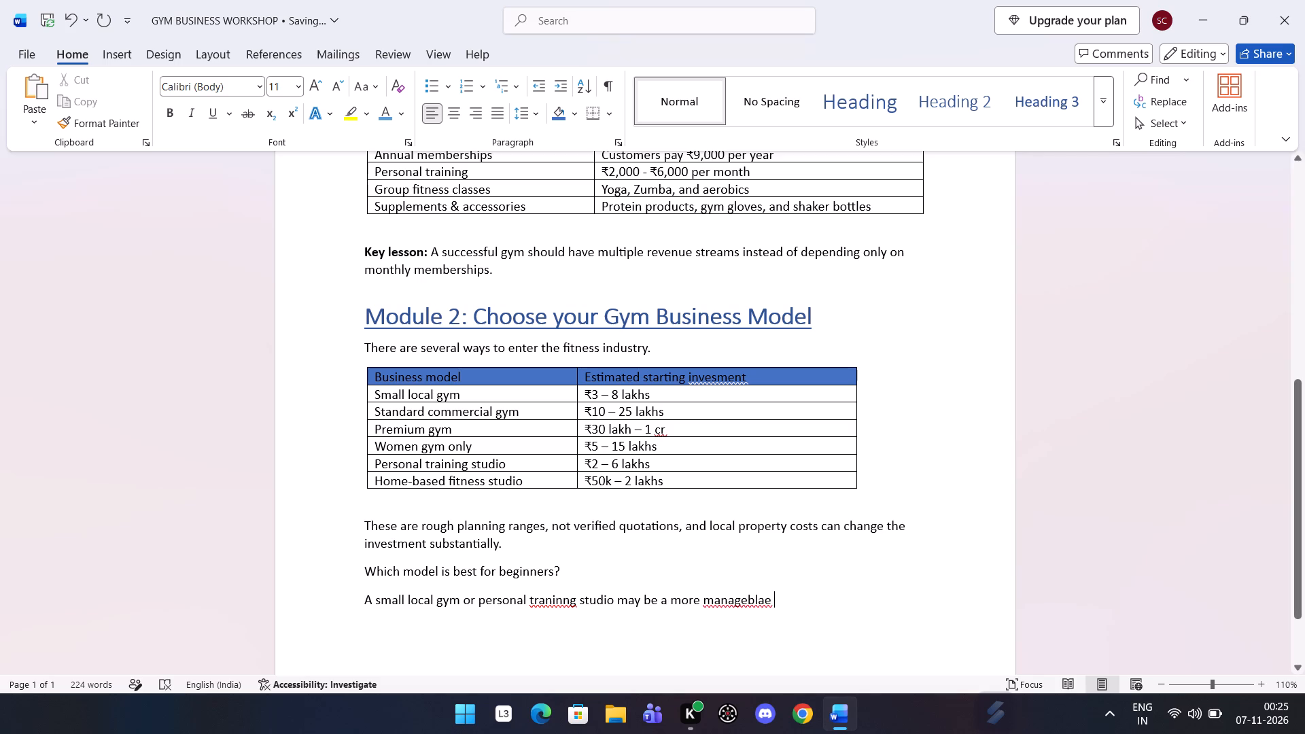
pyautogui.write('st')
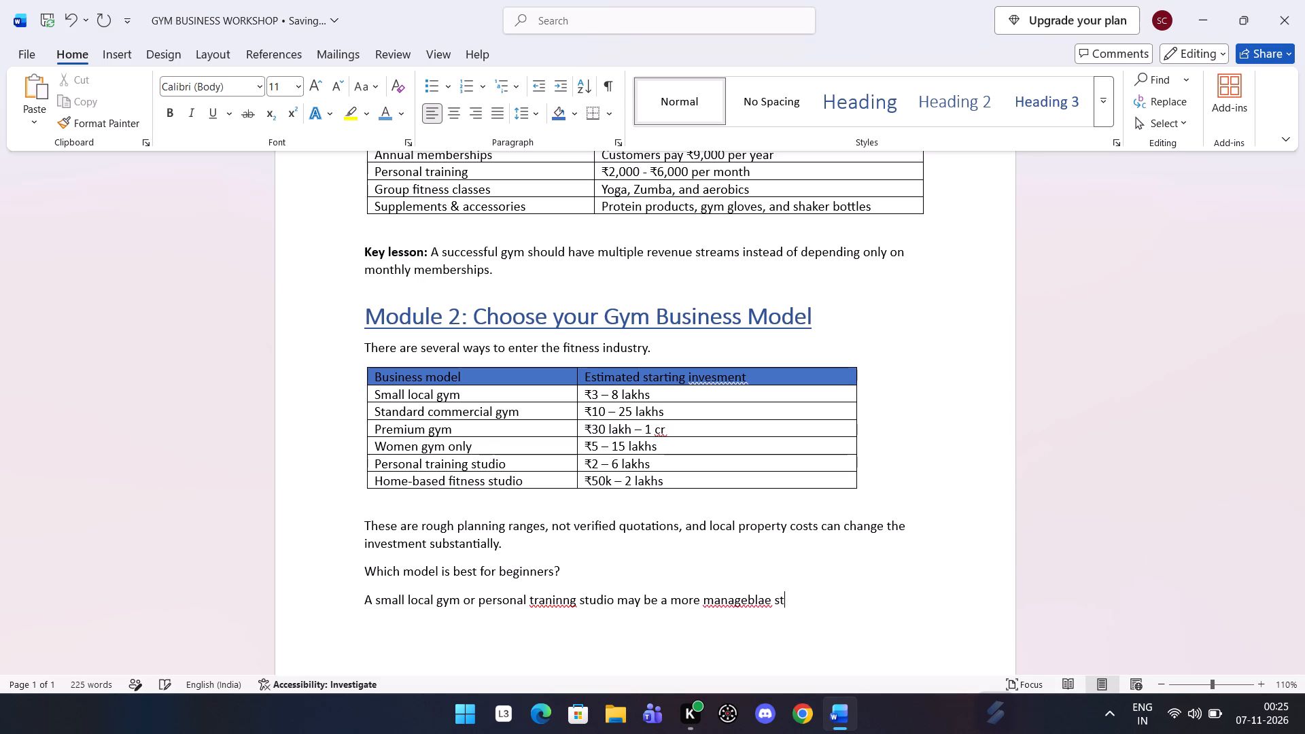
pyautogui.write('artin')
pyautogui.write('g')
pyautogui.press('space')
pyautogui.press('p')
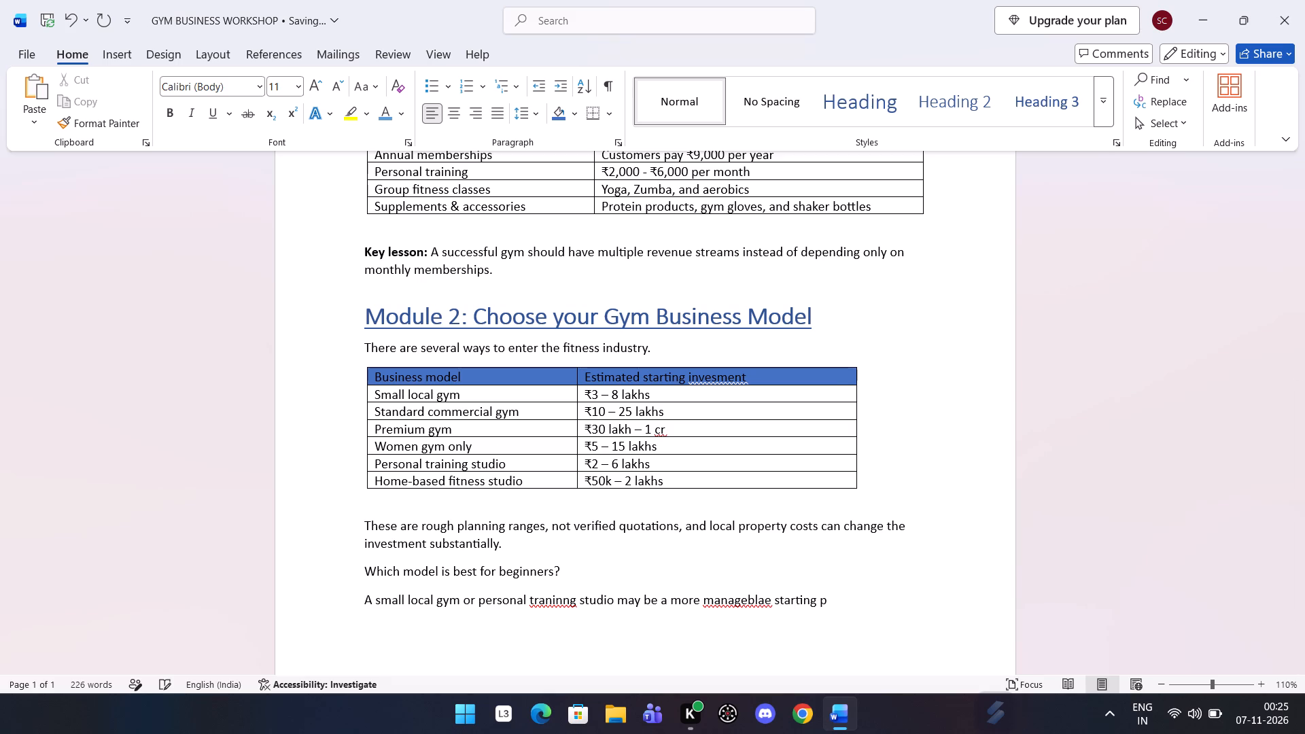
pyautogui.write('ount')
pyautogui.press('BackSpace')
pyautogui.press('BackSpace')
pyautogui.press('BackSpace')
pyautogui.write('int')
pyautogui.press('space')
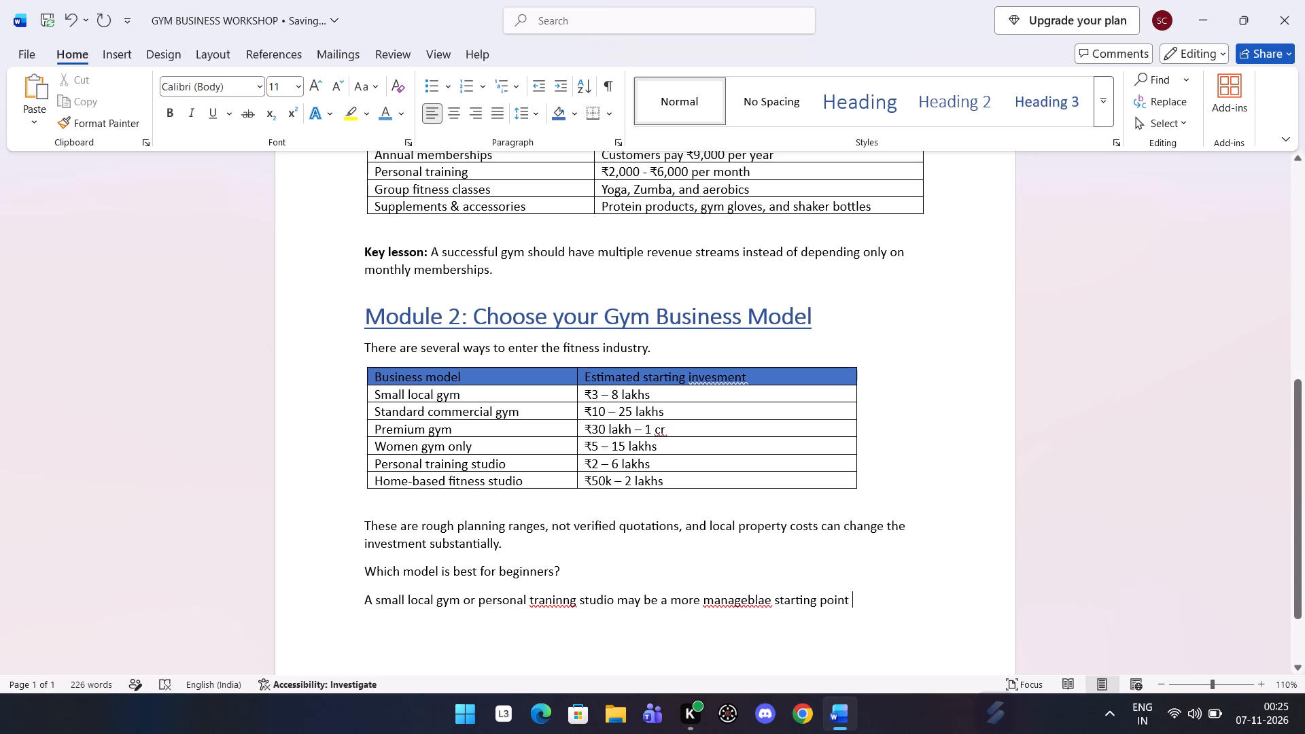
# Finish the answer sentence with "if yout budget is limited".
pyautogui.write('if yout')
pyautogui.press('space')
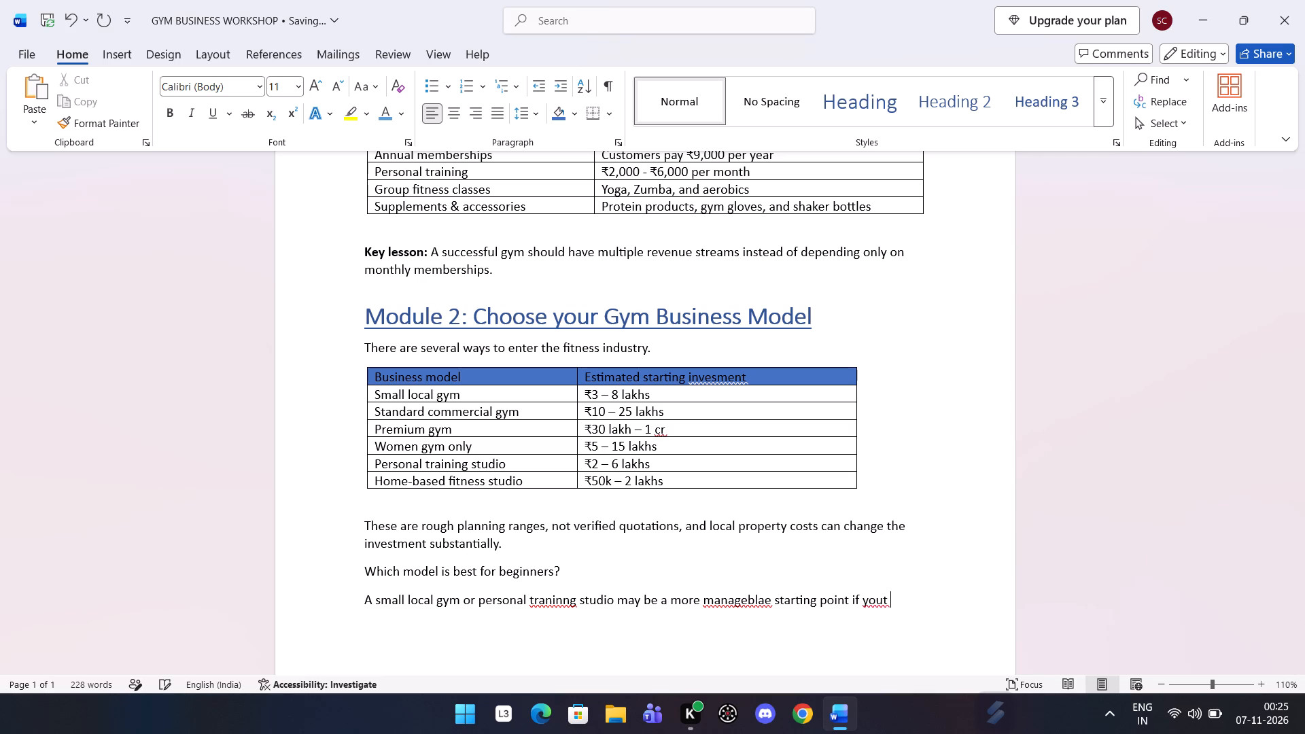
pyautogui.write('bu')
pyautogui.write('dget')
pyautogui.press('space')
pyautogui.write('is limited')
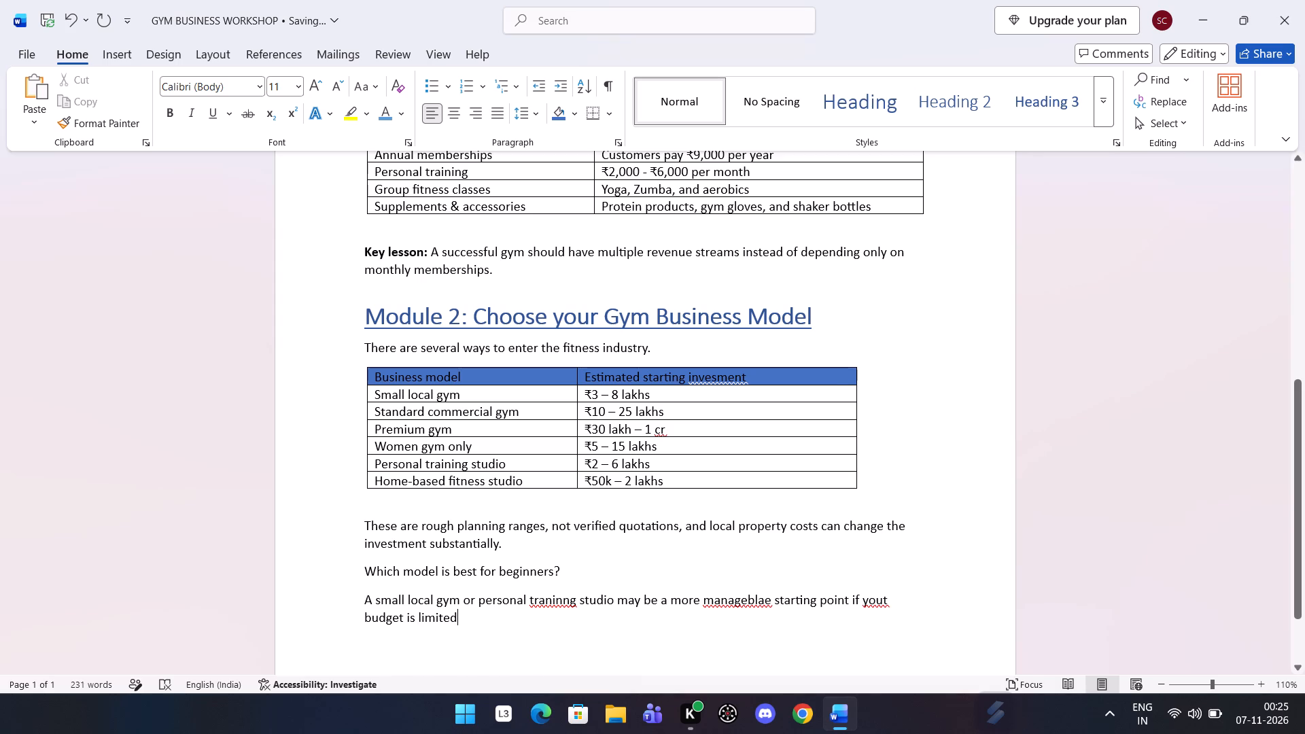
# Correct the spelling of "traninng", "manageblae" and "yout" in the answer paragraph to "training", "manageable" and "your".
pyautogui.rightClick(544, 595)
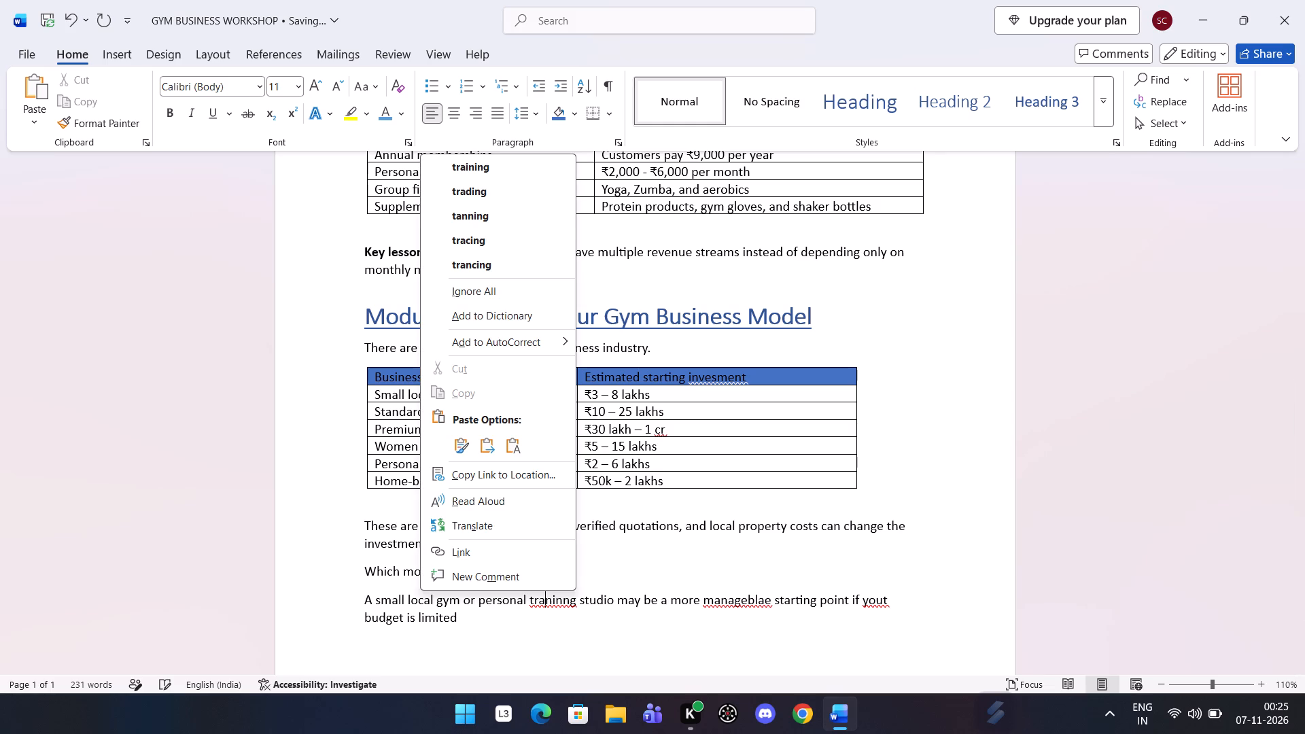
pyautogui.click(470, 169)
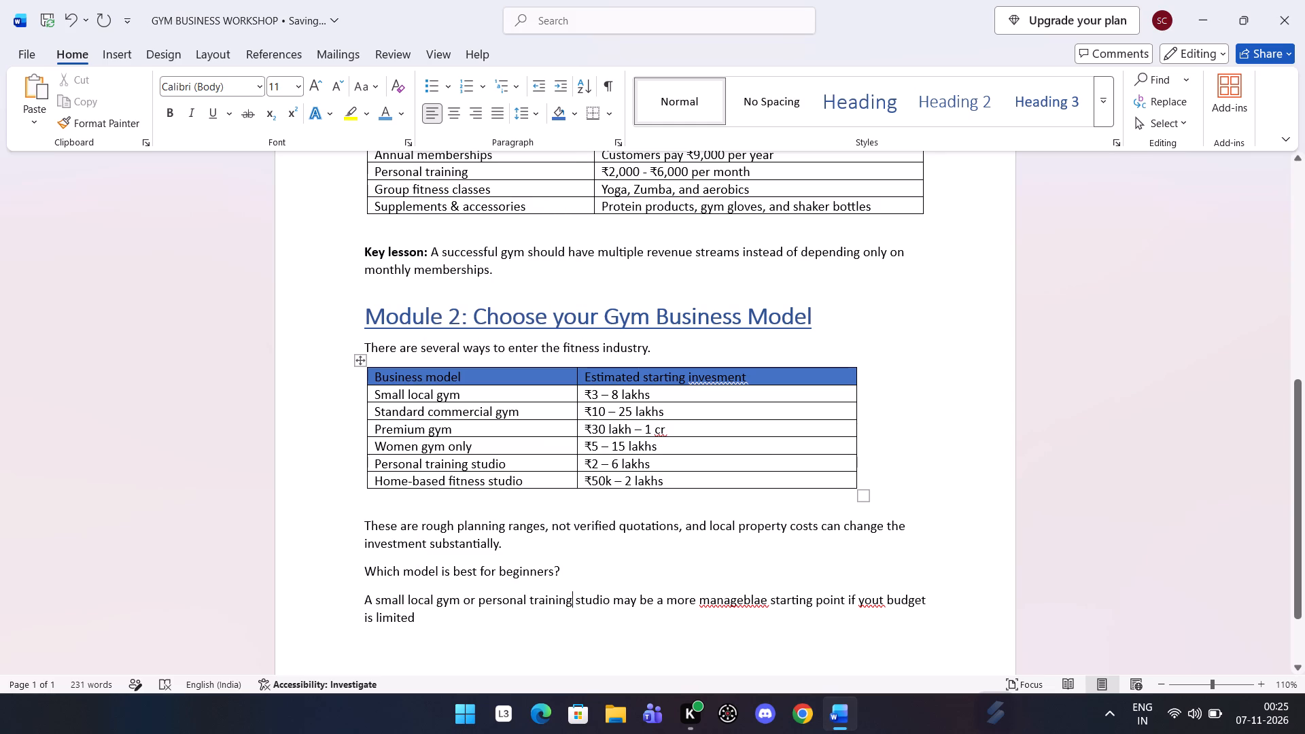
pyautogui.rightClick(754, 601)
pyautogui.click(669, 254)
pyautogui.rightClick(867, 603)
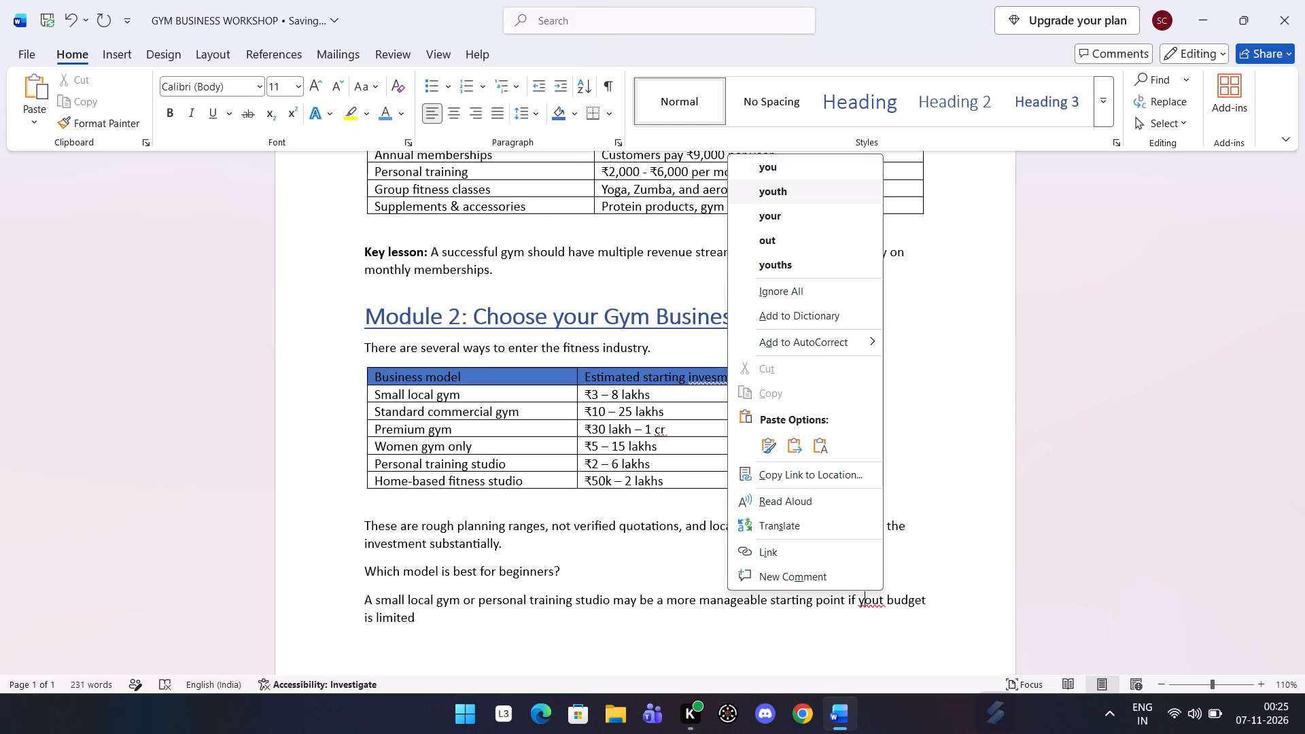
pyautogui.click(781, 207)
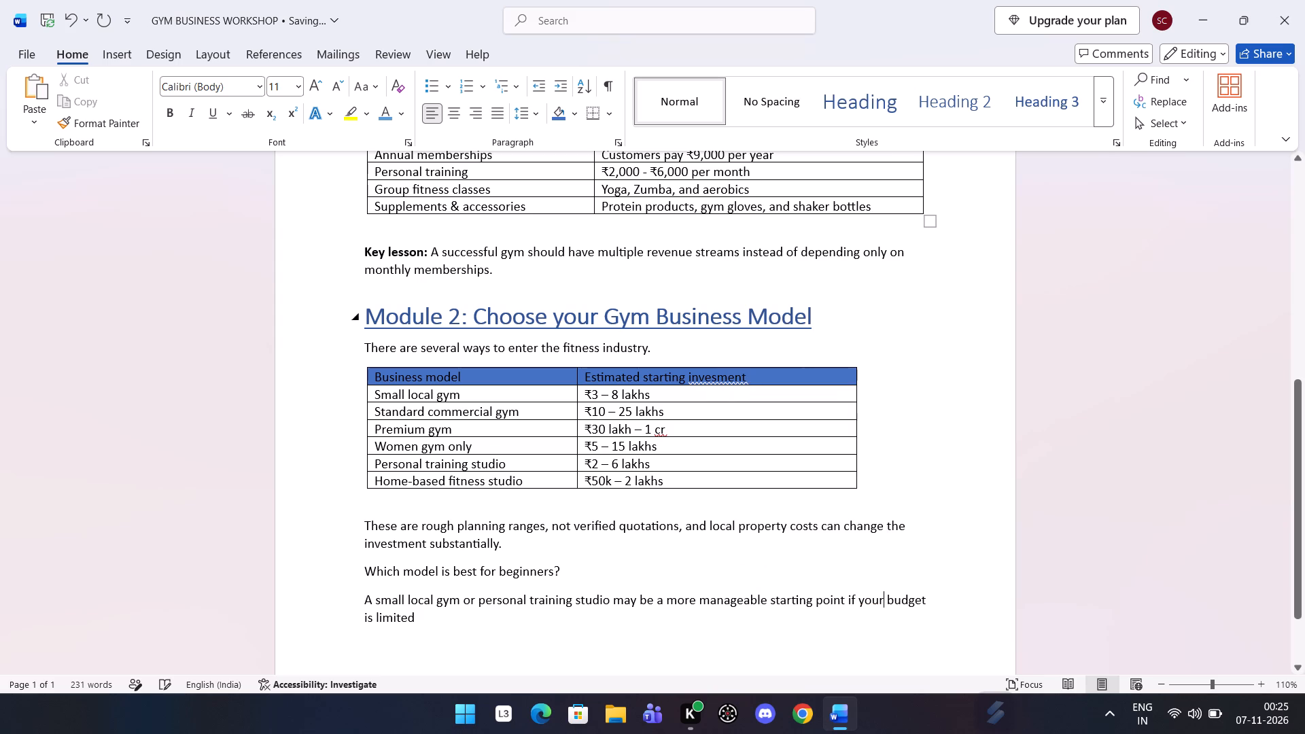
# Bold the question line "Which model is best for beginners?".
pyautogui.click(423, 612)
pyautogui.moveTo(562, 570); pyautogui.dragTo(355, 575)
pyautogui.click(368, 540)
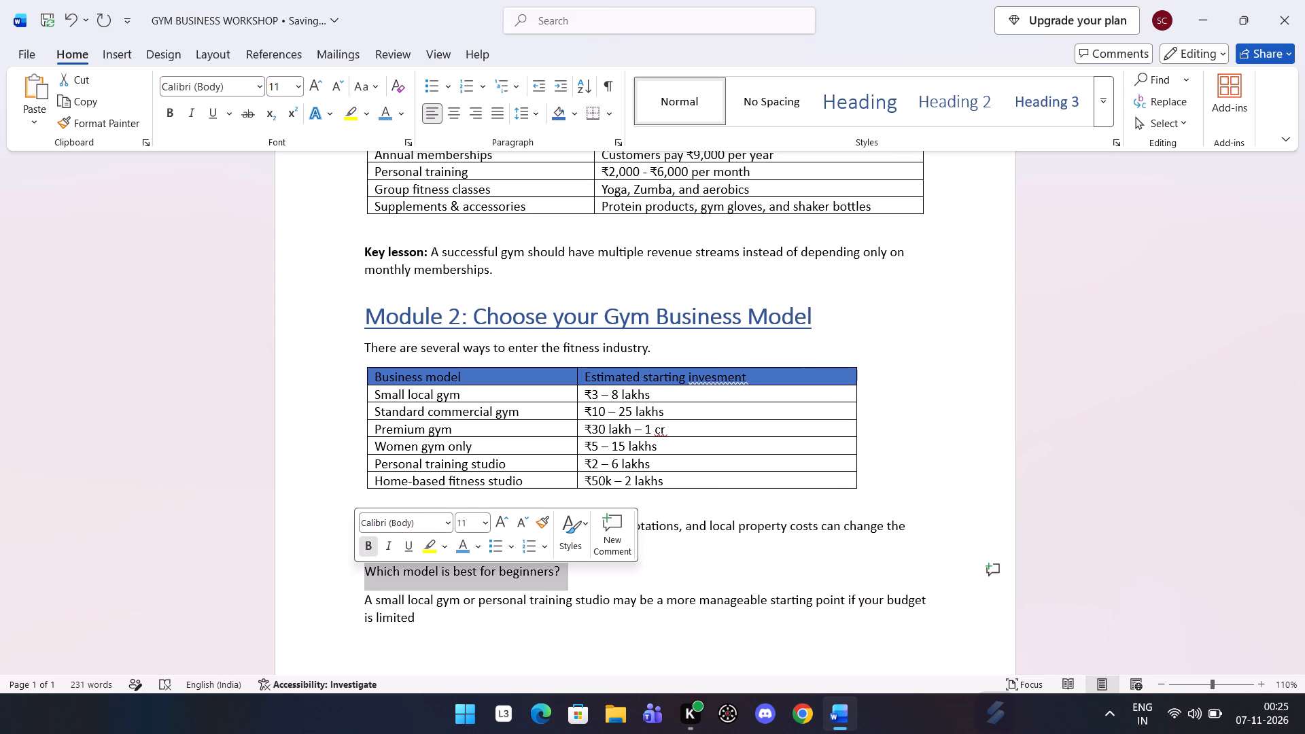
# End the answer paragraph with a period after "is limited".
pyautogui.click(418, 621)
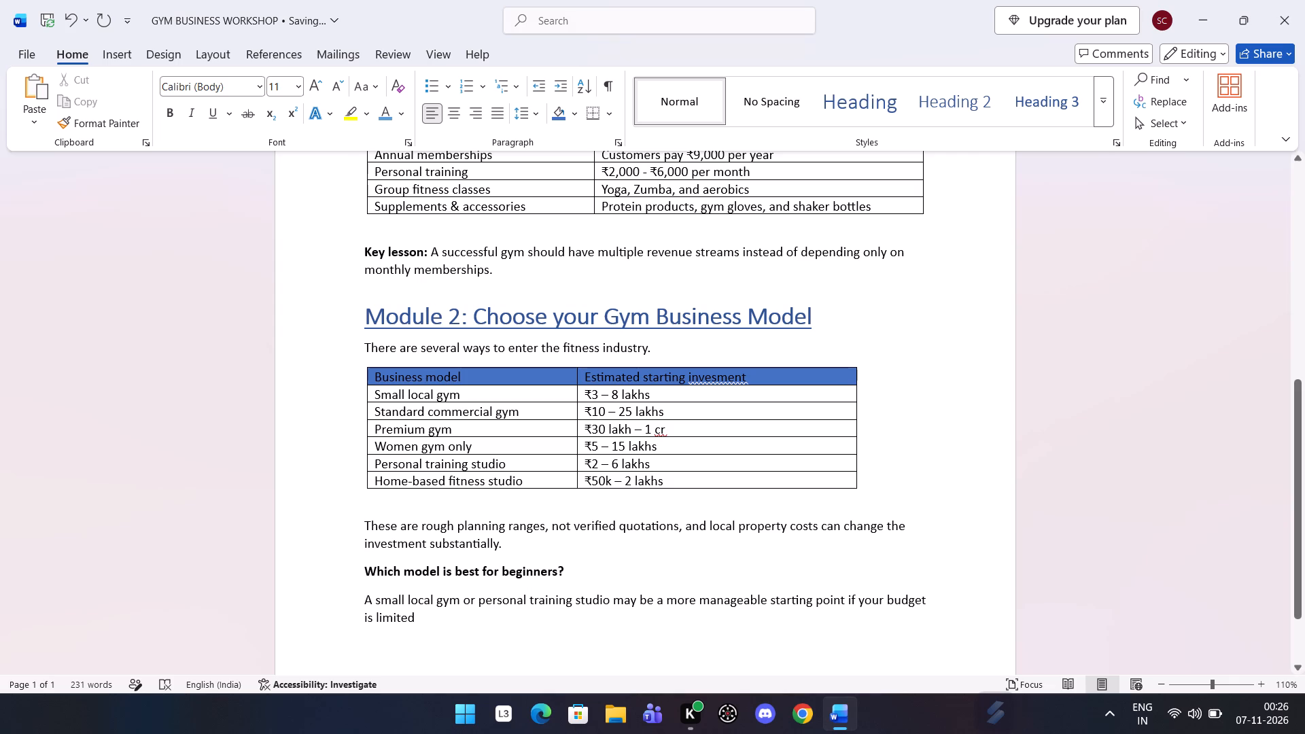
pyautogui.press('.')
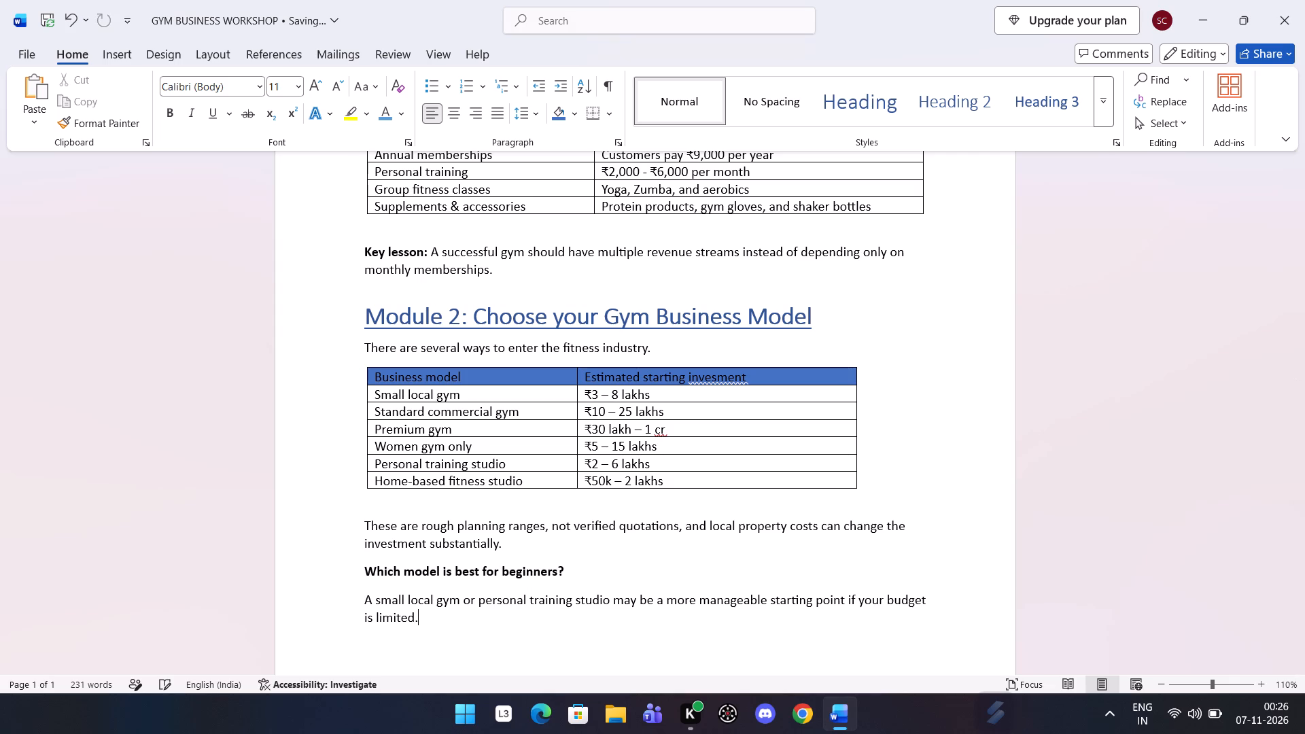
# Start a new paragraph below the answer reading "You can begin with essential equipment".
pyautogui.press('Return')
pyautogui.write('you')
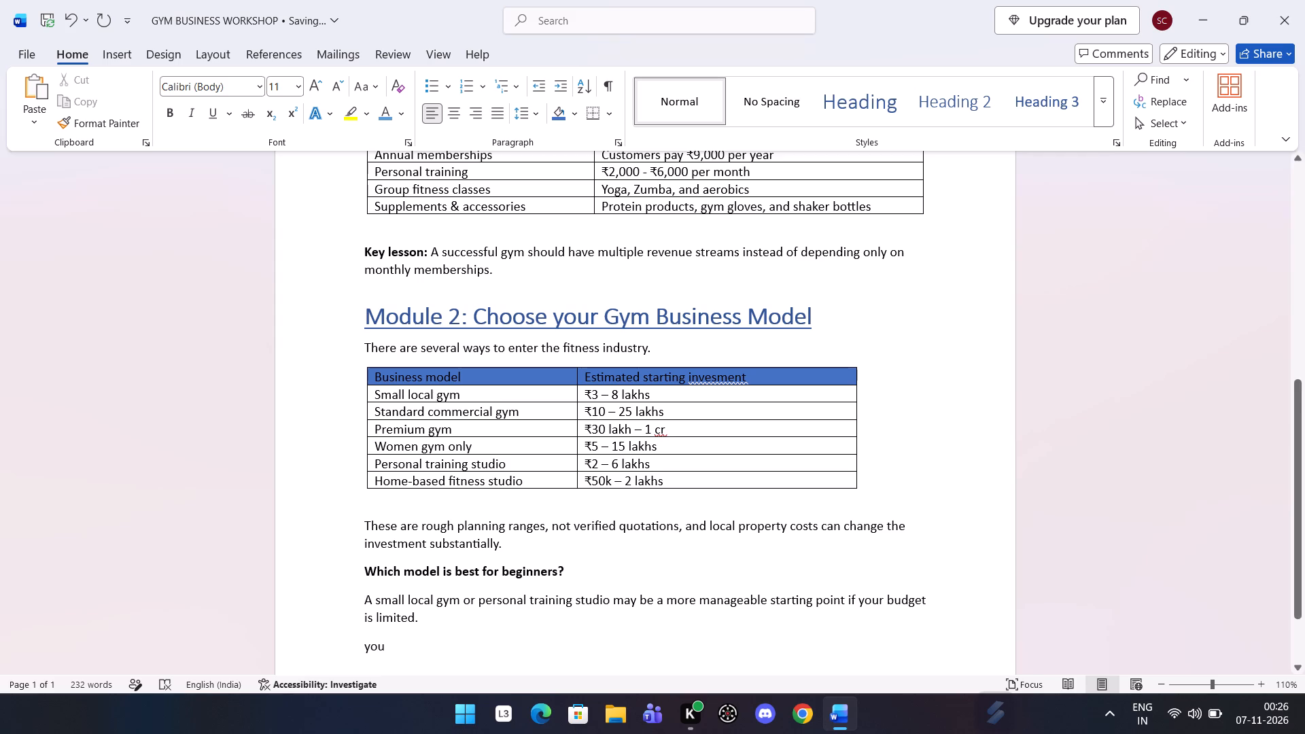
pyautogui.scroll(-3, 489, 575)
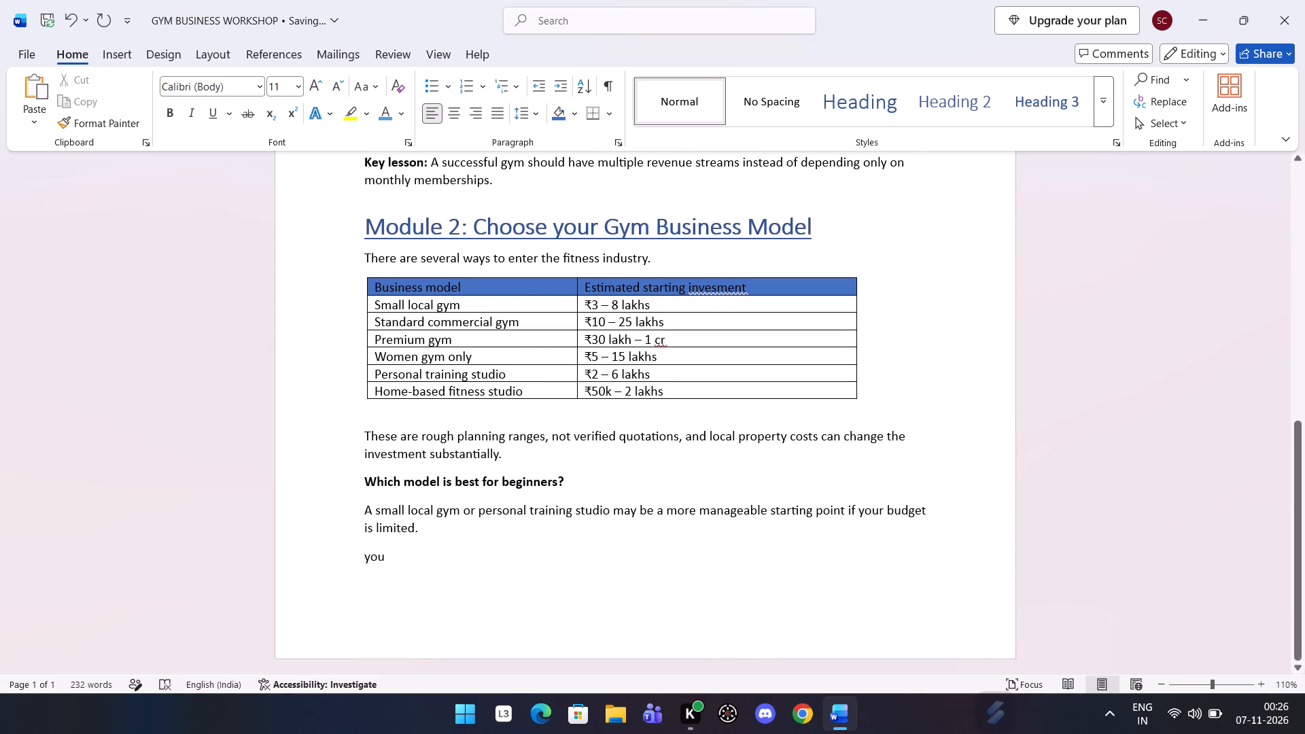
pyautogui.press('space')
pyautogui.write('can be')
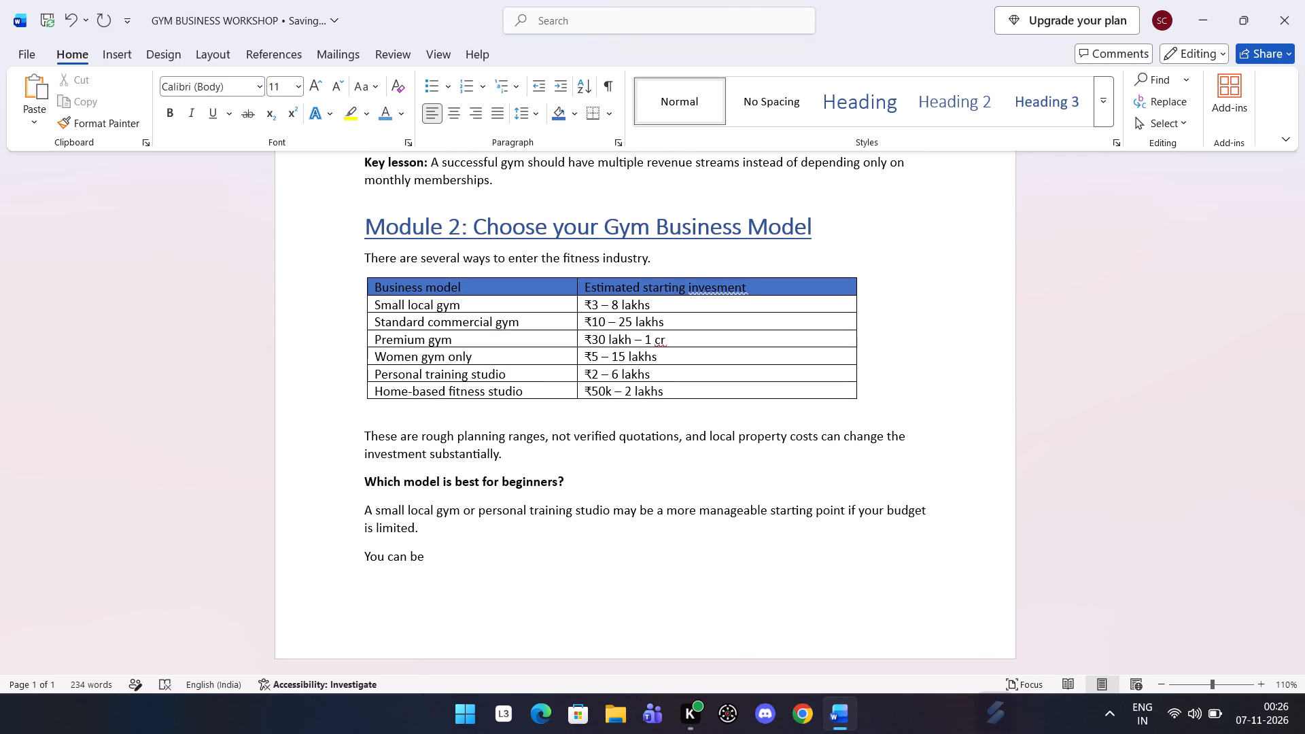
pyautogui.write('gin with')
pyautogui.press('space')
pyautogui.write('ess')
pyautogui.write('ential')
pyautogui.press('space')
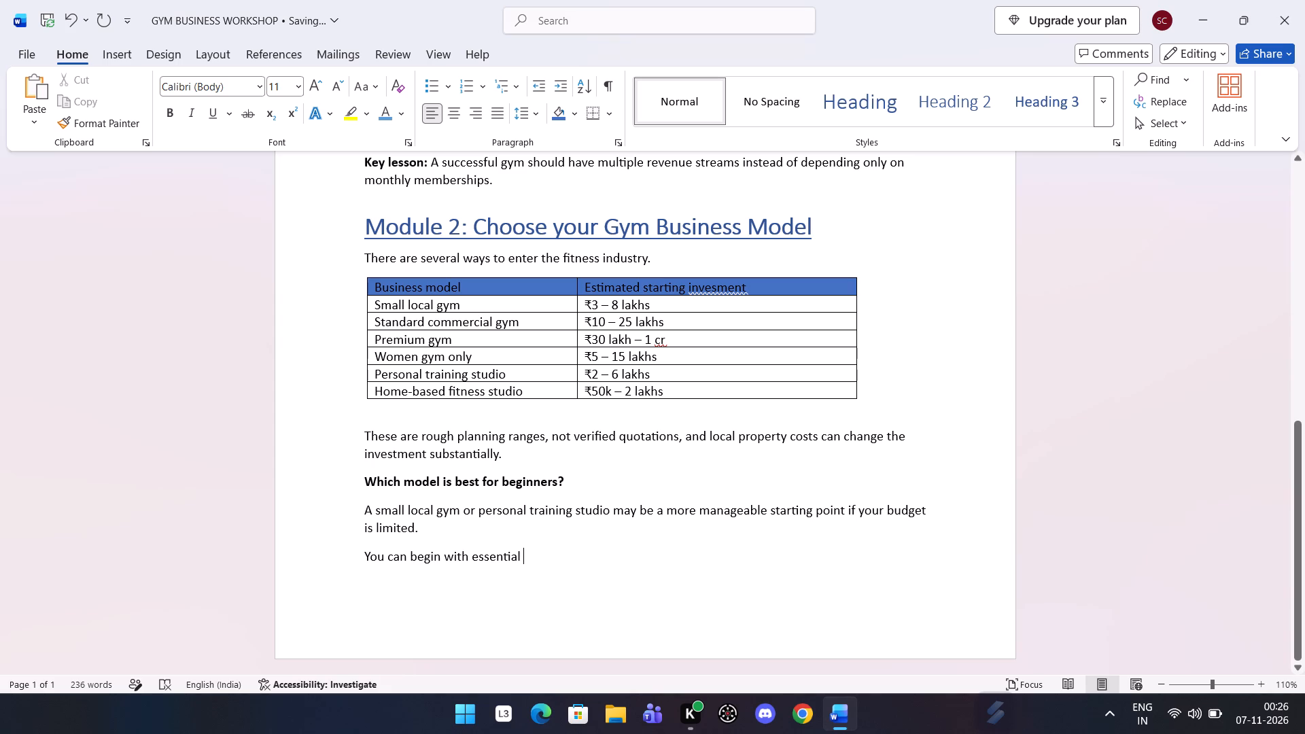
pyautogui.press('e')
pyautogui.write('quipment')
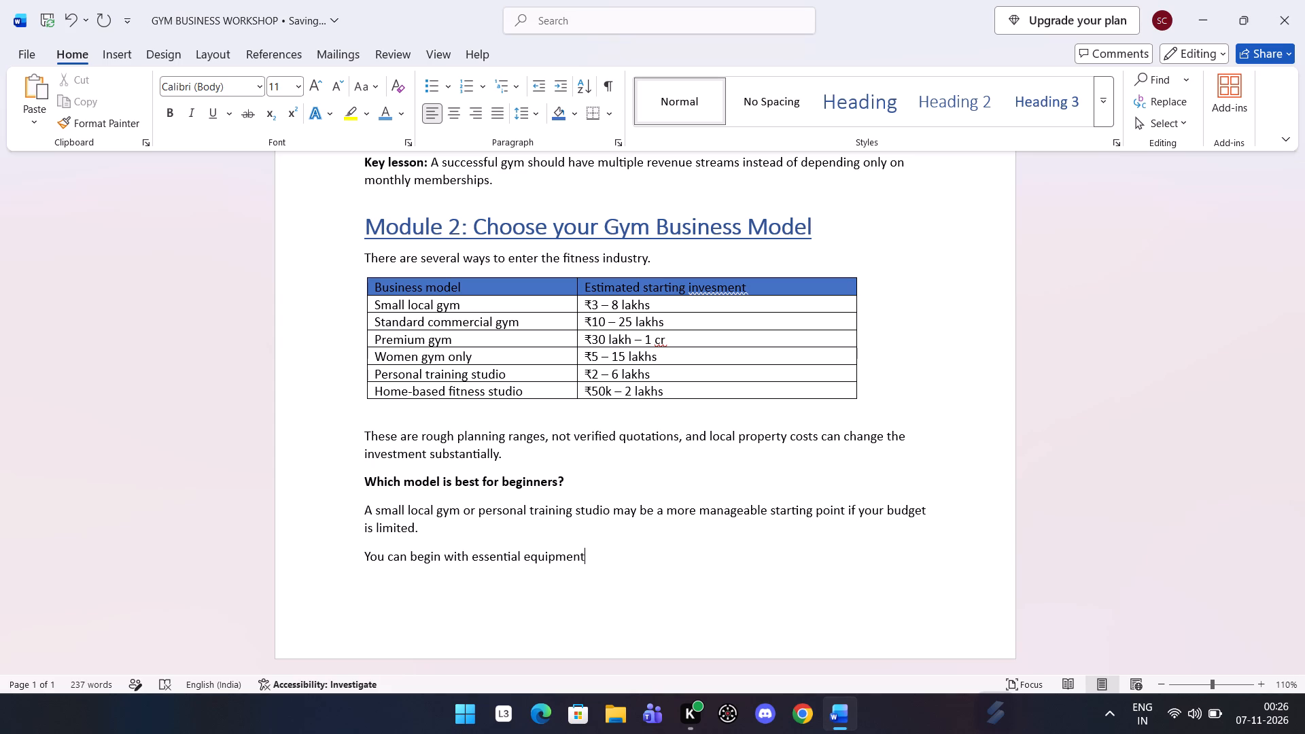
# Finish the "You can begin" sentence with "and expand as your membership base grows.".
pyautogui.press('space')
pyautogui.write('and')
pyautogui.press('space')
pyautogui.write('expa')
pyautogui.write('nd as')
pyautogui.press('space')
pyautogui.write('your')
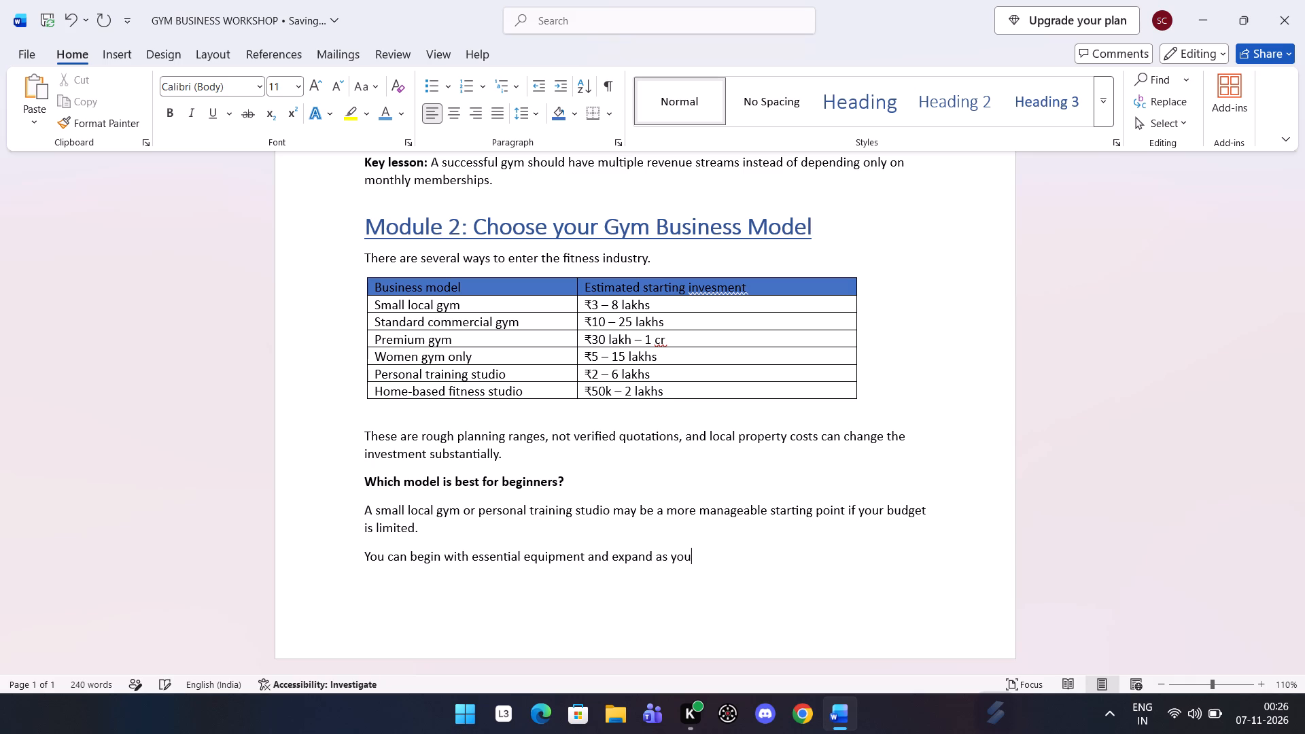
pyautogui.press('space')
pyautogui.write('membership')
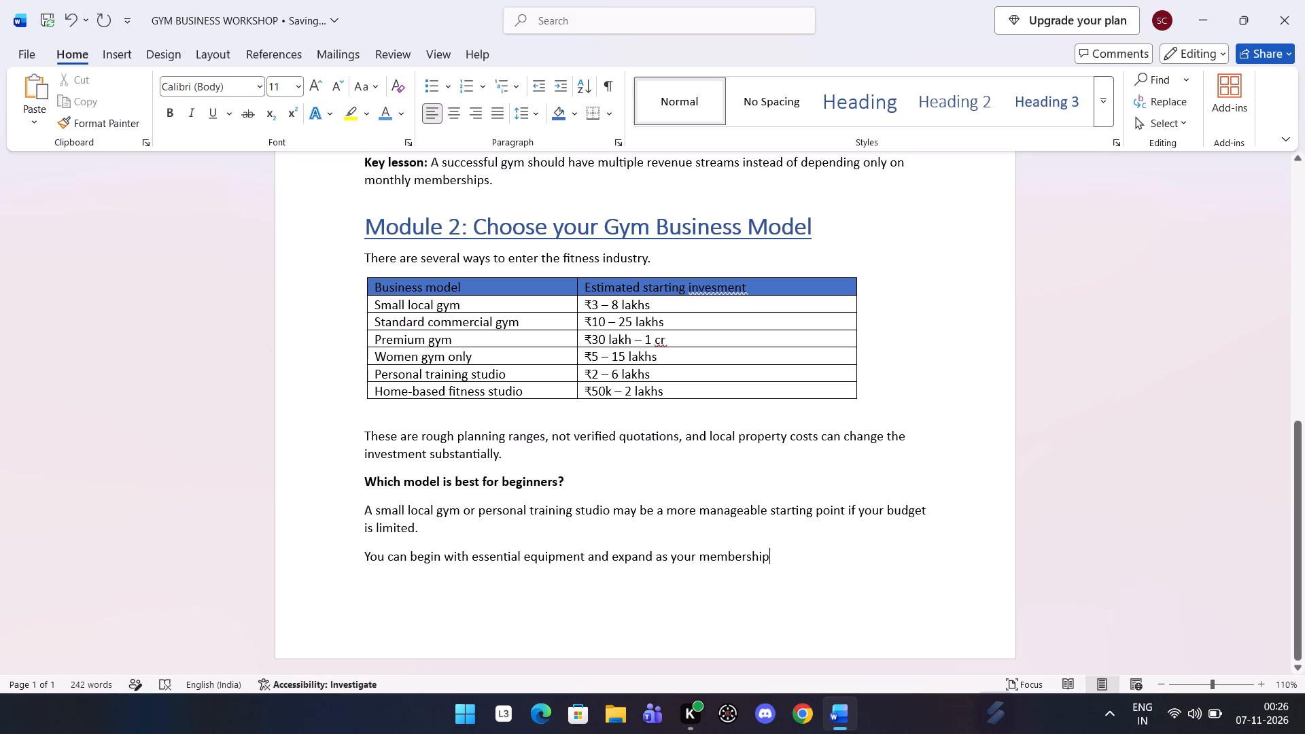
pyautogui.press('space')
pyautogui.write('base')
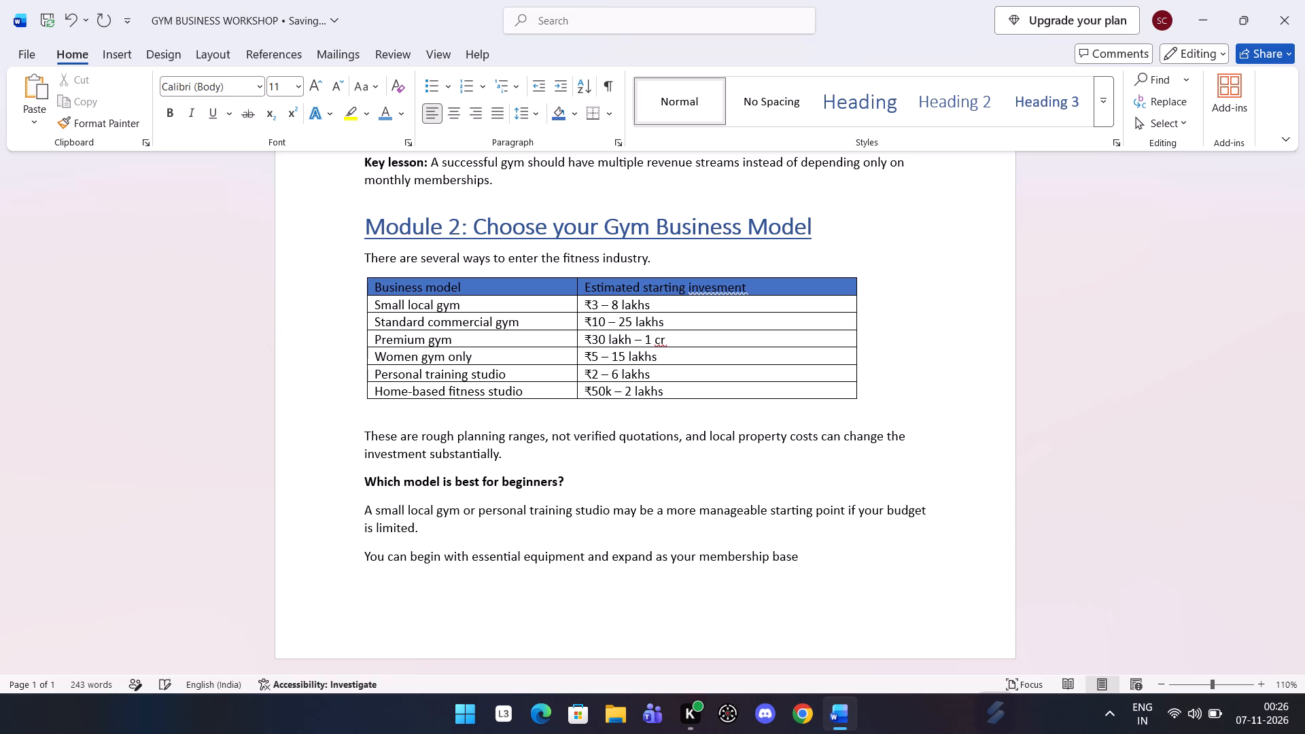
pyautogui.press('space')
pyautogui.write('grows')
pyautogui.press('.')
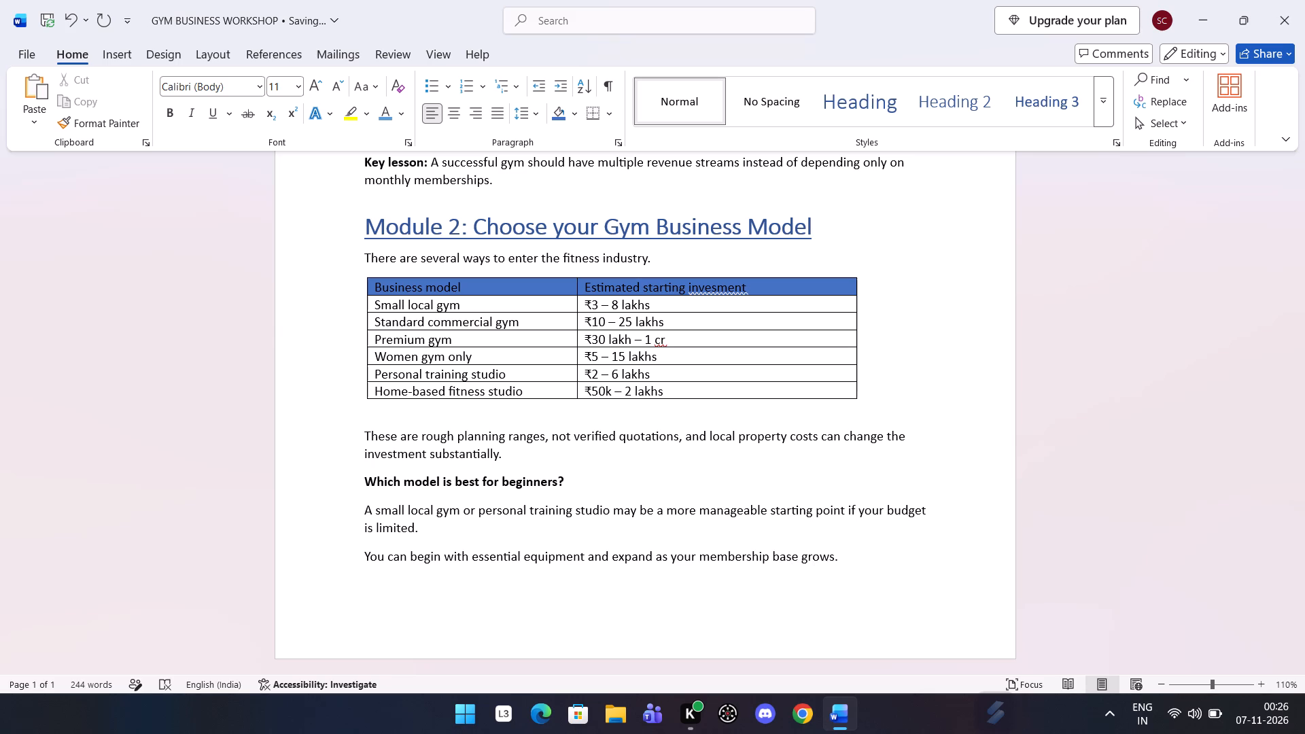
# Add a new paragraph reading "Let's consider an example of opening a small gym in India.".
pyautogui.press('Return')
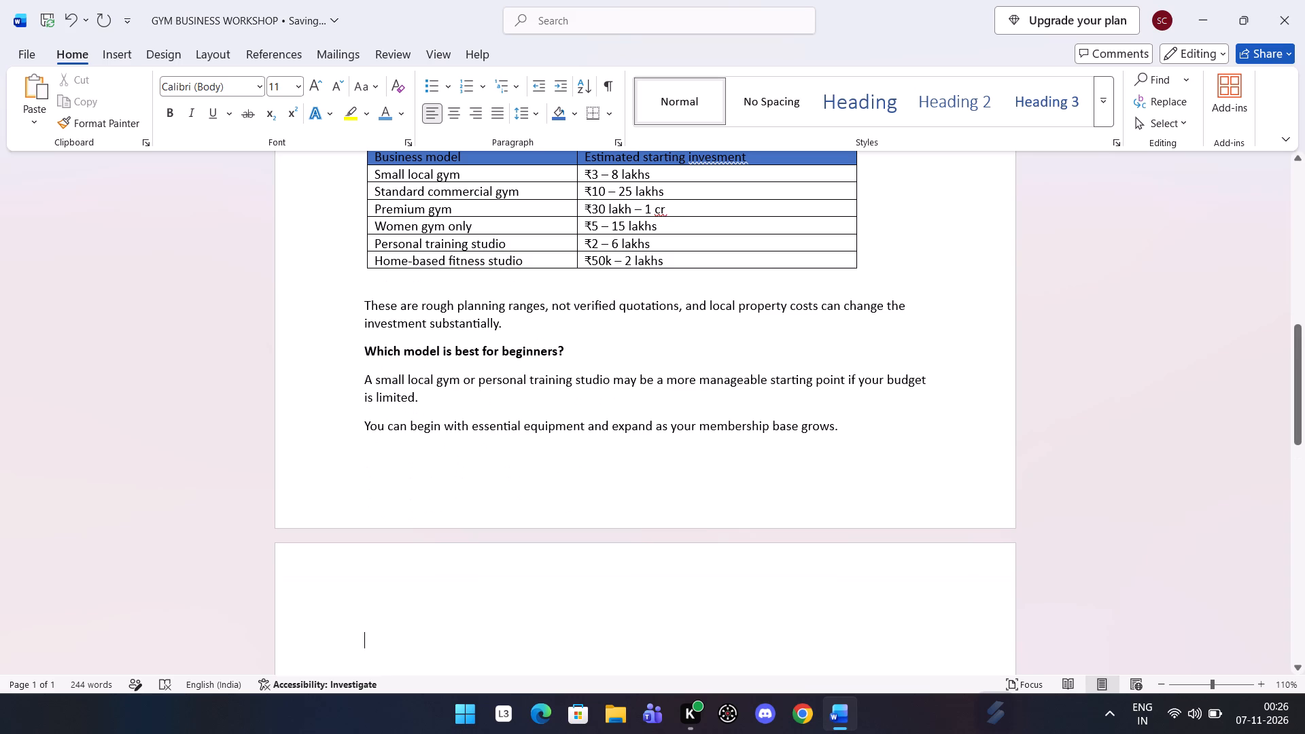
pyautogui.scroll(-2, 500, 581)
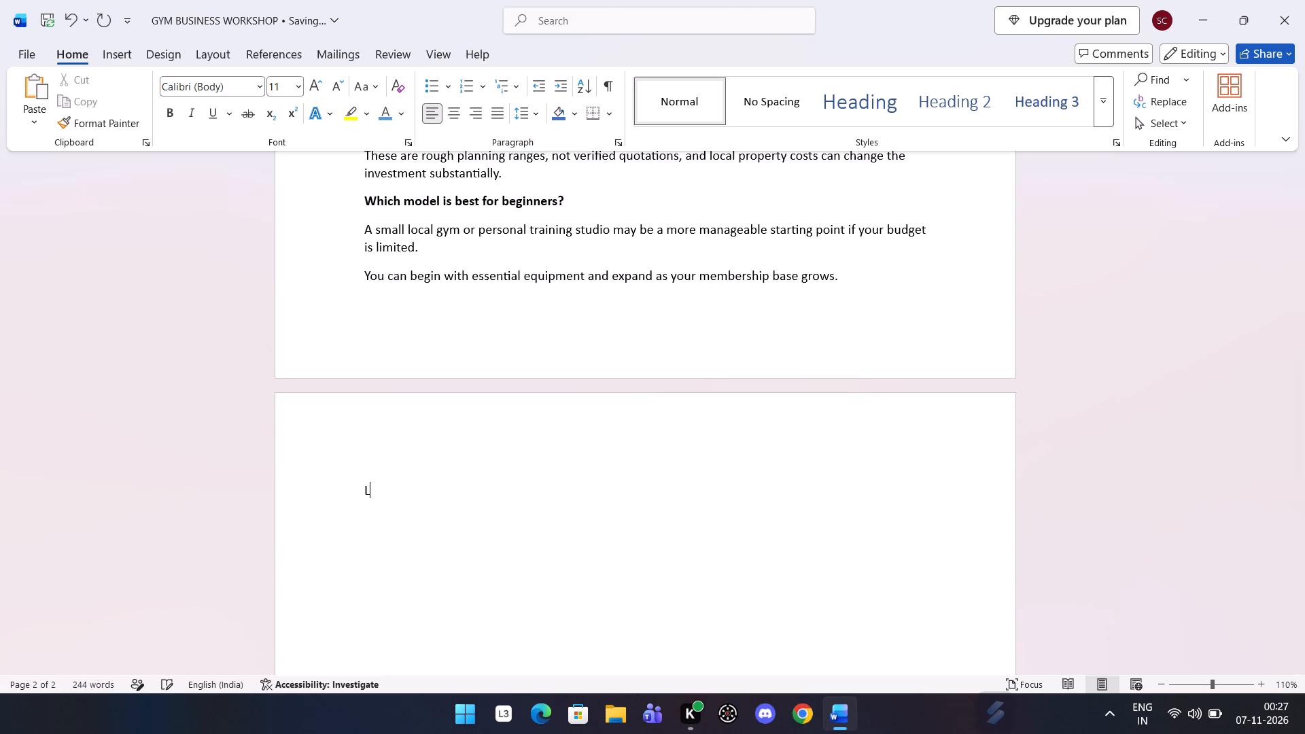
pyautogui.write("et's con")
pyautogui.write('sider')
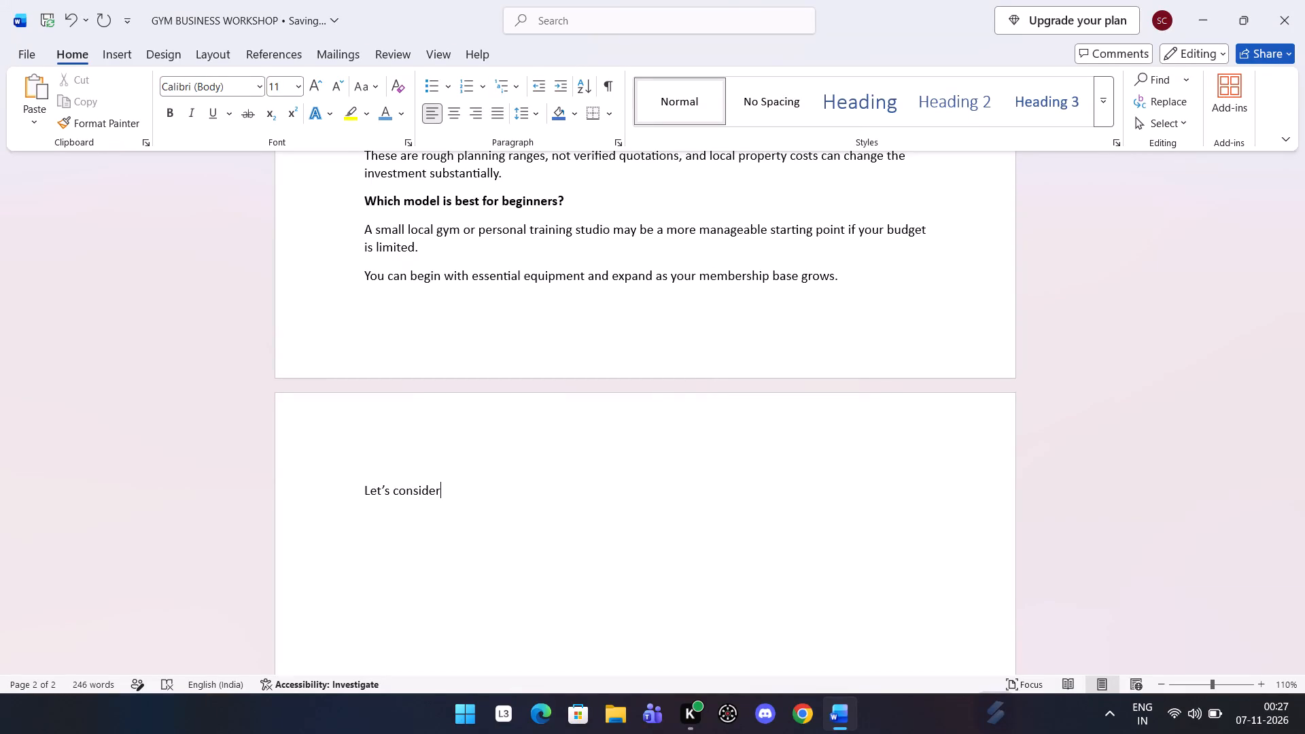
pyautogui.press('space')
pyautogui.write('an example')
pyautogui.press('space')
pyautogui.write('of opening')
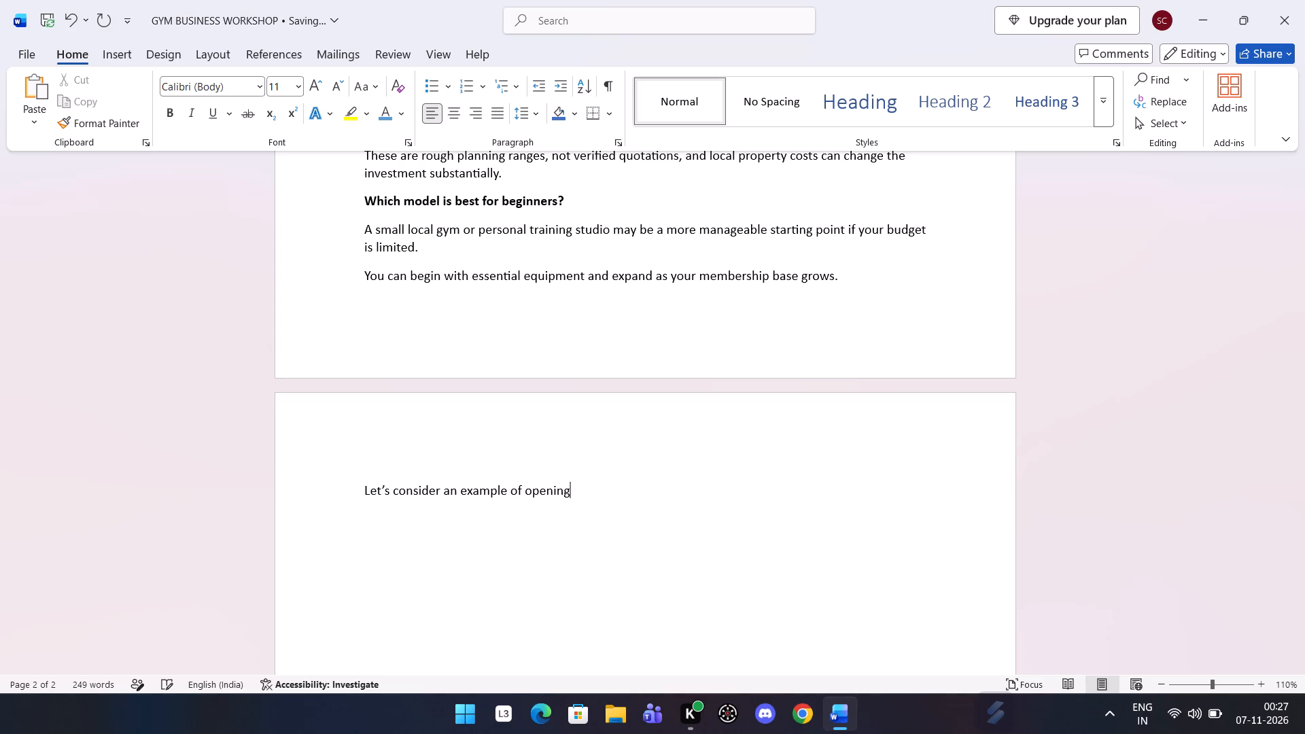
pyautogui.press('space')
pyautogui.write('a small')
pyautogui.press('space')
pyautogui.write('gym in a')
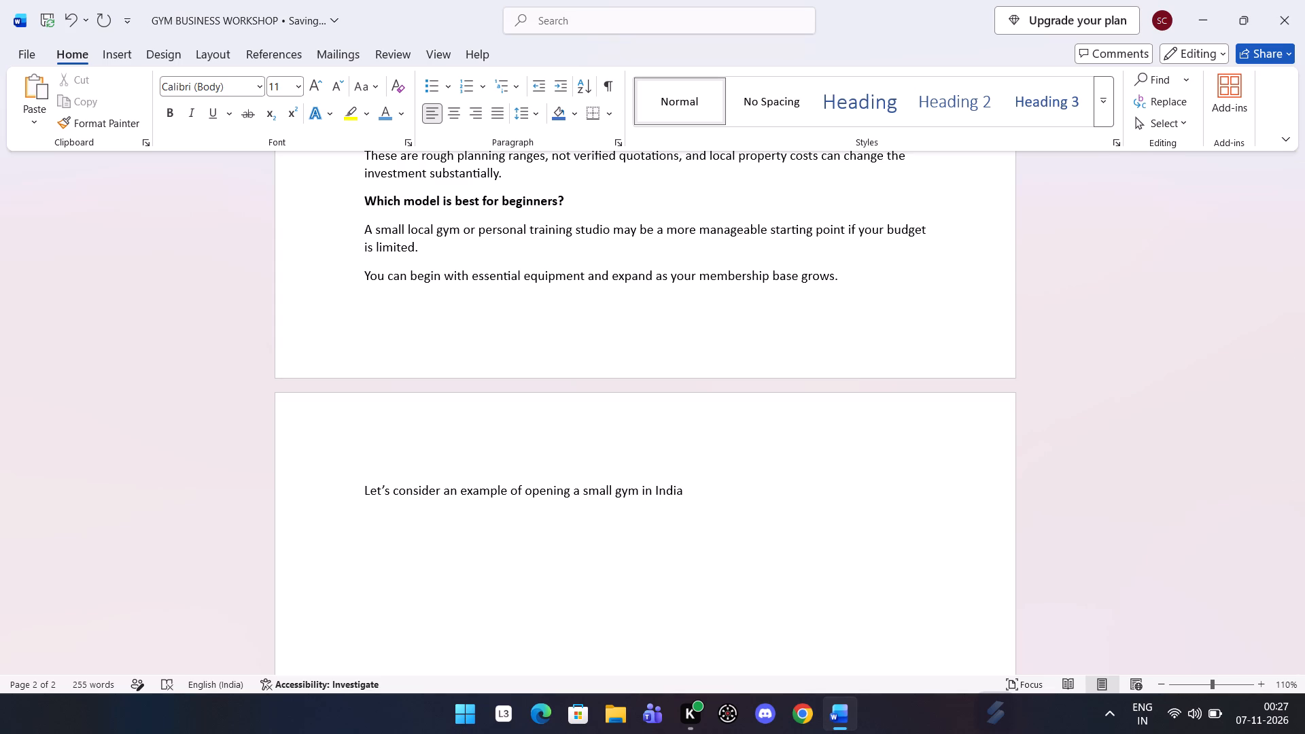
pyautogui.press('.')
# Add the line "Example startup budget" below the small gym example sentence.
pyautogui.press('Return')
pyautogui.press('e')
pyautogui.write('start')
pyautogui.write('up')
pyautogui.press('space')
pyautogui.write('bu')
pyautogui.write('dget')
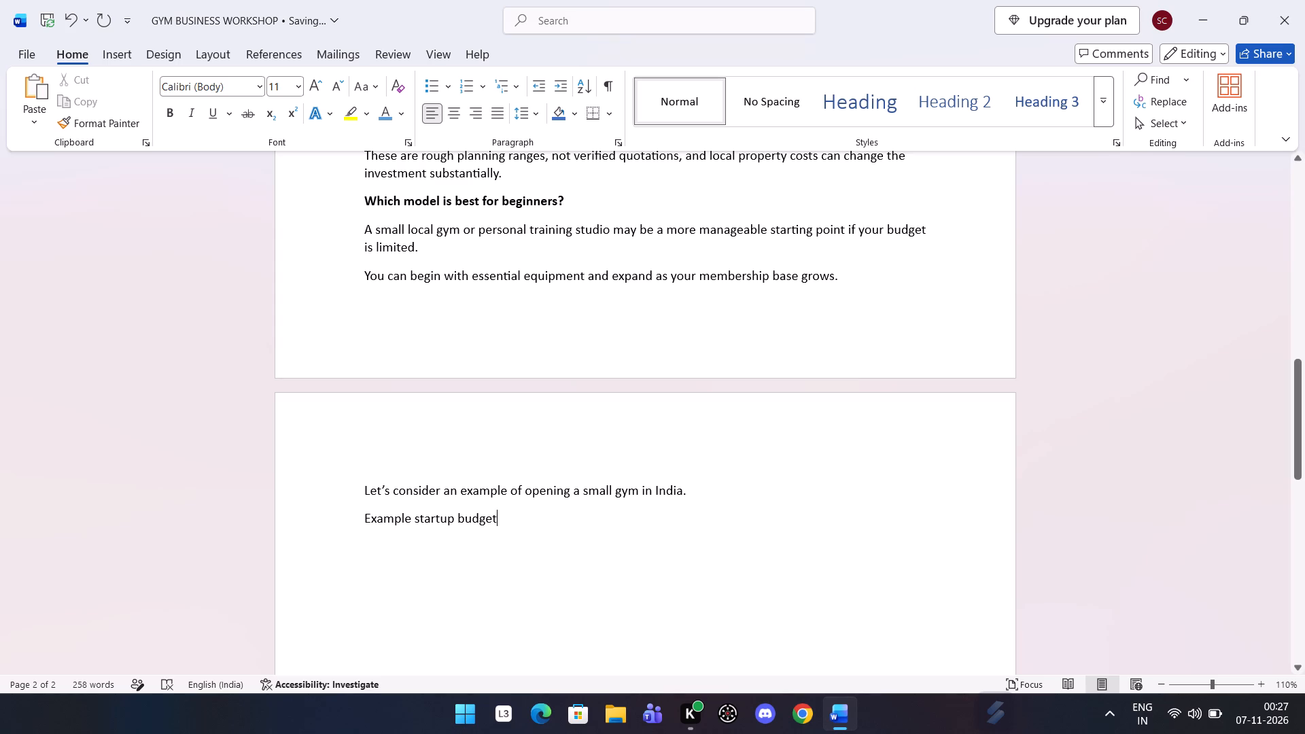
# Bold the line "Example startup budget".
pyautogui.moveTo(358, 516); pyautogui.dragTo(498, 524)
pyautogui.click(510, 493)
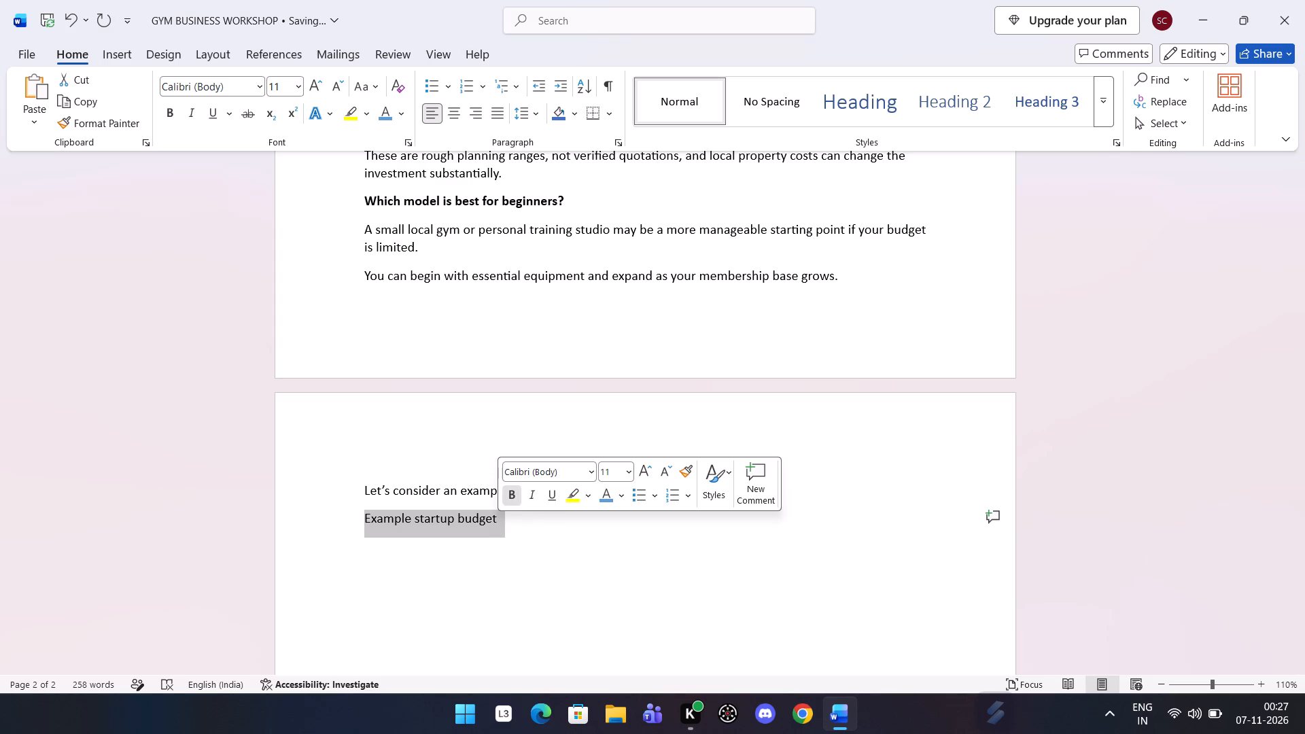
# Add an empty line below the "Example startup budget" heading.
pyautogui.click(516, 534)
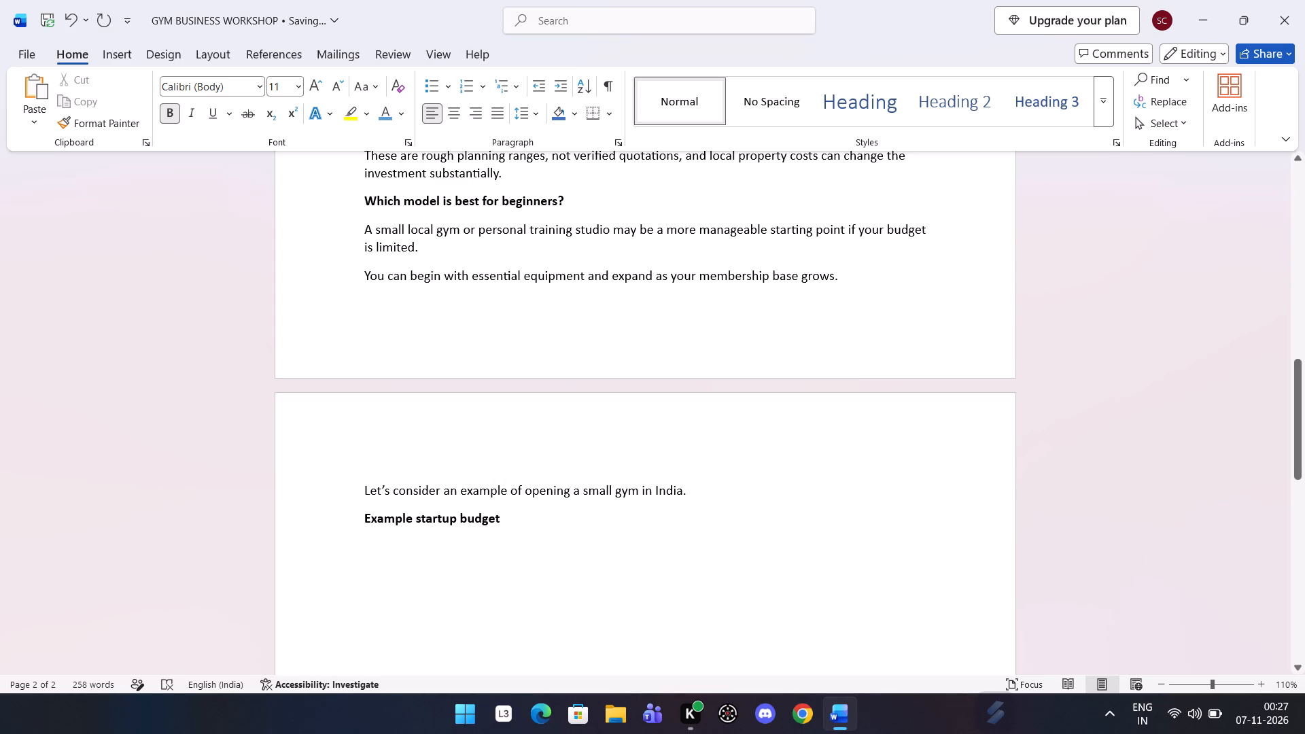
pyautogui.press('Return')
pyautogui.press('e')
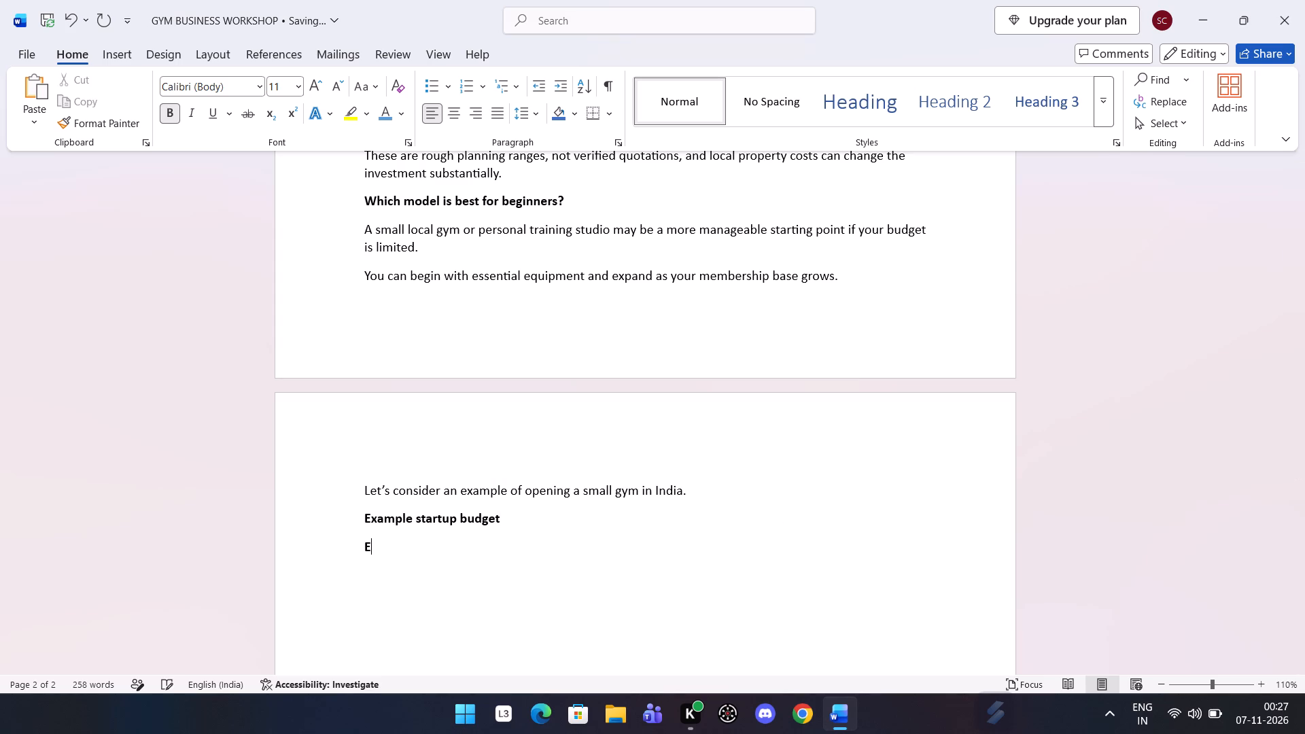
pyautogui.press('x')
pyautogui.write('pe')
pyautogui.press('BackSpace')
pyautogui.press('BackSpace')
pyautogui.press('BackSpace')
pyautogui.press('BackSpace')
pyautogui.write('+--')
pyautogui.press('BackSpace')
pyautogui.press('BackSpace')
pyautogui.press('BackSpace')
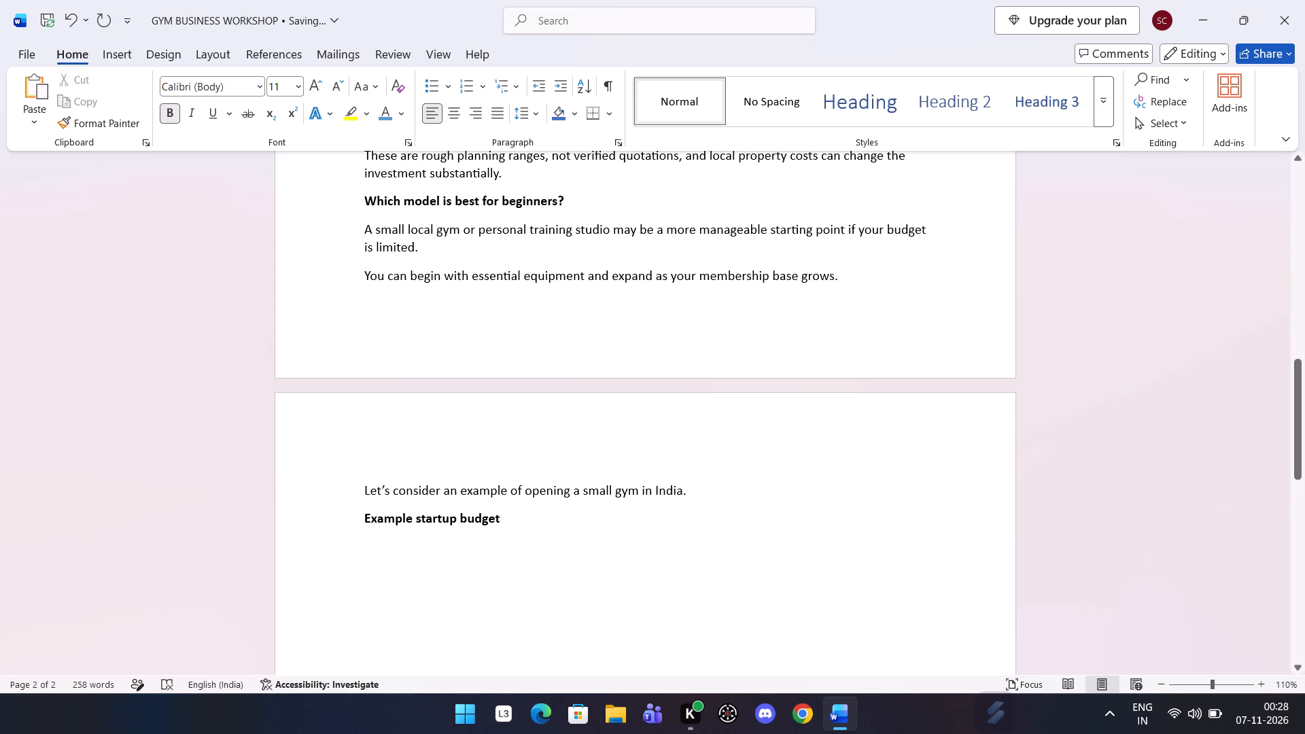
# Create a one-row, two-column table in regular, non-bold text below "Example startup budget", with the first column wider than the second.
pyautogui.click(175, 108)
pyautogui.write('+-')
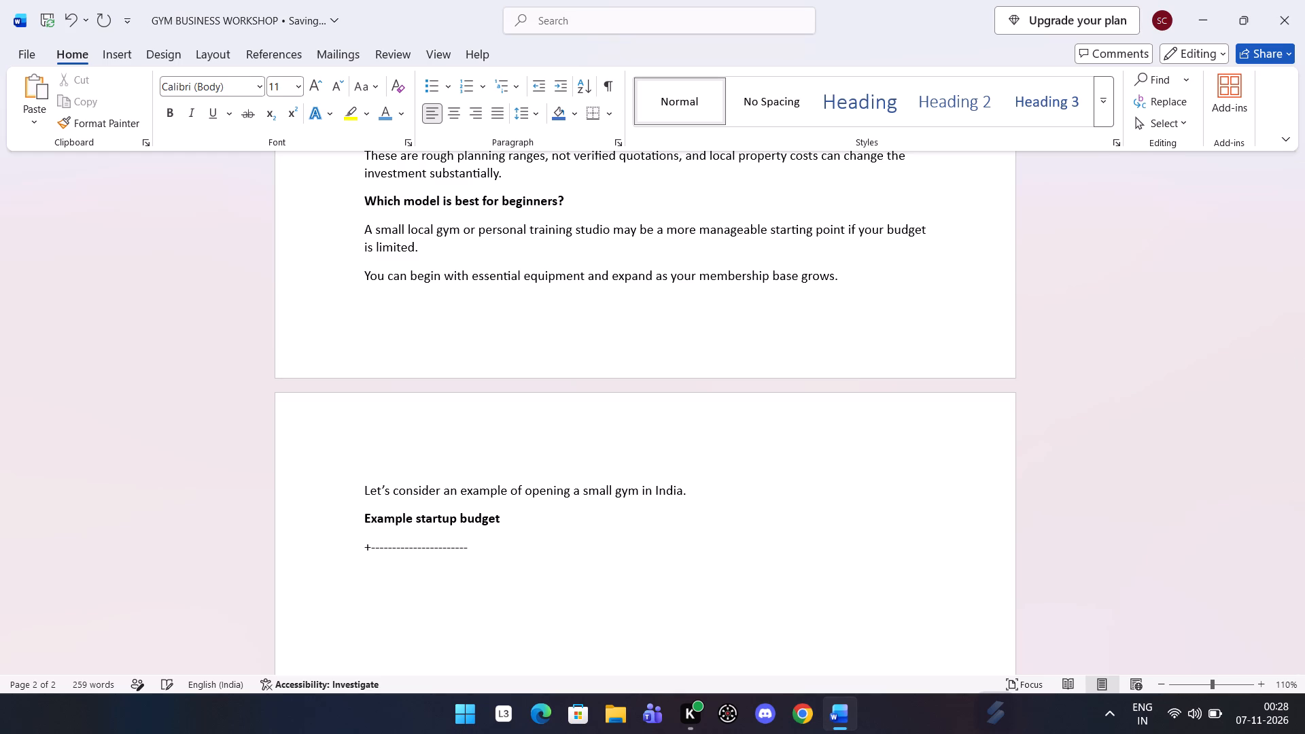
pyautogui.write('+-')
pyautogui.press('+')
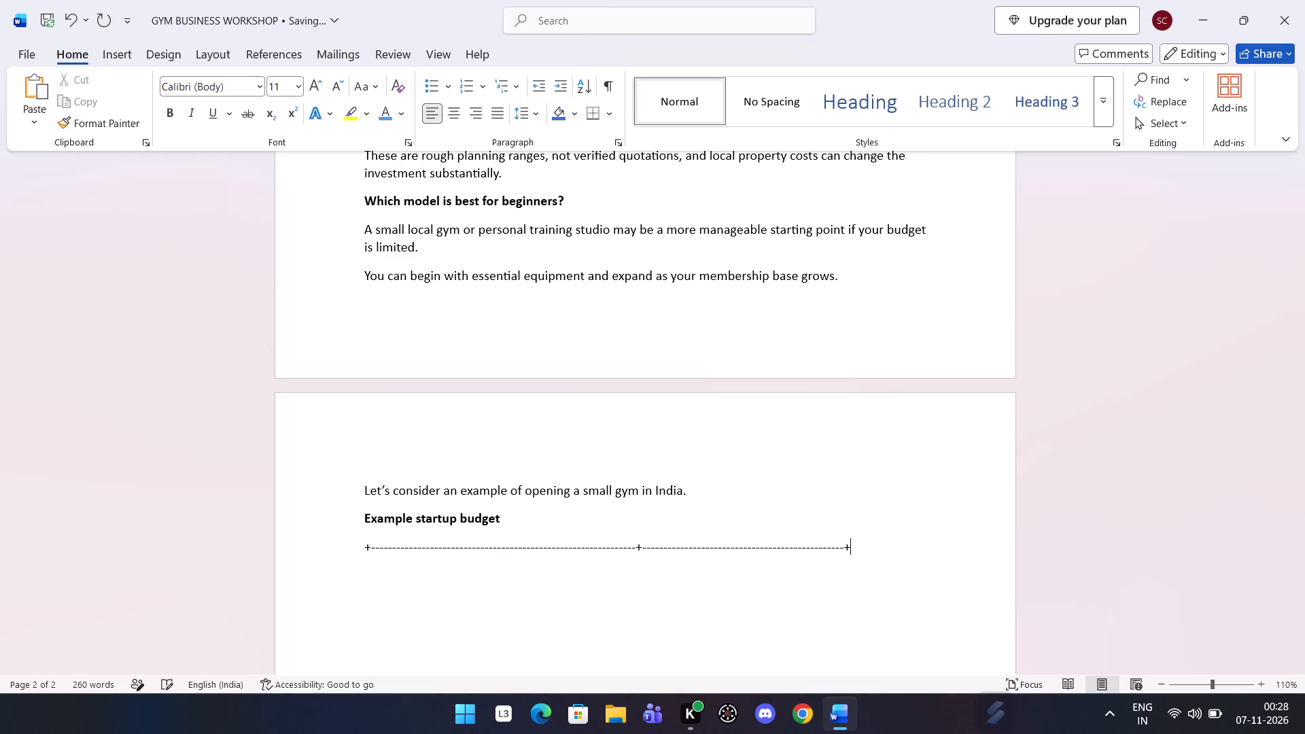
pyautogui.press('Return')
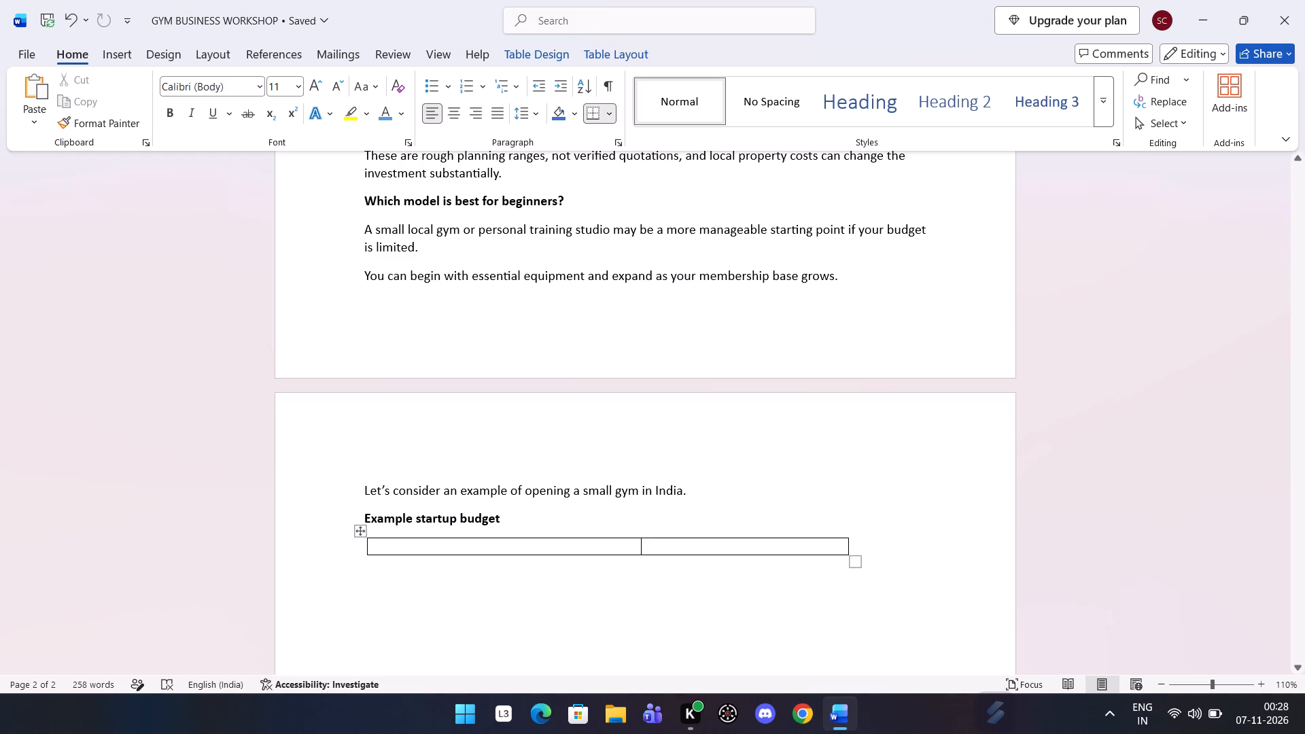
# Add eight rows to the startup budget table for a total of nine rows.
pyautogui.scroll(-2, 307, 424)
pyautogui.click(358, 374)
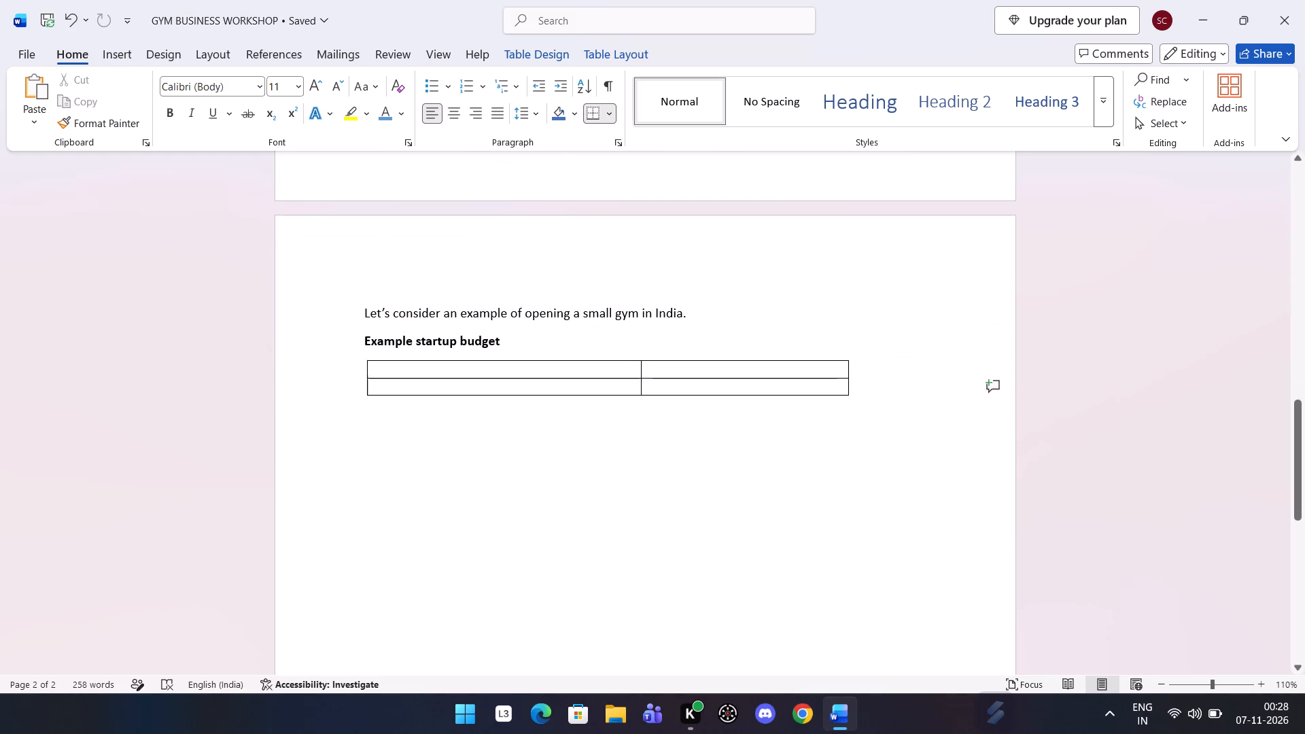
pyautogui.click(358, 374)
pyautogui.click(358, 374)
pyautogui.tripleClick(358, 374)
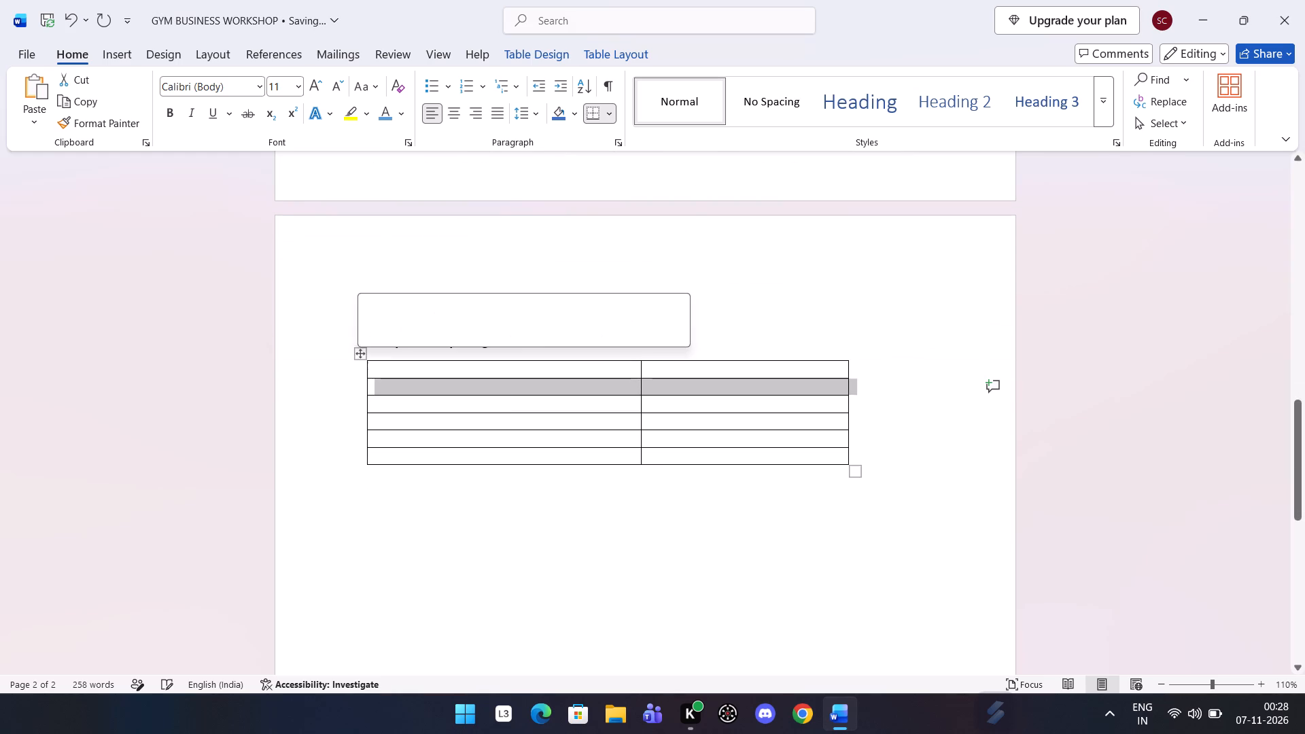
pyautogui.doubleClick(358, 374)
pyautogui.click(358, 374)
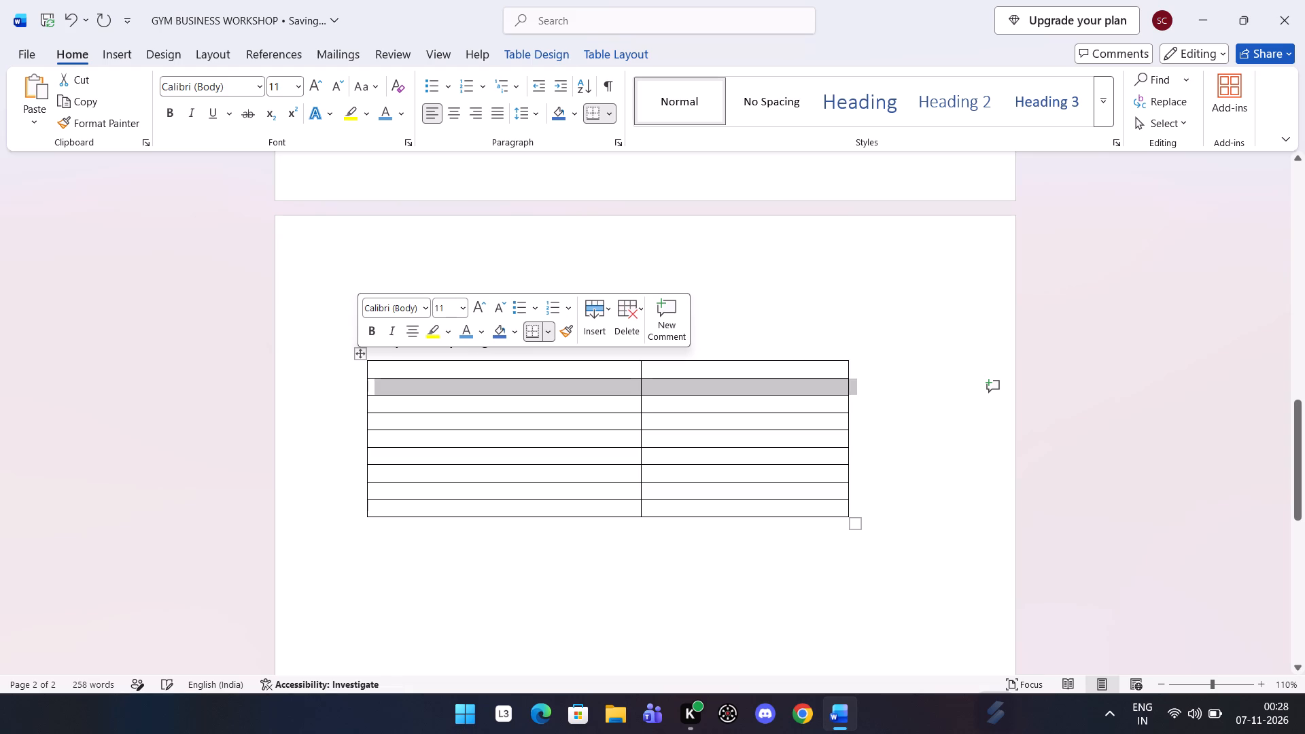
# Format the budget table's header row with blue shading and white text.
pyautogui.moveTo(441, 366); pyautogui.dragTo(655, 368)
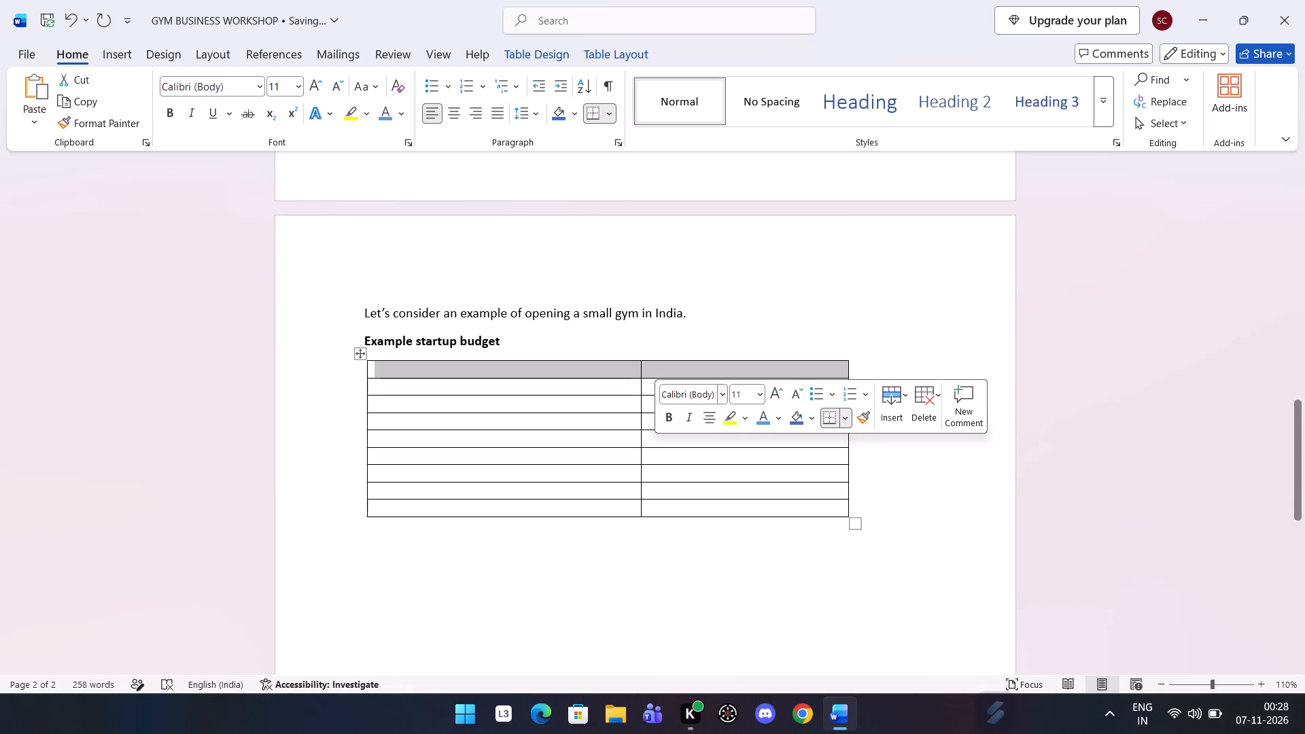
pyautogui.click(799, 414)
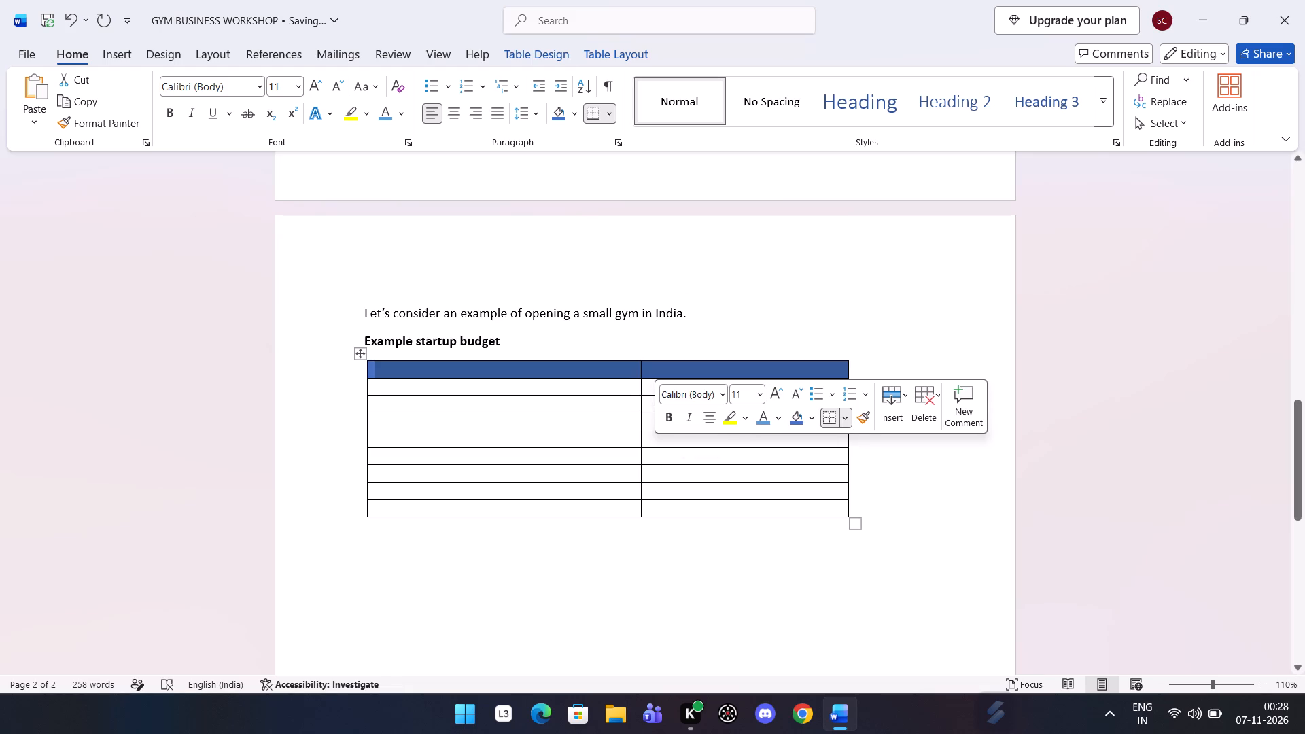
pyautogui.click(776, 412)
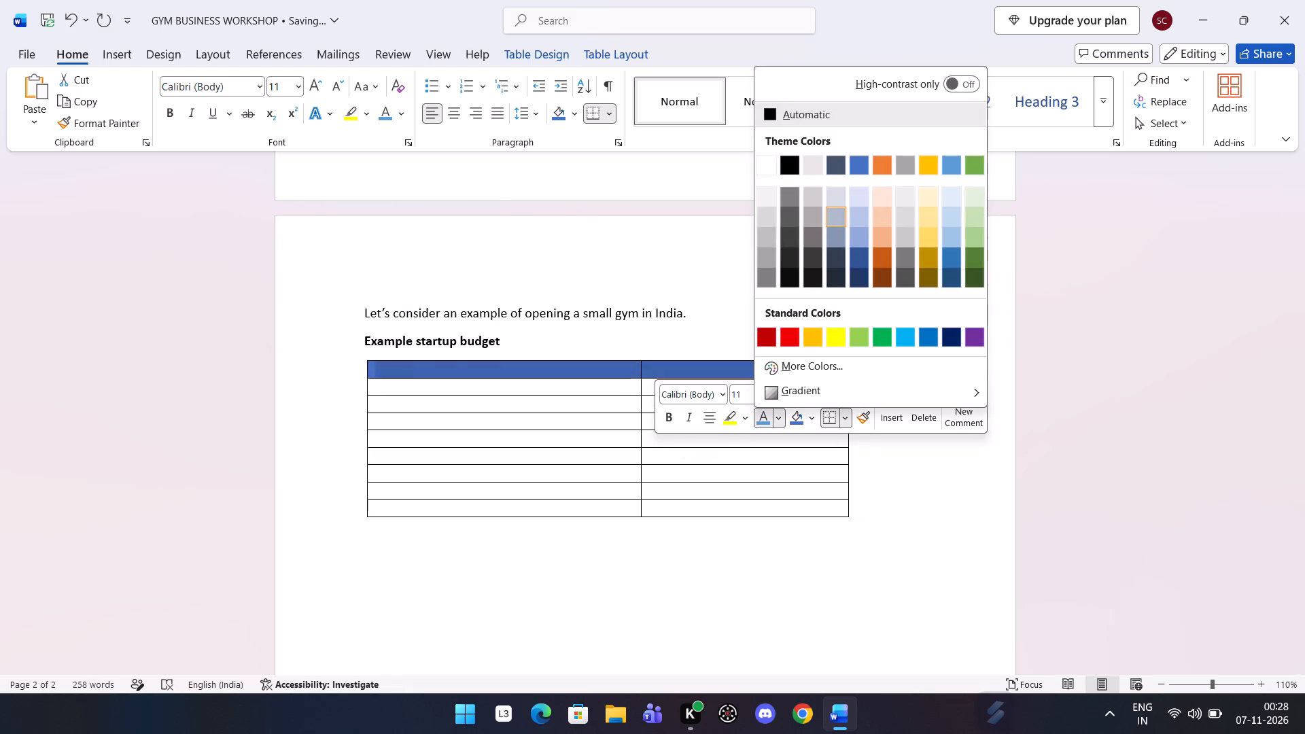
pyautogui.click(778, 167)
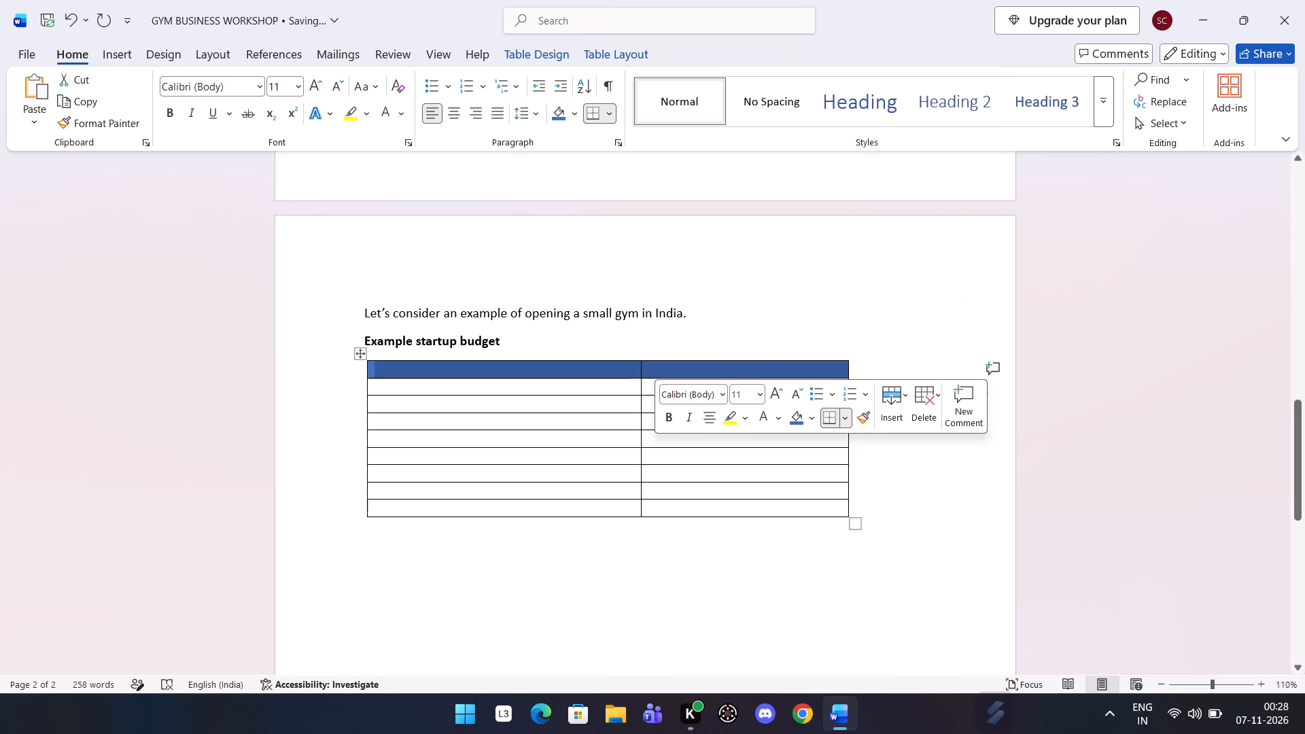
# Enter the column headers "Expense" and "Estimated cost" in the table's top row.
pyautogui.doubleClick(382, 368)
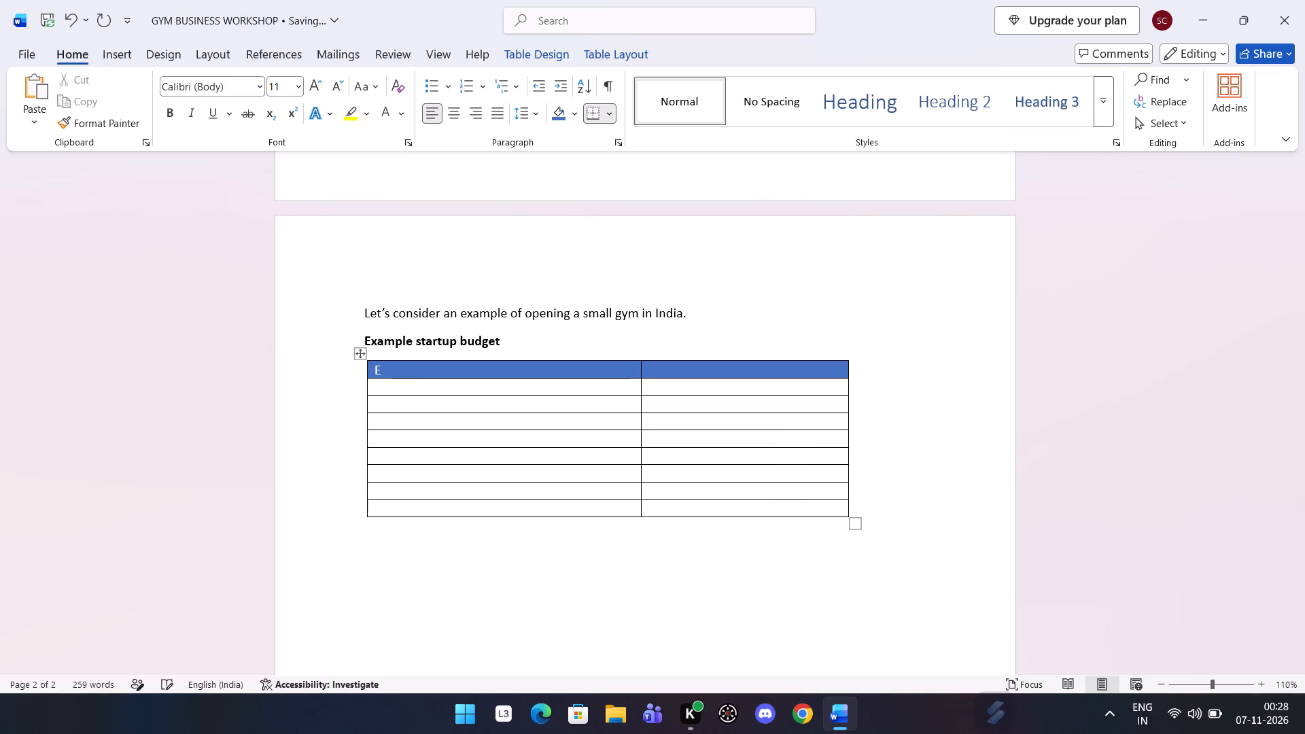
pyautogui.write('xpenses')
pyautogui.press('BackSpace')
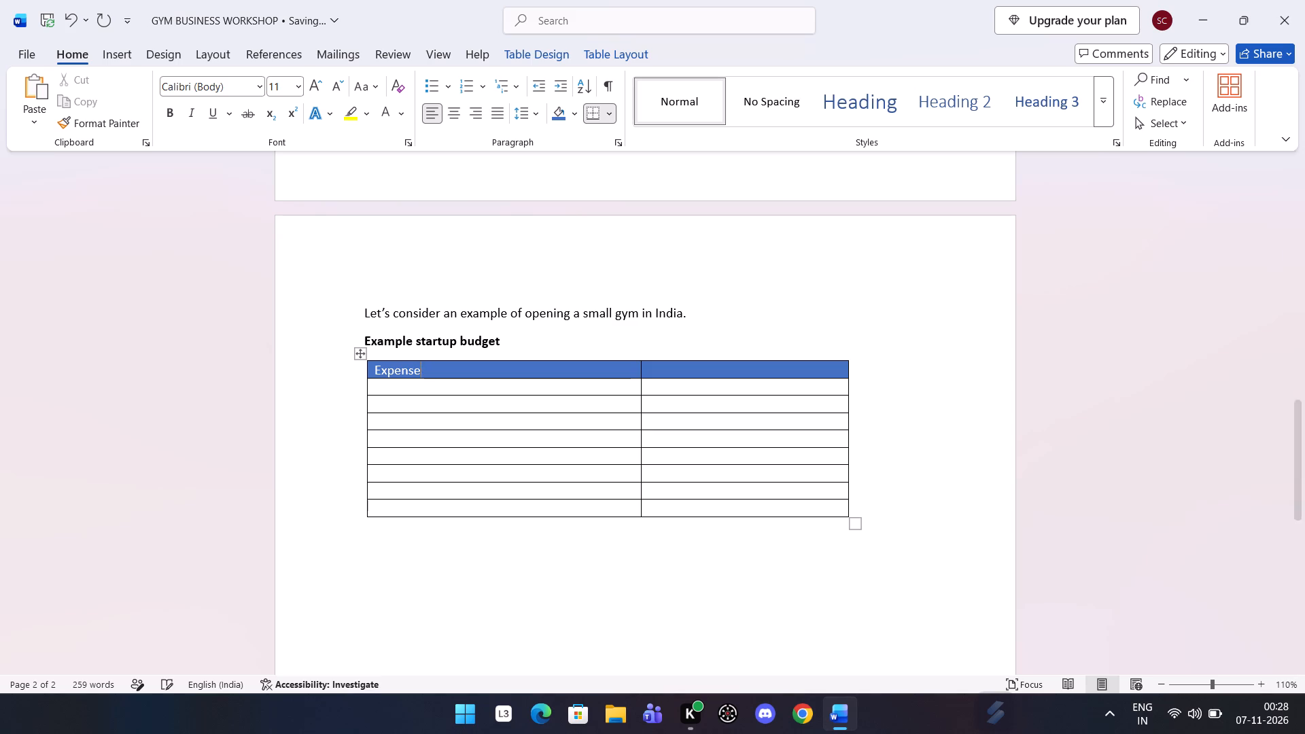
pyautogui.click(670, 365)
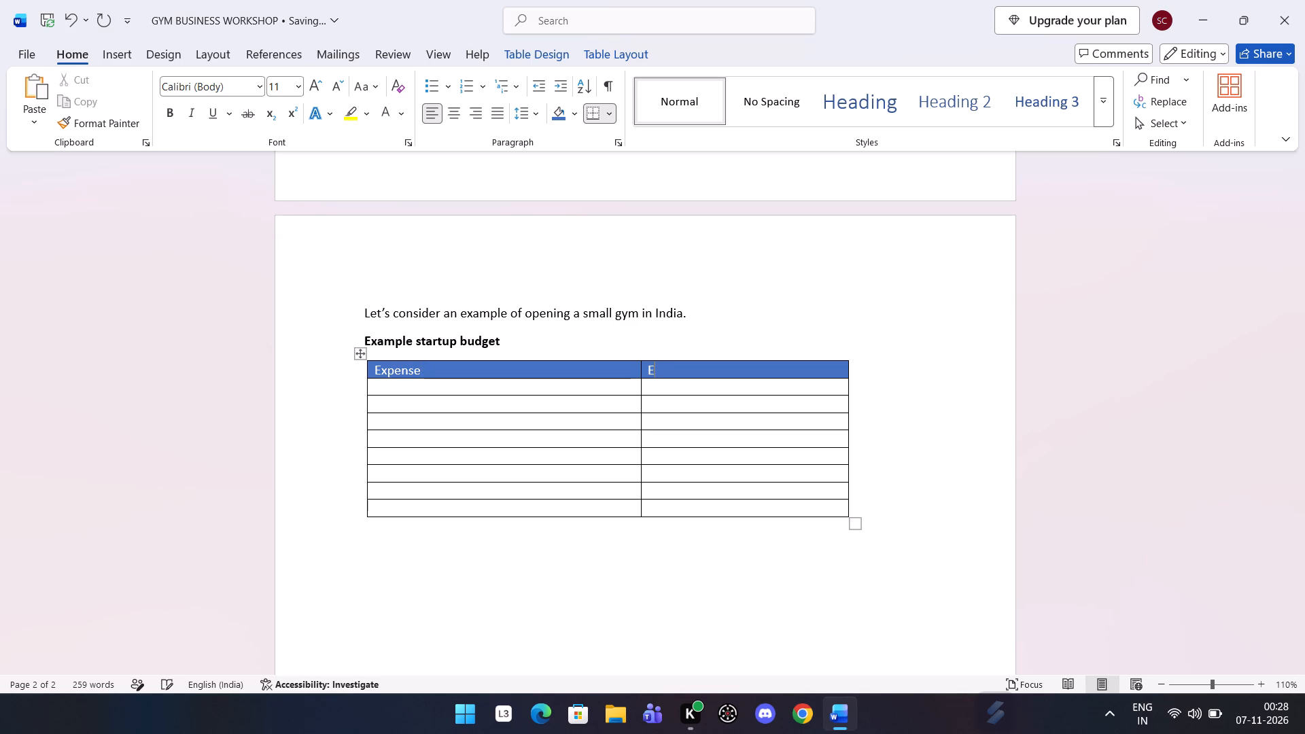
pyautogui.write('time')
pyautogui.press('BackSpace')
pyautogui.write('ated')
pyautogui.press('space')
pyautogui.write('cost')
# Enter "Security deposit and initial rent" as the first item in the Expense column.
pyautogui.click(416, 391)
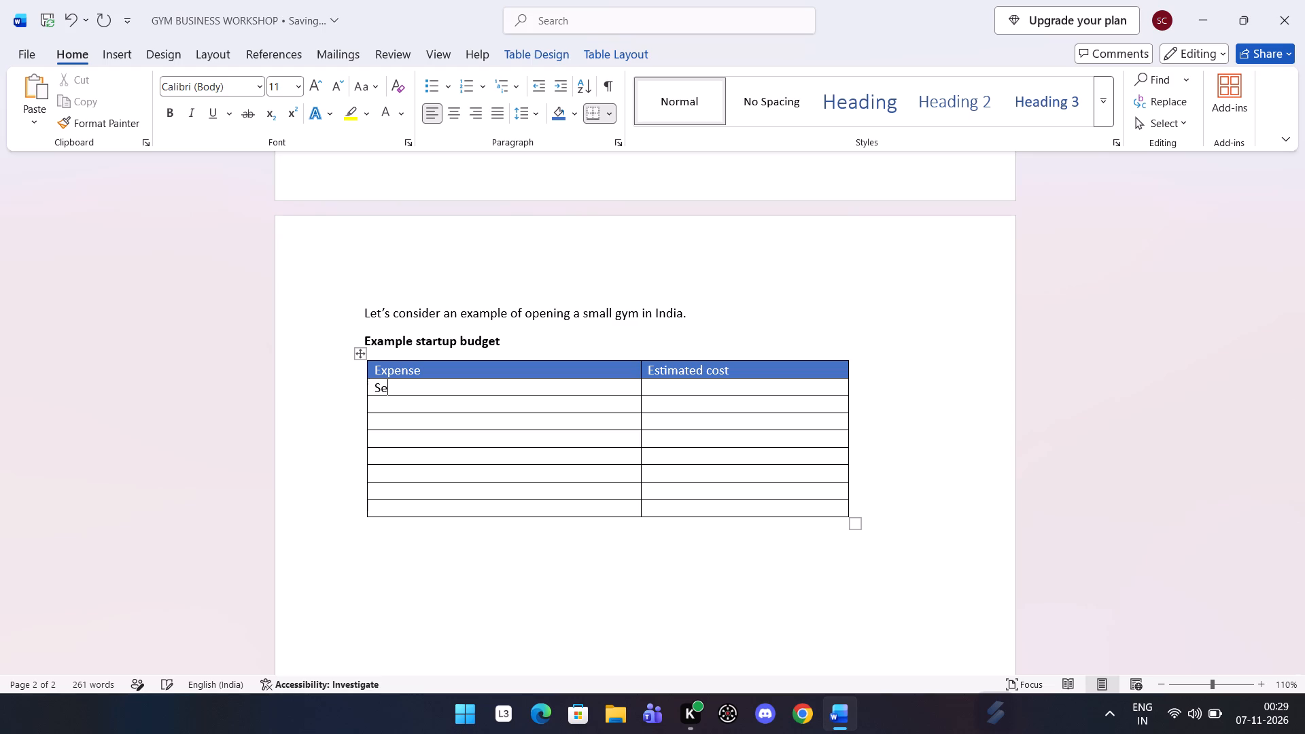
pyautogui.write('curity')
pyautogui.press('space')
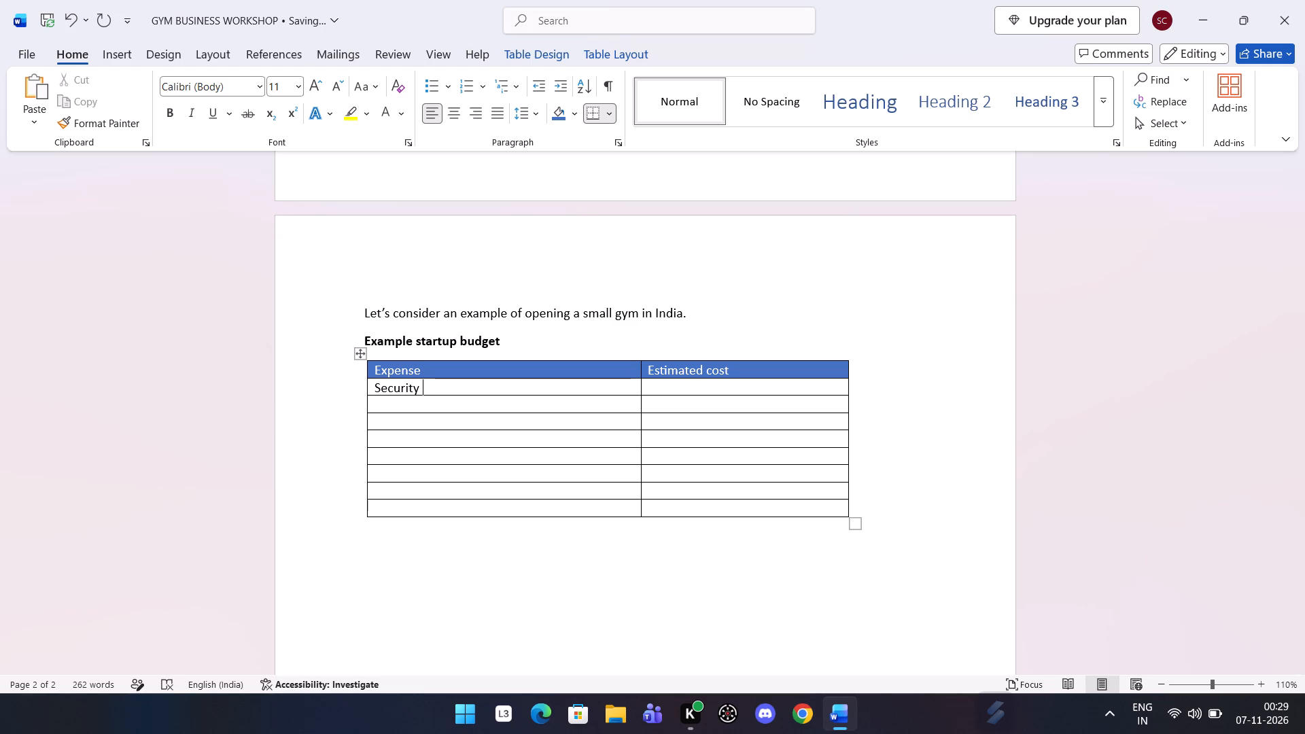
pyautogui.write('deposit')
pyautogui.press('space')
pyautogui.write('and')
pyautogui.press('space')
pyautogui.write('initail')
pyautogui.press('space')
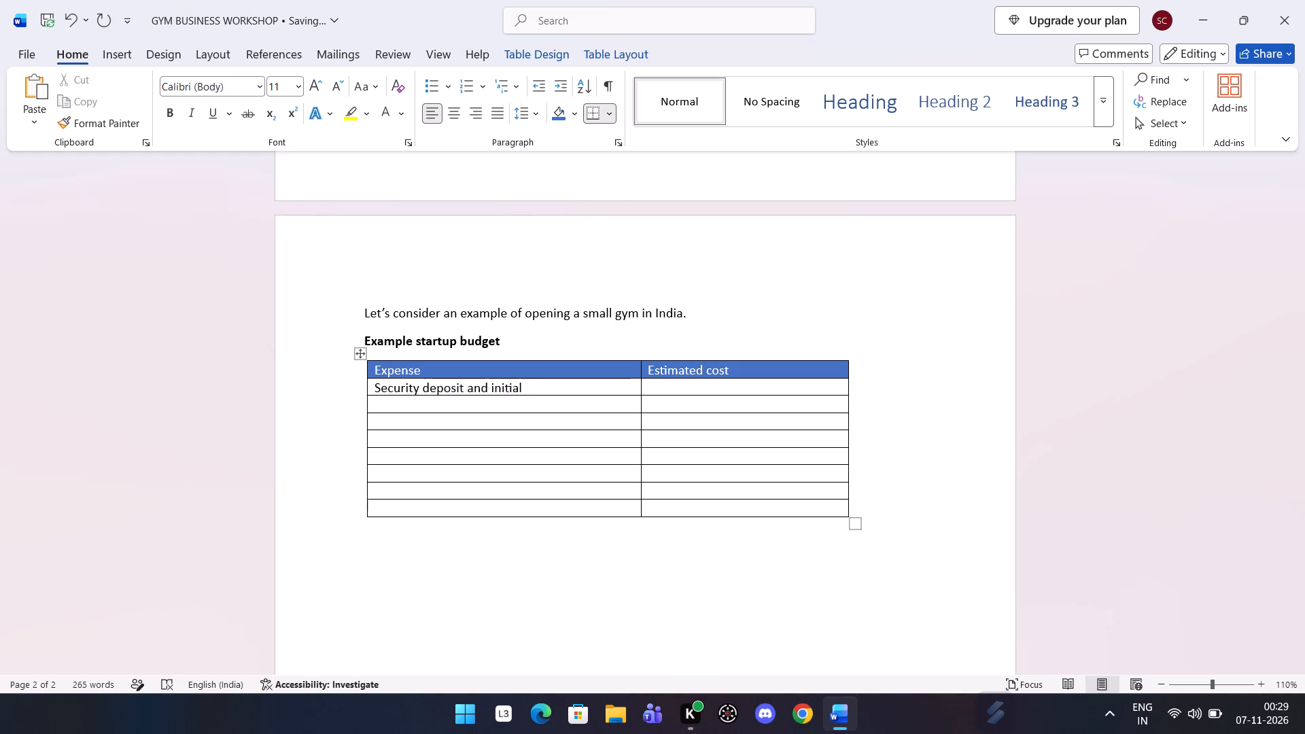
pyautogui.write('rent')
pyautogui.press('space')
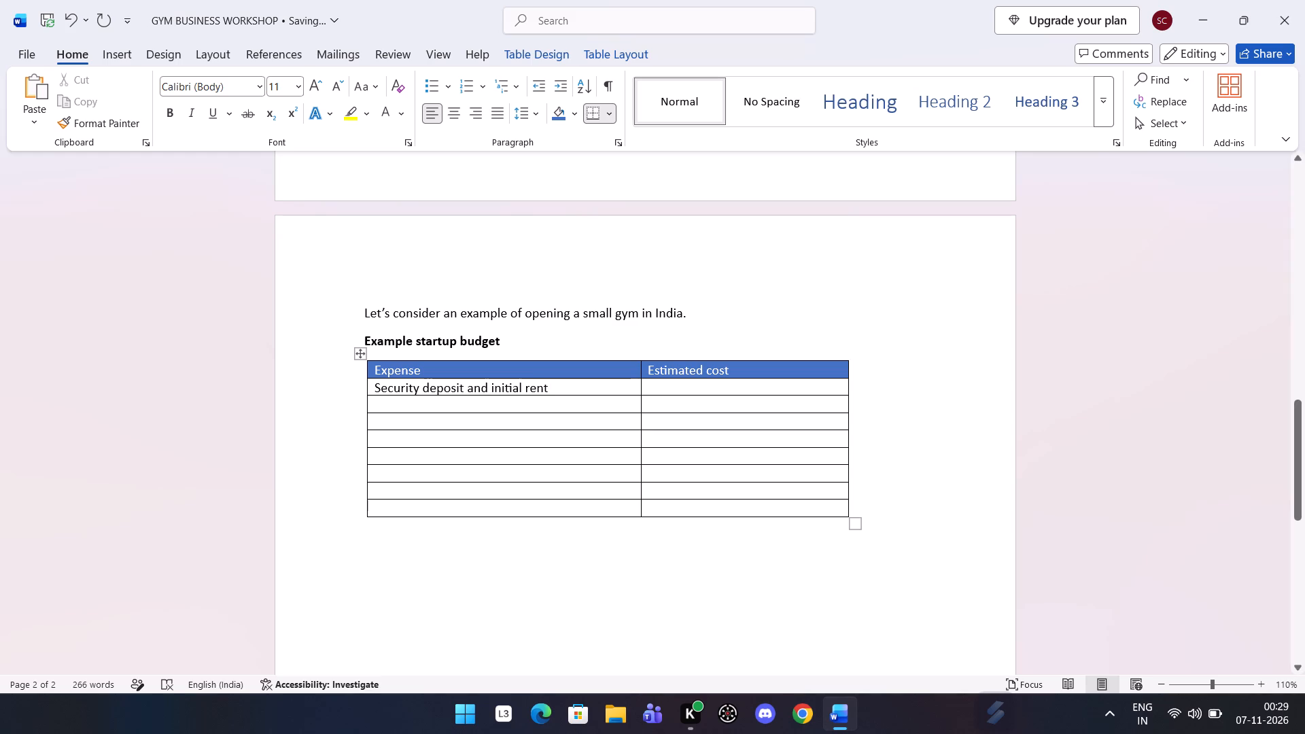
# Enter ₹80,000 as the estimated cost of the security deposit and initial rent.
pyautogui.click(655, 384)
pyautogui.hotkey('ctrl', 'alt', '4')
pyautogui.press('a')
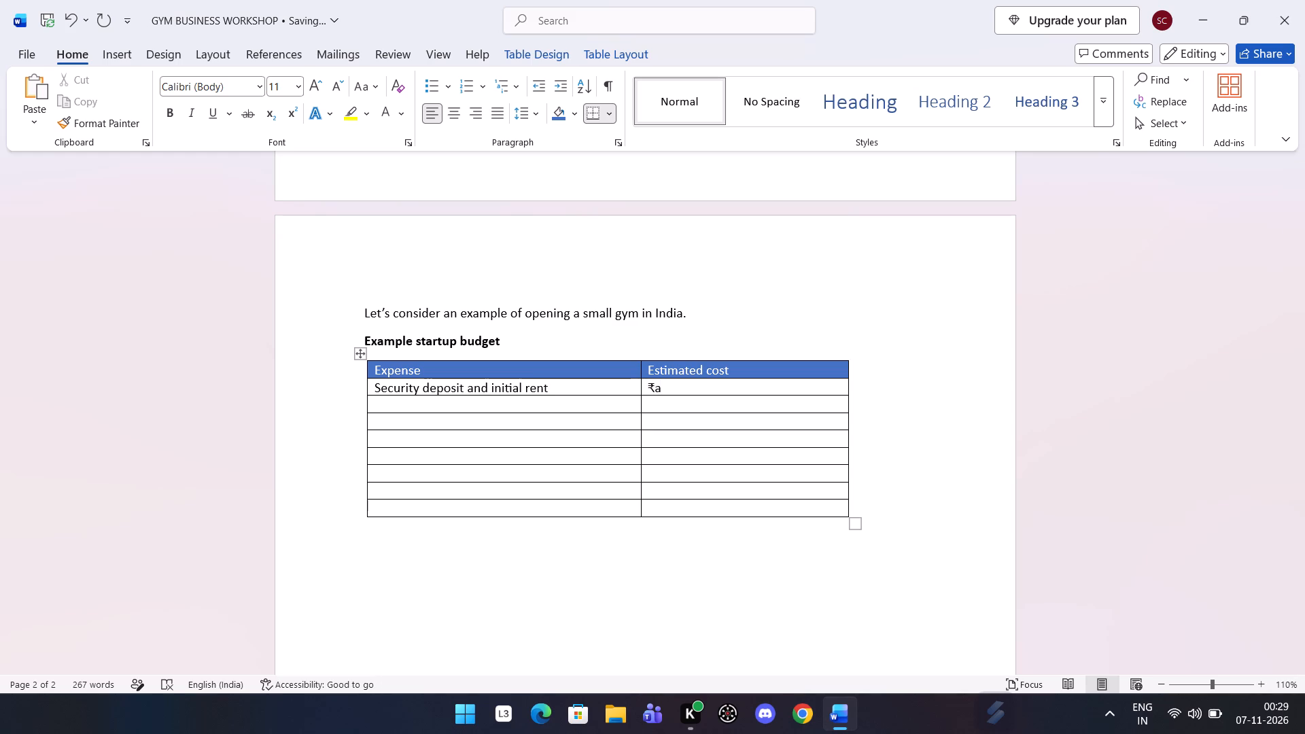
pyautogui.press('BackSpace')
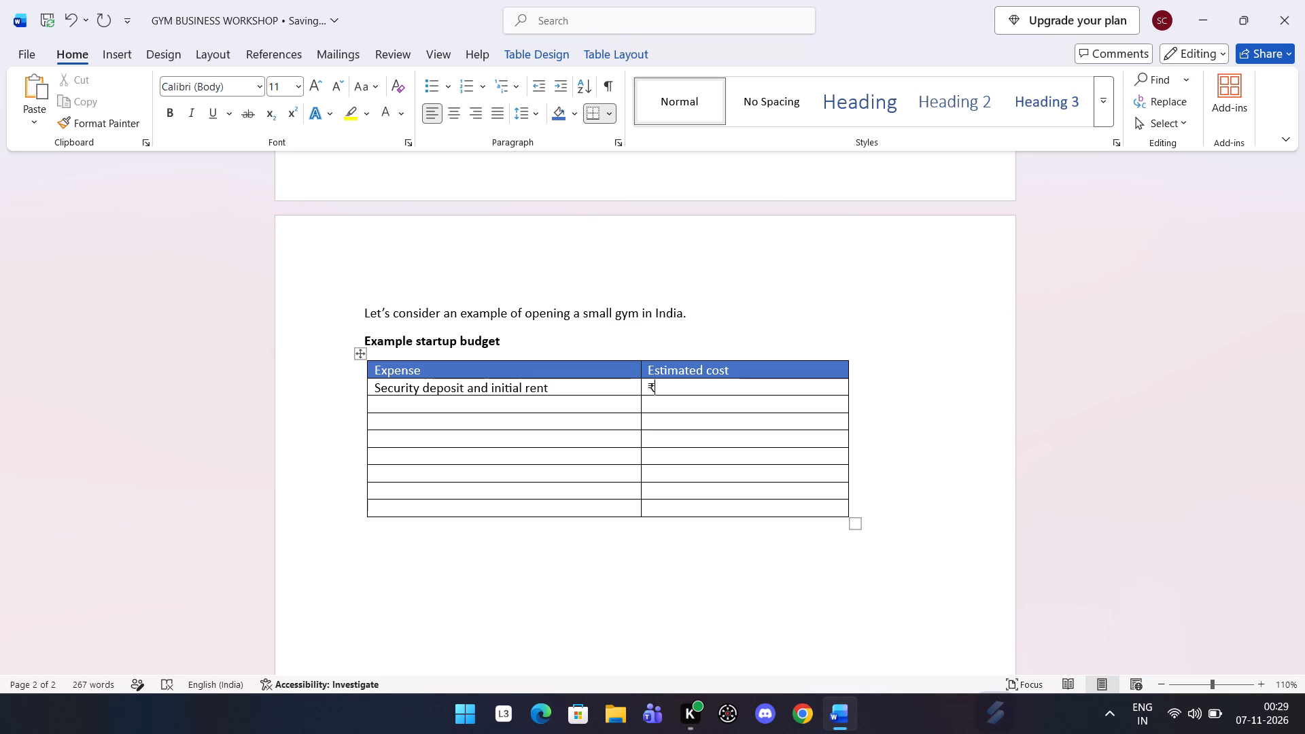
pyautogui.write('80')
pyautogui.write(',000')
# Fill the row below the security deposit with the expense "Interior work and flooring" and an estimated cost of ₹70,000.
pyautogui.click(555, 410)
pyautogui.write('wo')
pyautogui.write('rk')
pyautogui.press('space')
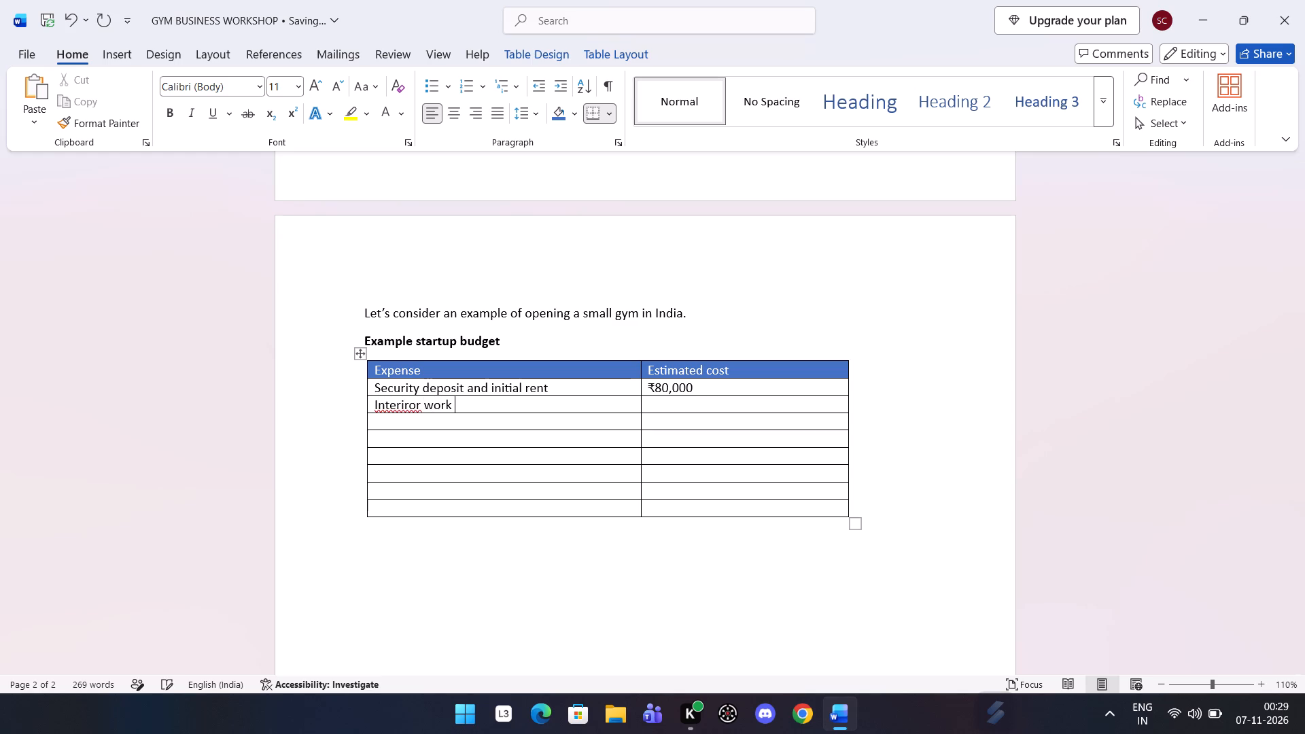
pyautogui.write('and')
pyautogui.press('space')
pyautogui.write('flooring')
pyautogui.press('space')
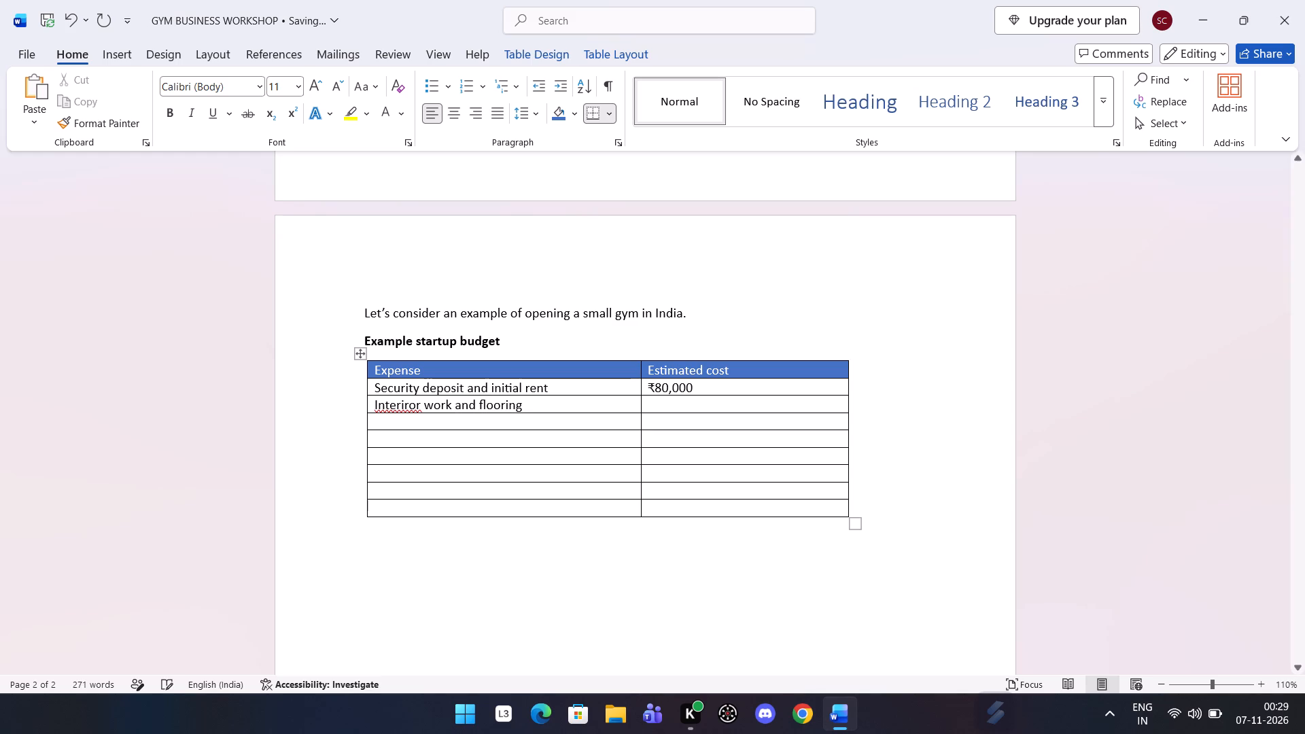
pyautogui.click(681, 403)
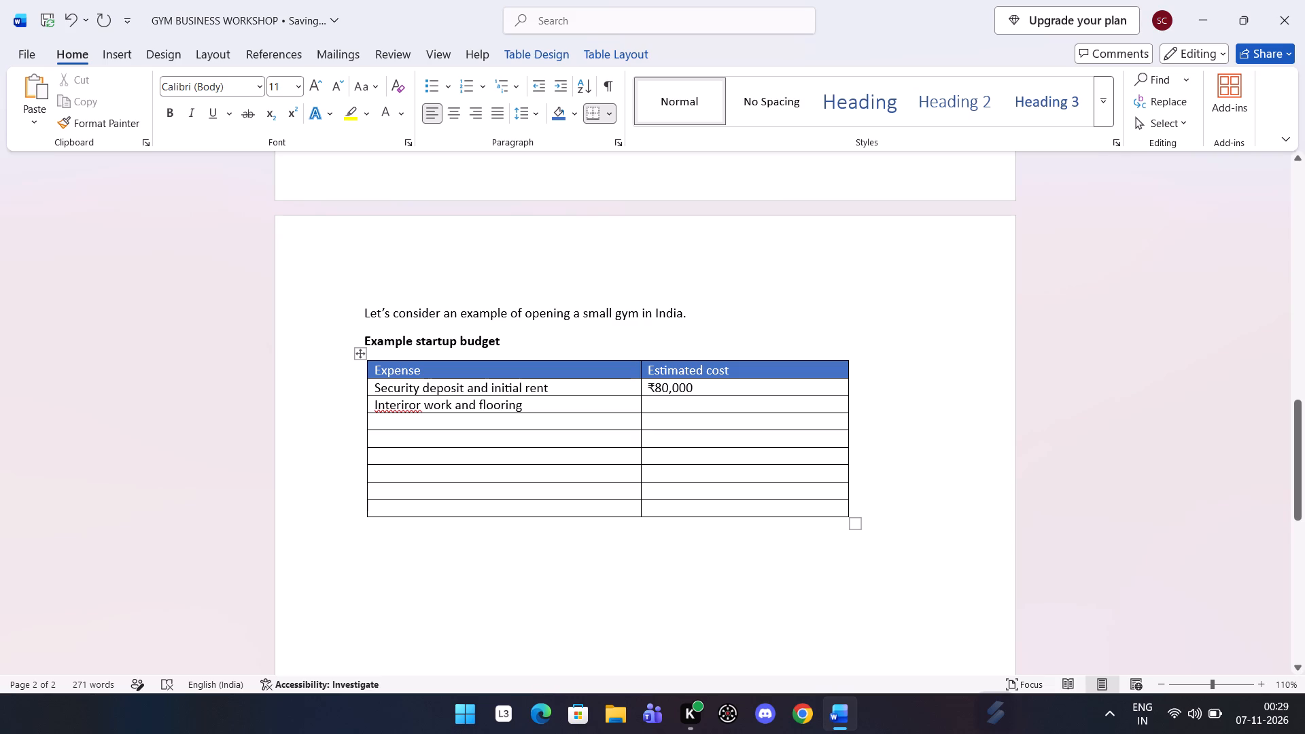
pyautogui.hotkey('ctrl', 'alt', '4')
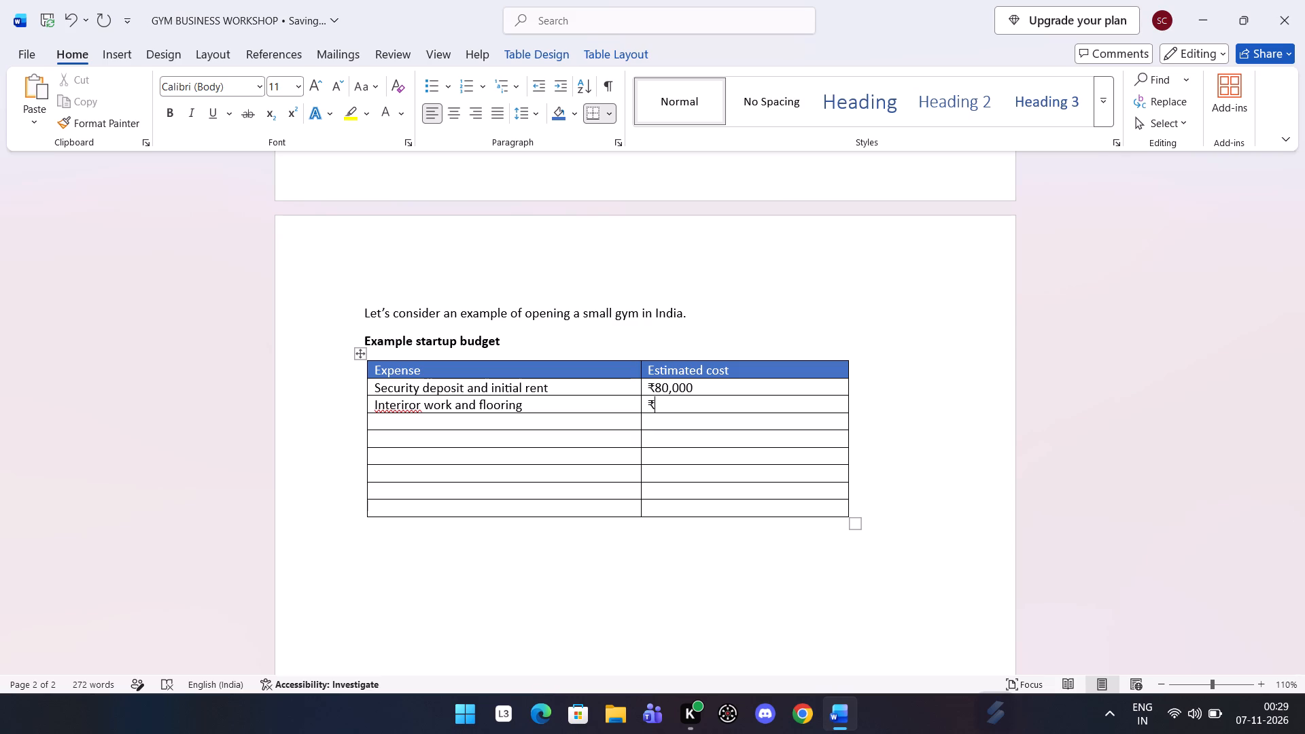
pyautogui.write('70,000')
# Correct the misspelled first word of the work and flooring expense to "Interior".
pyautogui.rightClick(406, 411)
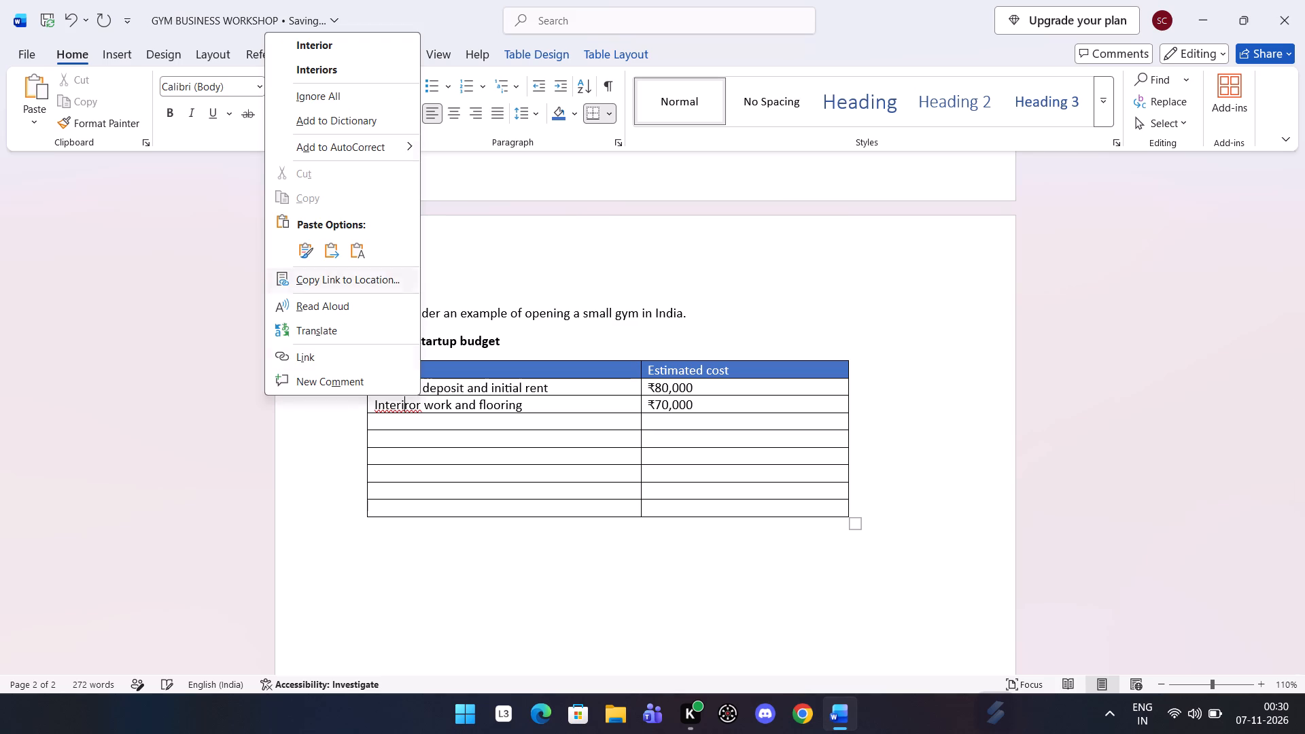
pyautogui.click(351, 50)
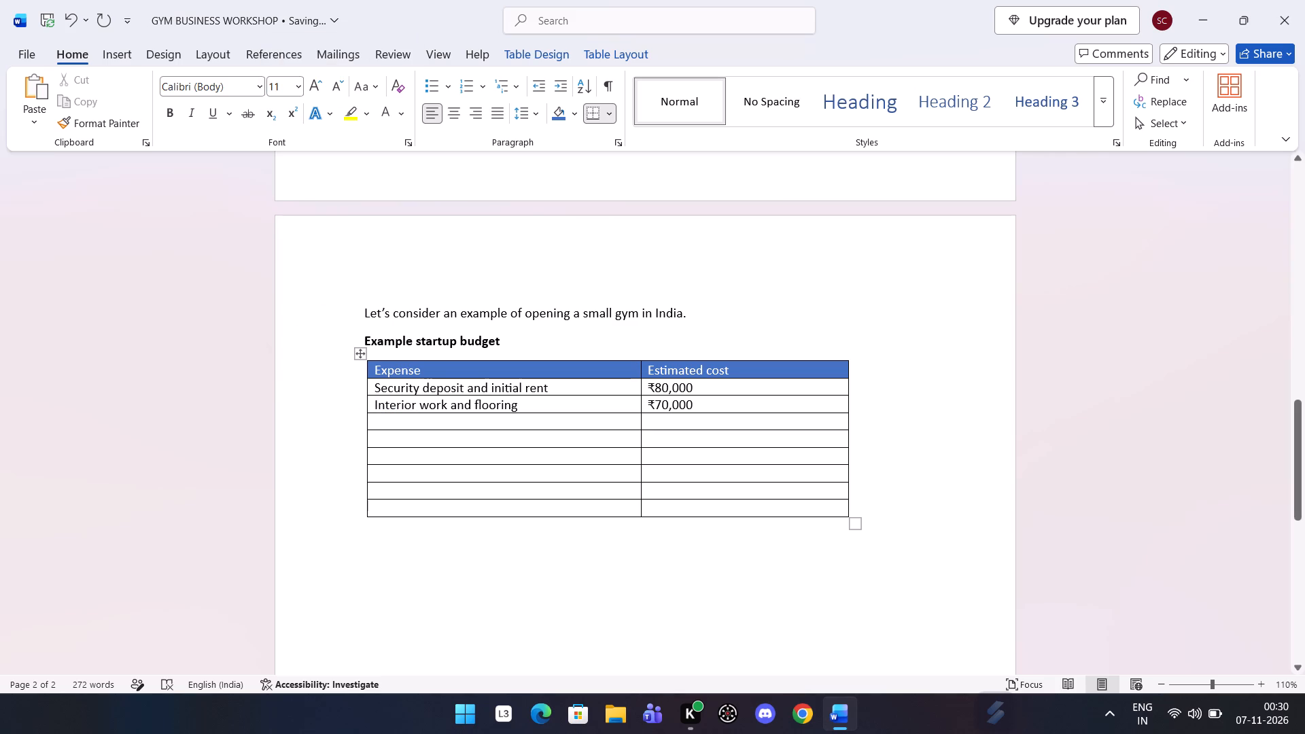
# Fill the next budget row with the expense "Gym equipment" and an estimated cost of ₹2,50,000.
pyautogui.click(466, 418)
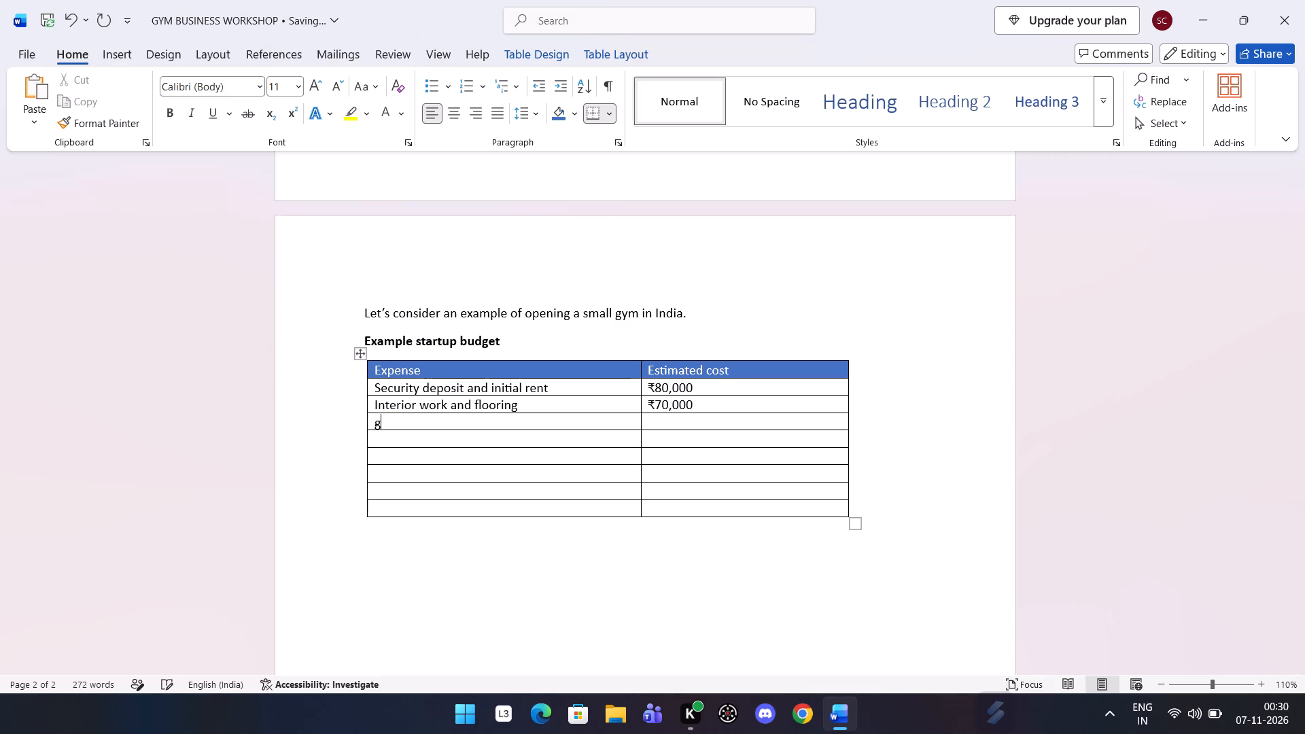
pyautogui.press('e')
pyautogui.press('BackSpace')
pyautogui.write('equ')
pyautogui.write('ipment')
pyautogui.press('space')
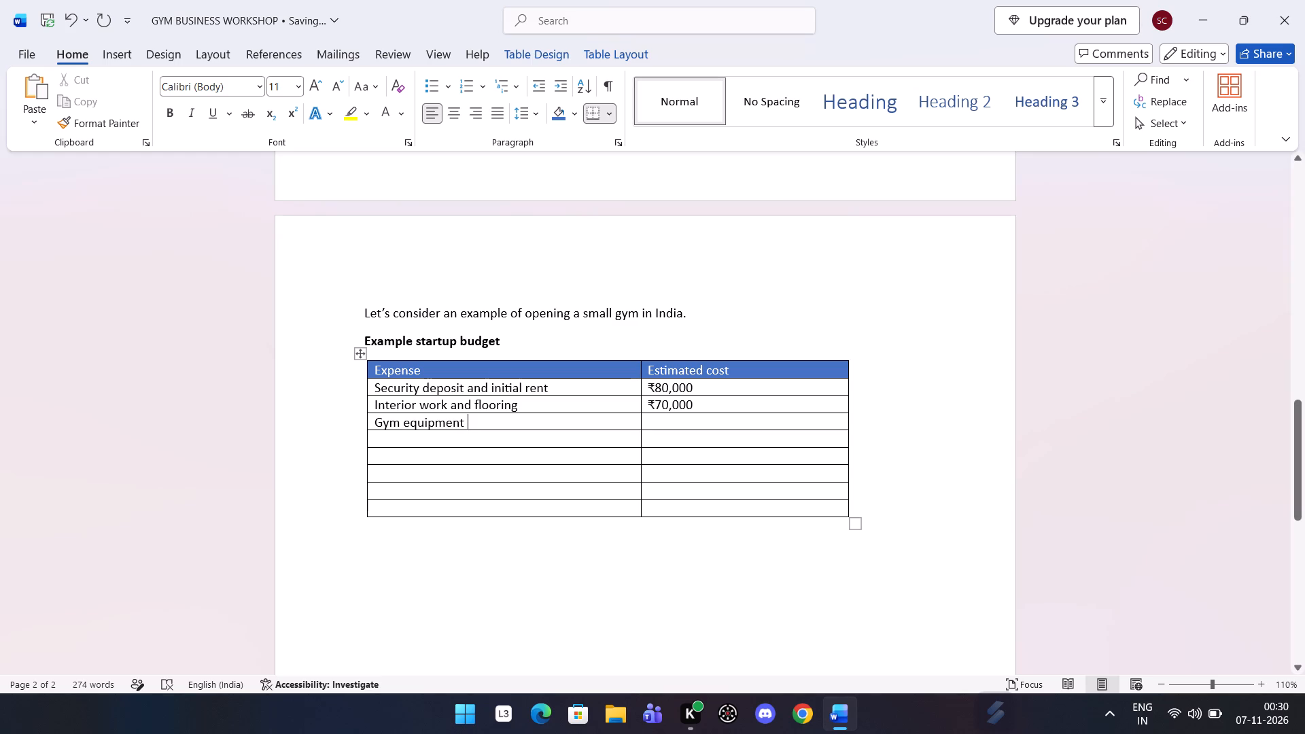
pyautogui.click(734, 419)
pyautogui.press('4')
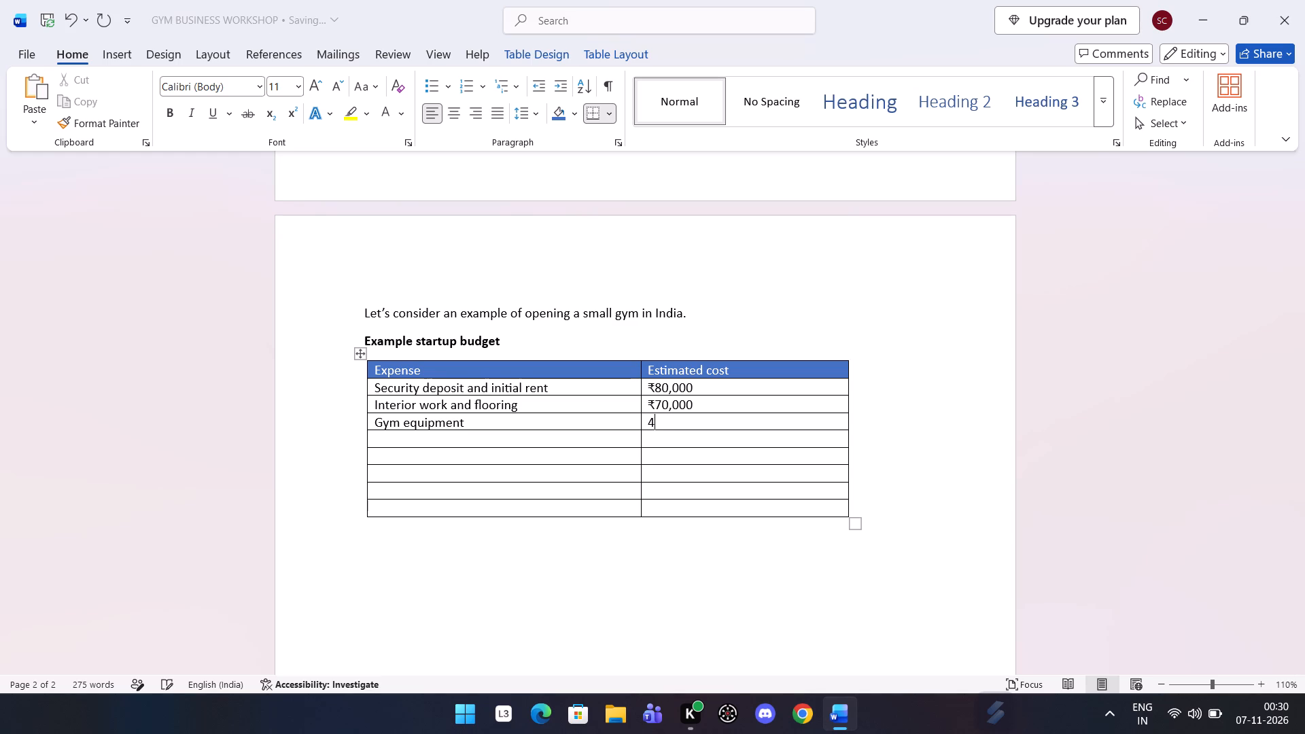
pyautogui.press('2')
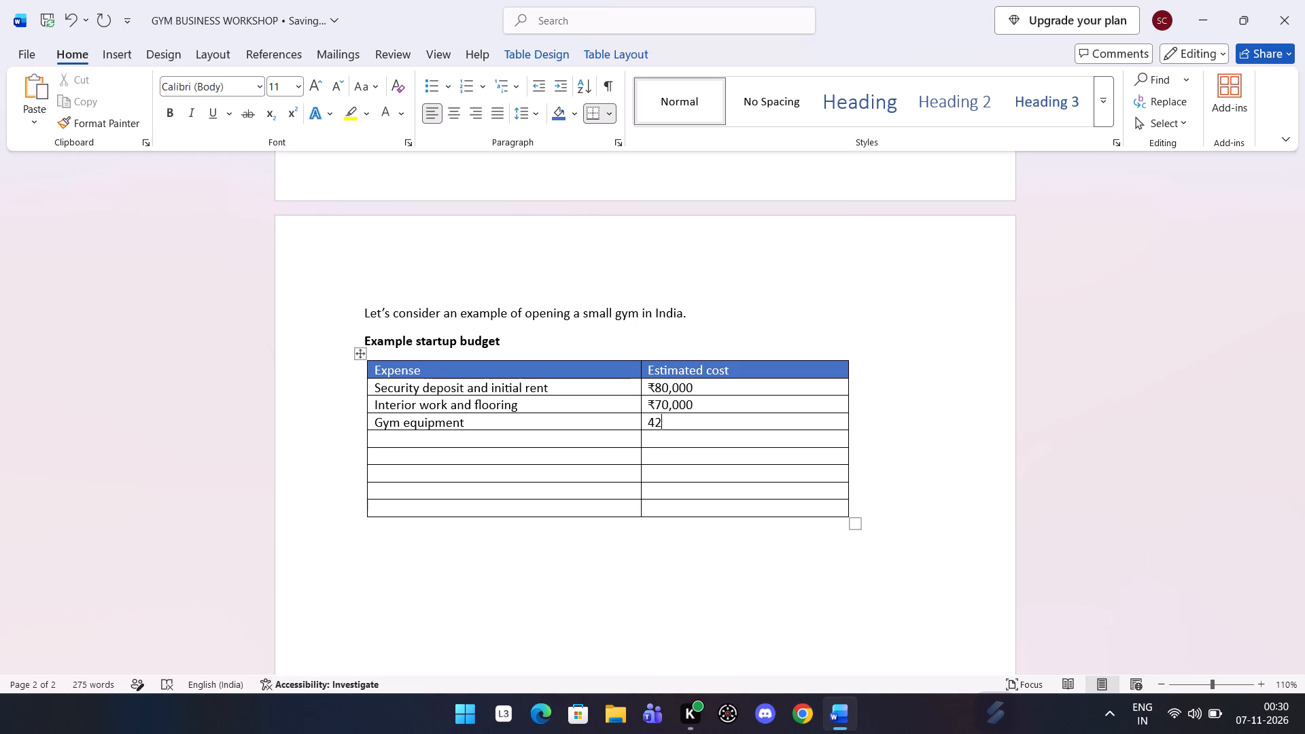
pyautogui.press(',')
pyautogui.write('50,000')
pyautogui.click(652, 421)
pyautogui.press('BackSpace')
pyautogui.hotkey('ctrl', 'alt', '4')
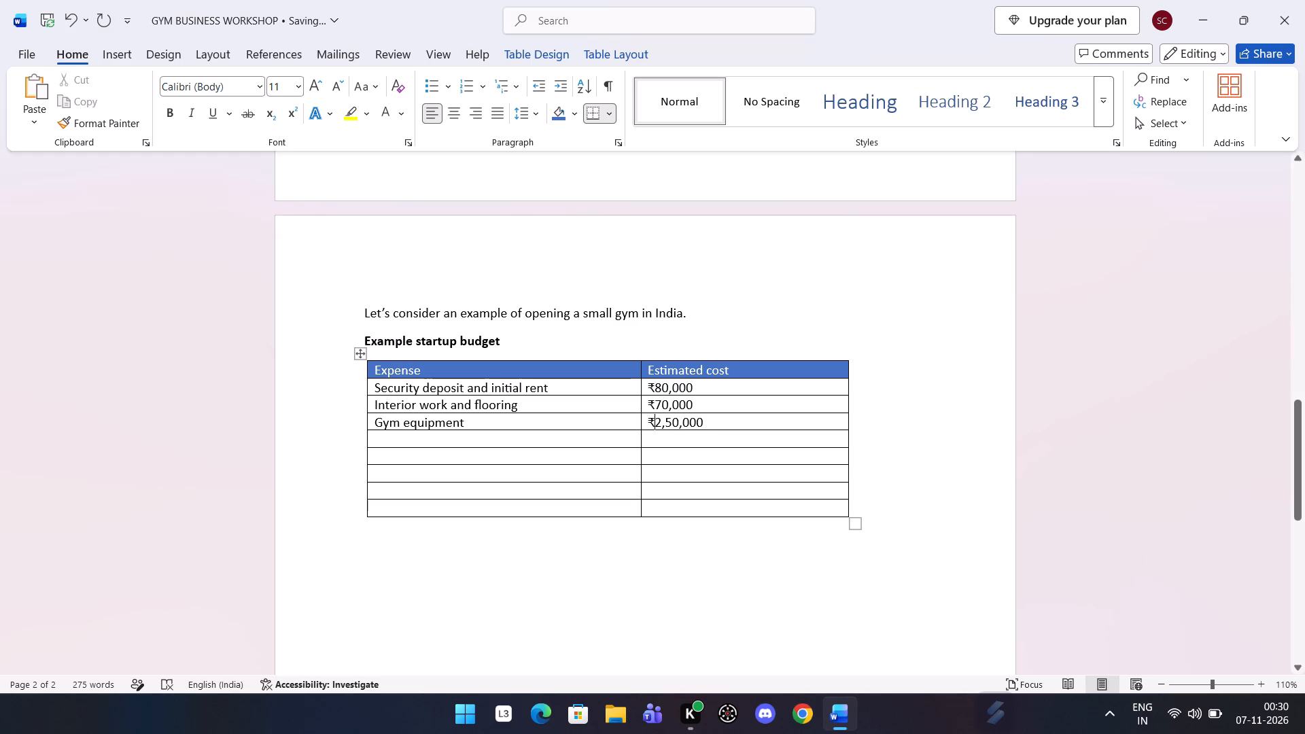
# Fill the row below gym equipment with the expense "Mirrors and lightning" and an estimated cost of ₹25,000.
pyautogui.click(400, 438)
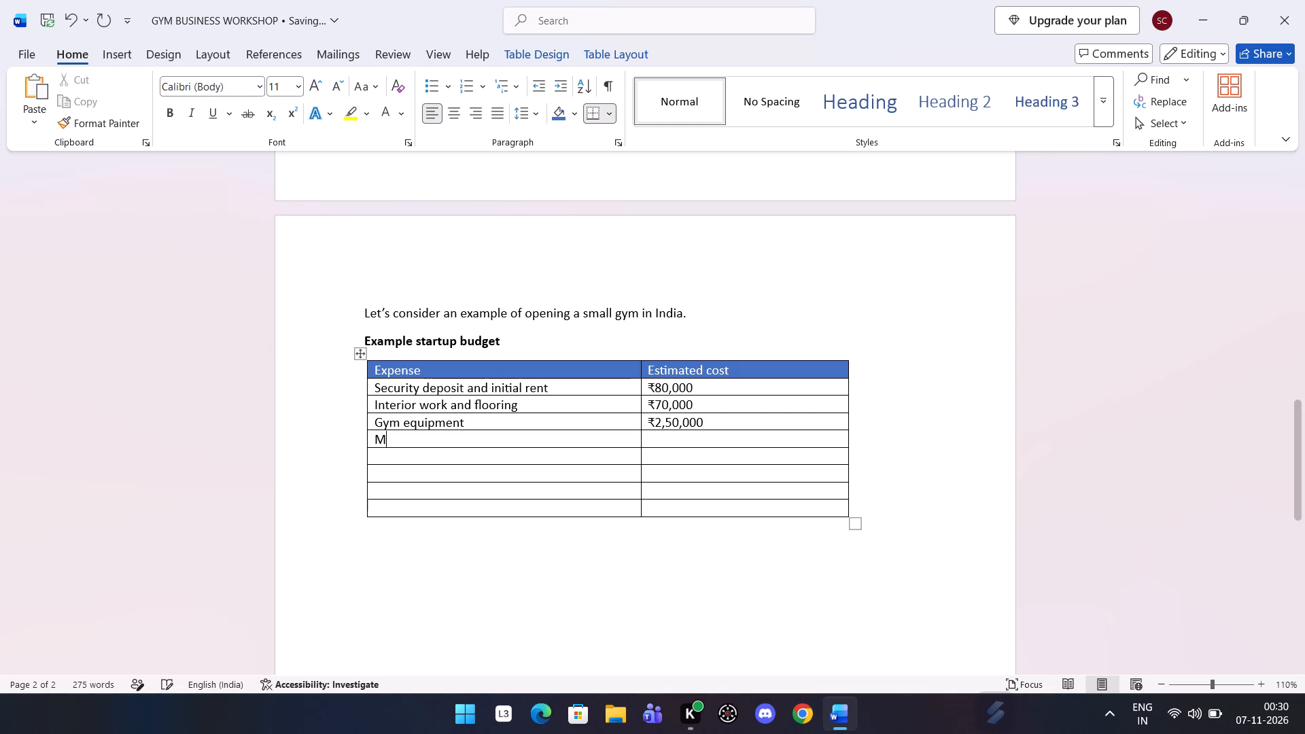
pyautogui.press('BackSpace')
pyautogui.write('irrors and lighti')
pyautogui.press('BackSpace')
pyautogui.write('ninh')
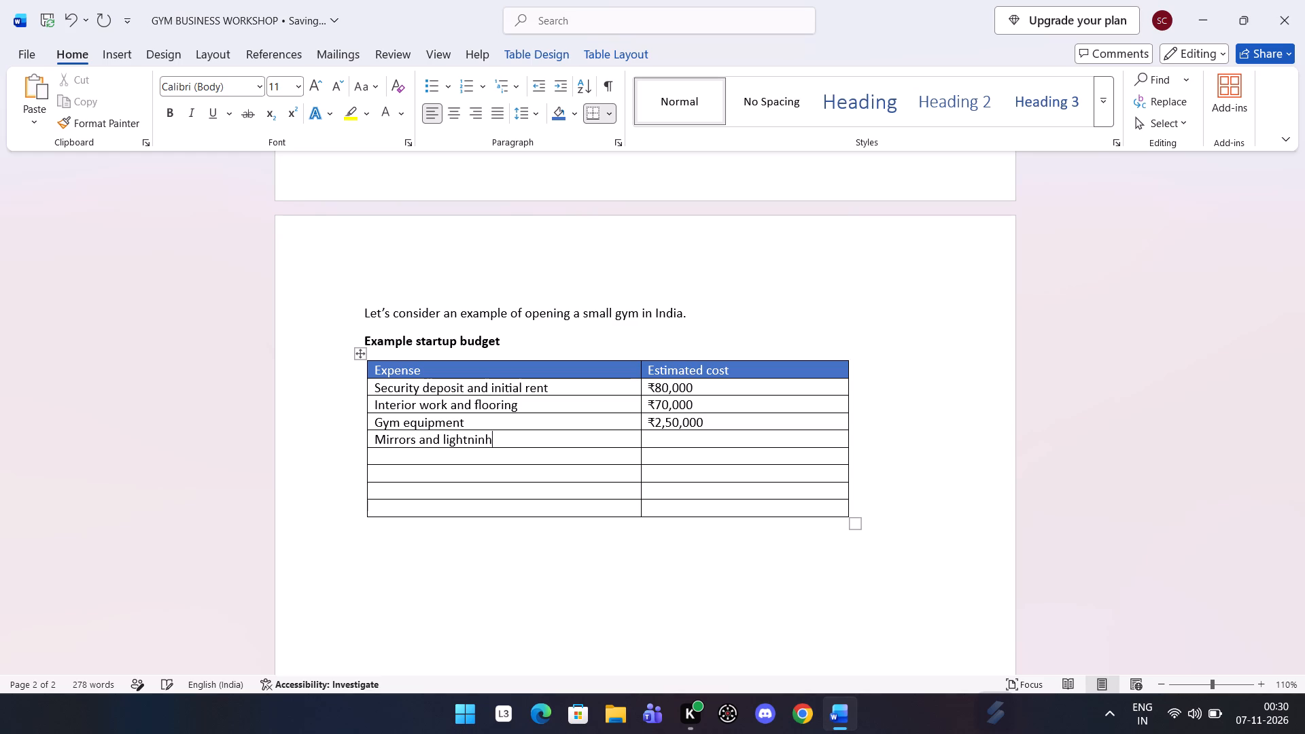
pyautogui.press('BackSpace')
pyautogui.press('g')
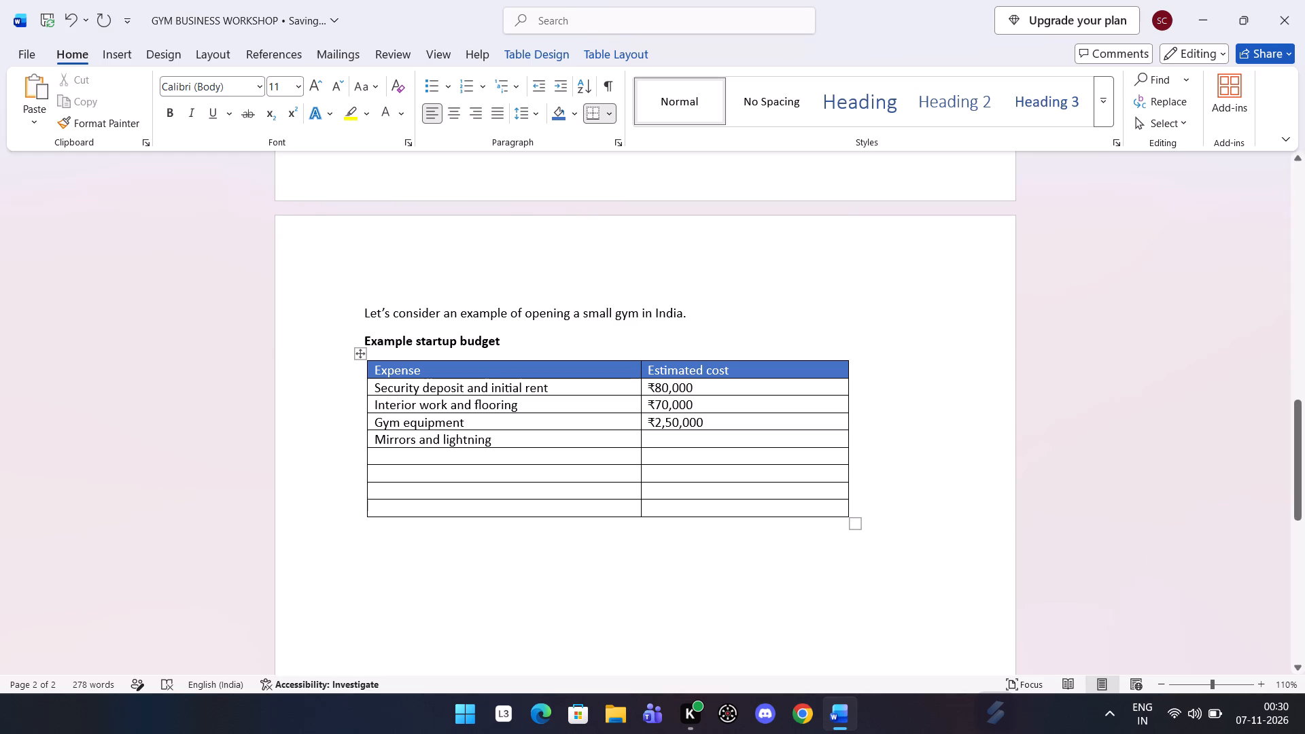
pyautogui.click(655, 436)
pyautogui.hotkey('ctrl', 'alt', '4')
pyautogui.write('25')
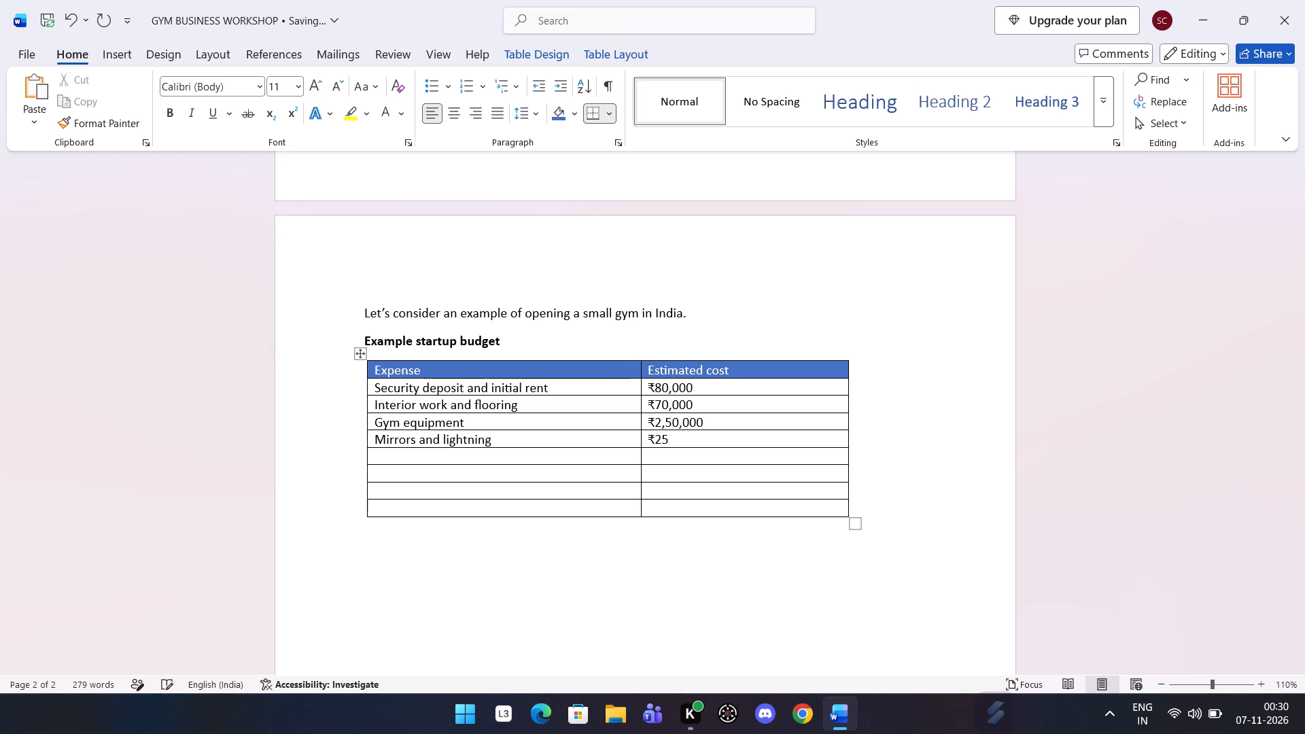
pyautogui.write(',000')
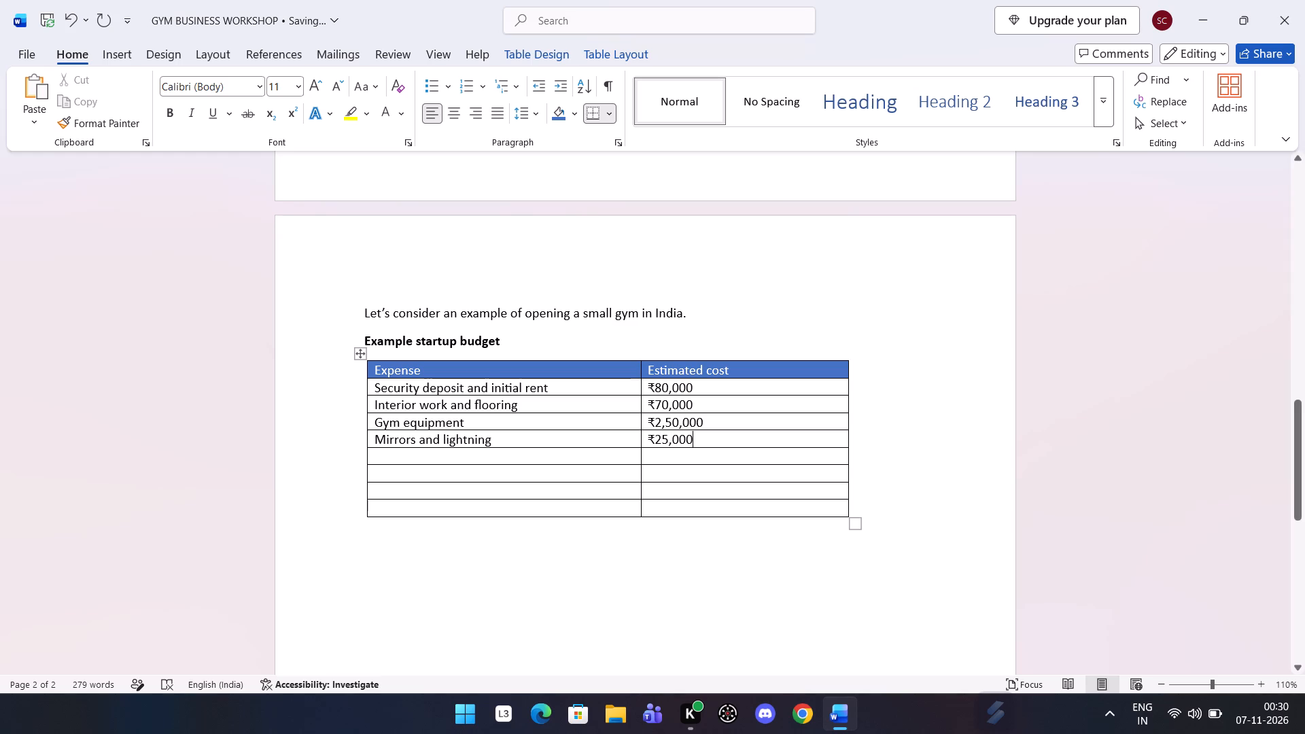
# Fill the next empty budget row with the expense "Reception and basic furniture" and an estimated cost of ₹20,000.
pyautogui.click(476, 458)
pyautogui.write('eception')
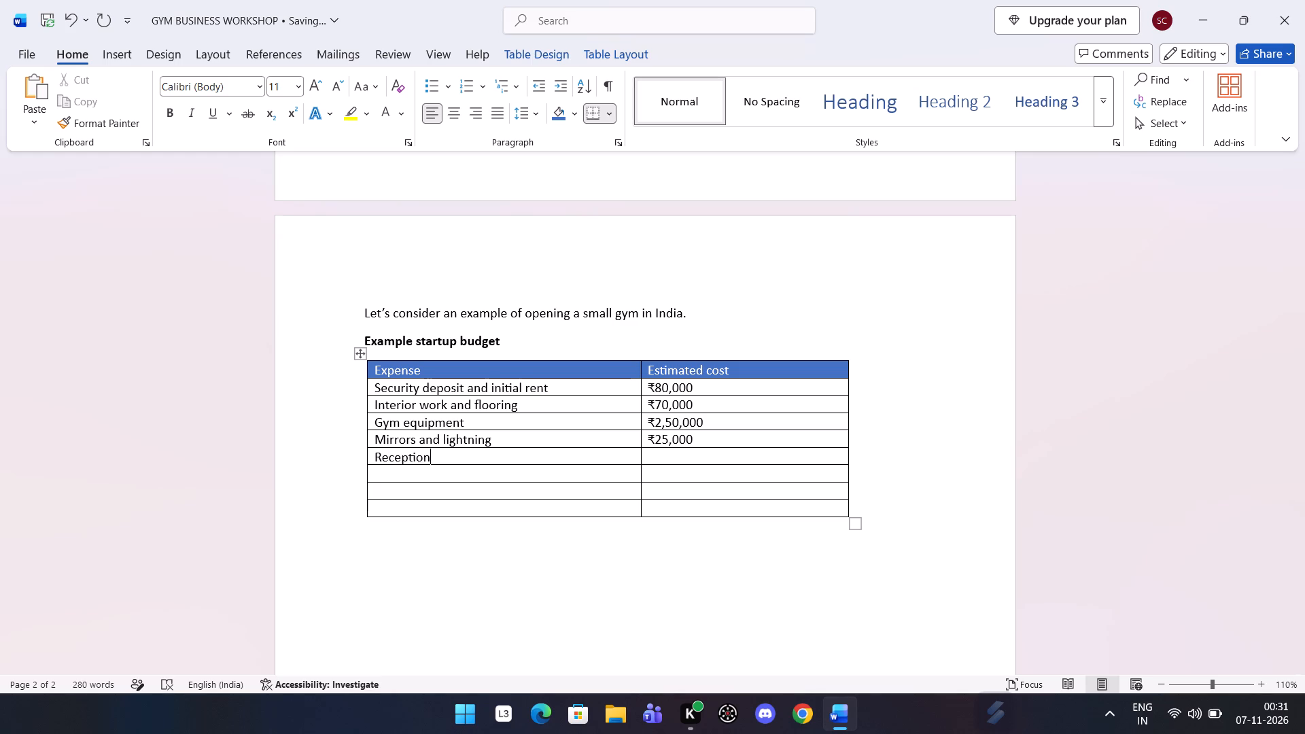
pyautogui.press('space')
pyautogui.write('and basic')
pyautogui.press('space')
pyautogui.write('furniture')
pyautogui.press('space')
pyautogui.click(665, 462)
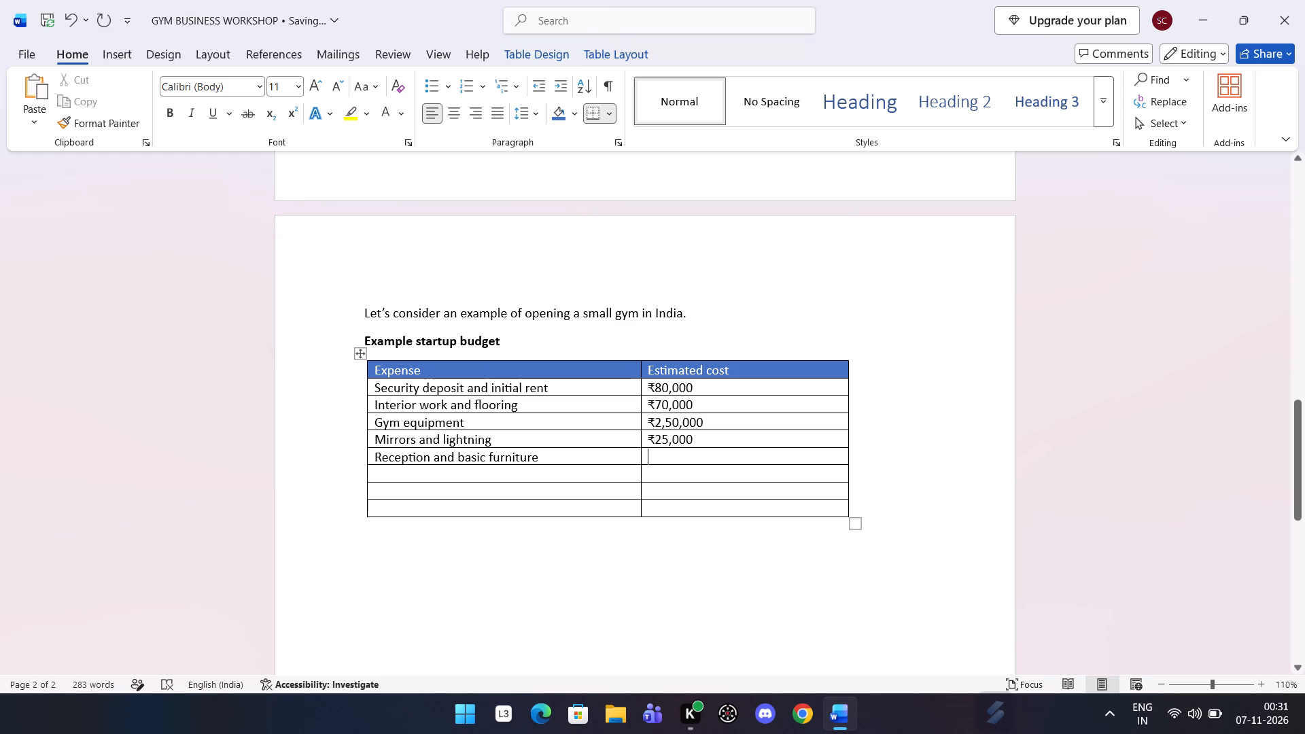
pyautogui.hotkey('ctrl', 'alt', '4')
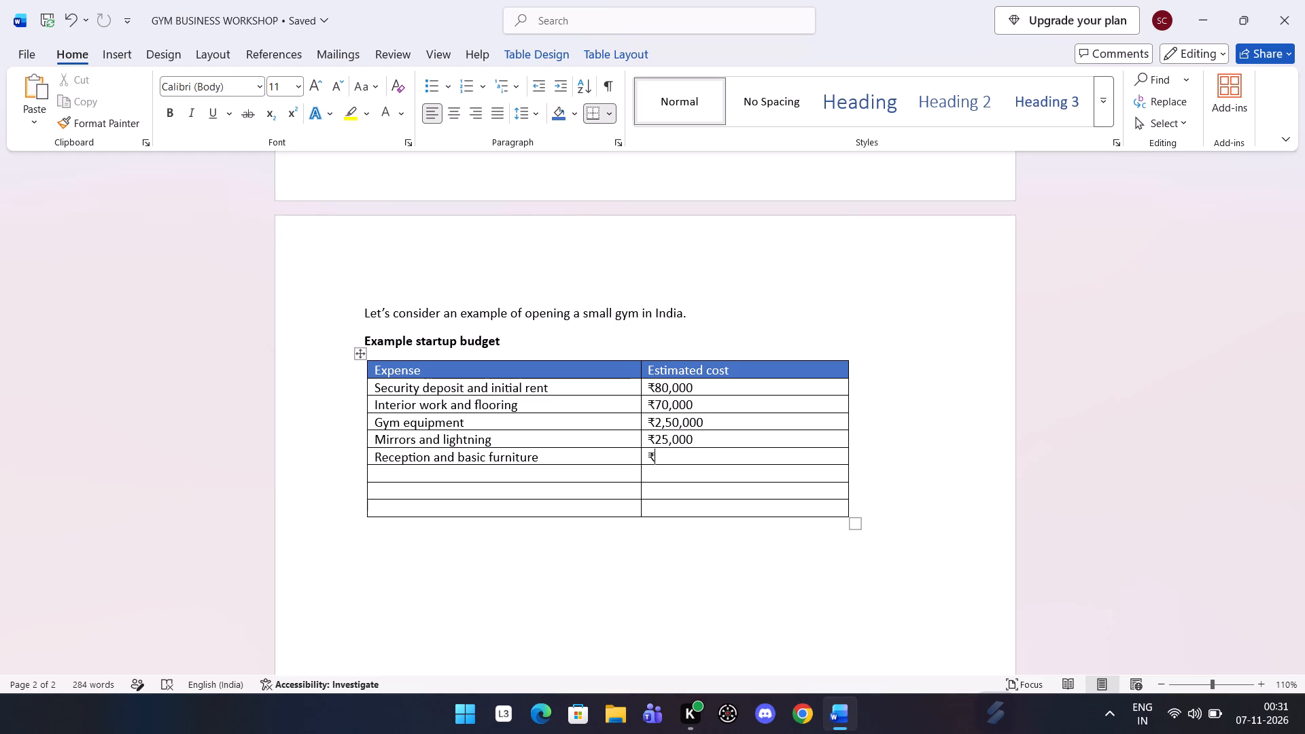
pyautogui.write('20.00')
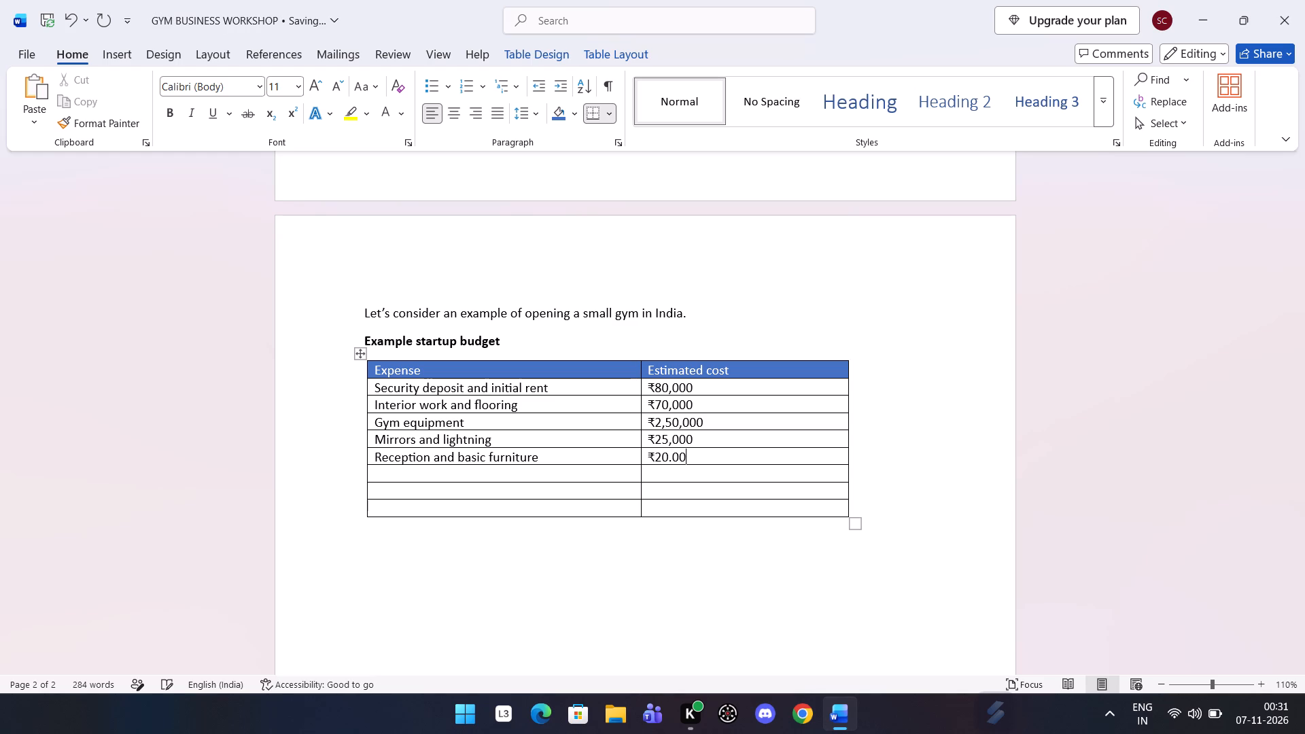
pyautogui.press('BackSpace')
pyautogui.press('BackSpace')
pyautogui.press('BackSpace')
pyautogui.write(',000')
# Fill the row below reception and basic furniture with the expense "Registration and other setup" and an estimated cost of ₹15,000.
pyautogui.click(457, 473)
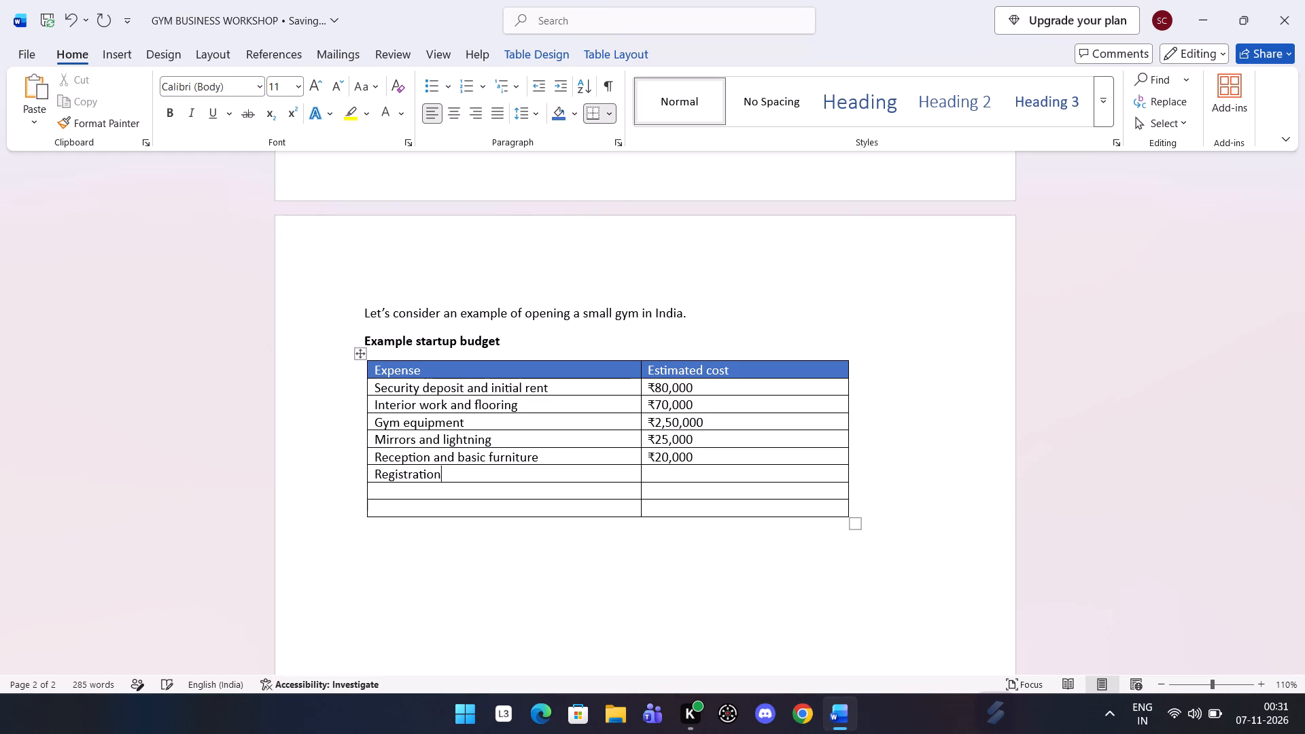
pyautogui.write('and')
pyautogui.press('space')
pyautogui.write('other')
pyautogui.press('space')
pyautogui.write('opening')
pyautogui.press('space')
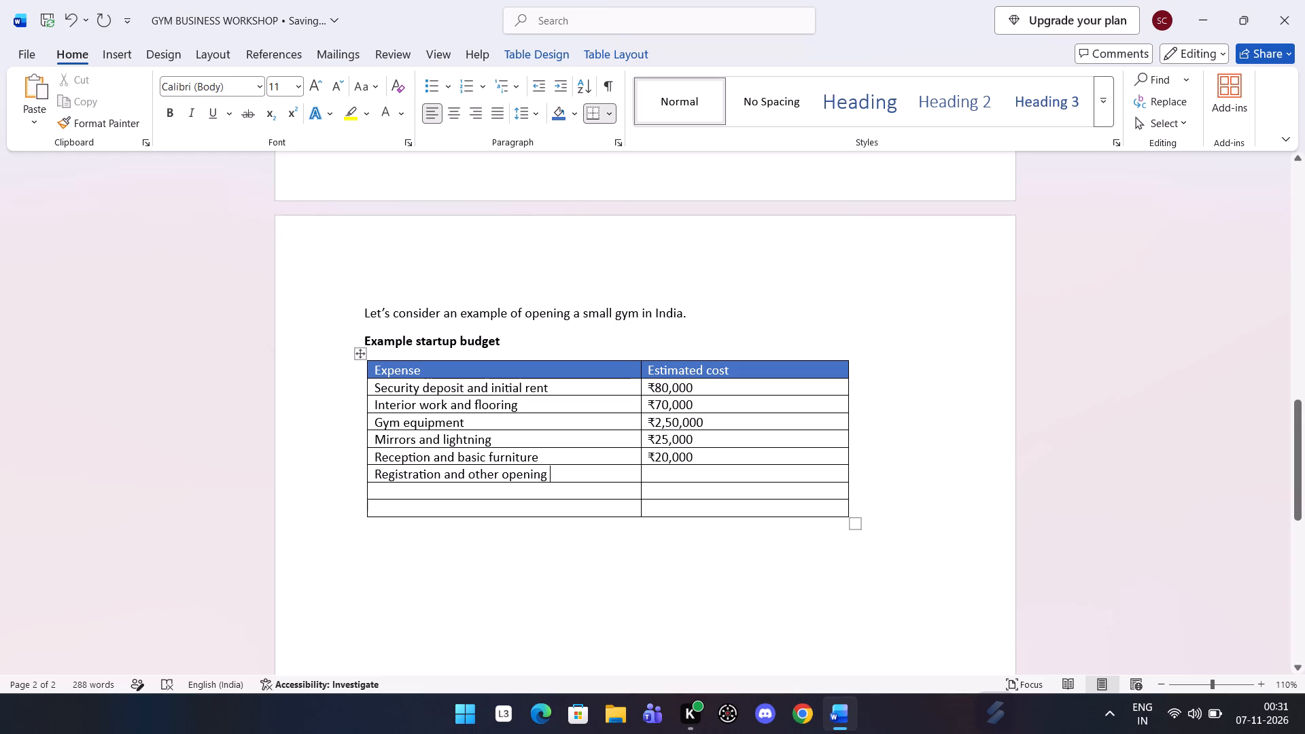
pyautogui.press('BackSpace')
pyautogui.press('BackSpace')
pyautogui.press('BackSpace')
pyautogui.press('BackSpace')
pyautogui.press('BackSpace')
pyautogui.press('BackSpace')
pyautogui.press('BackSpace')
pyautogui.press('BackSpace')
pyautogui.write('setup')
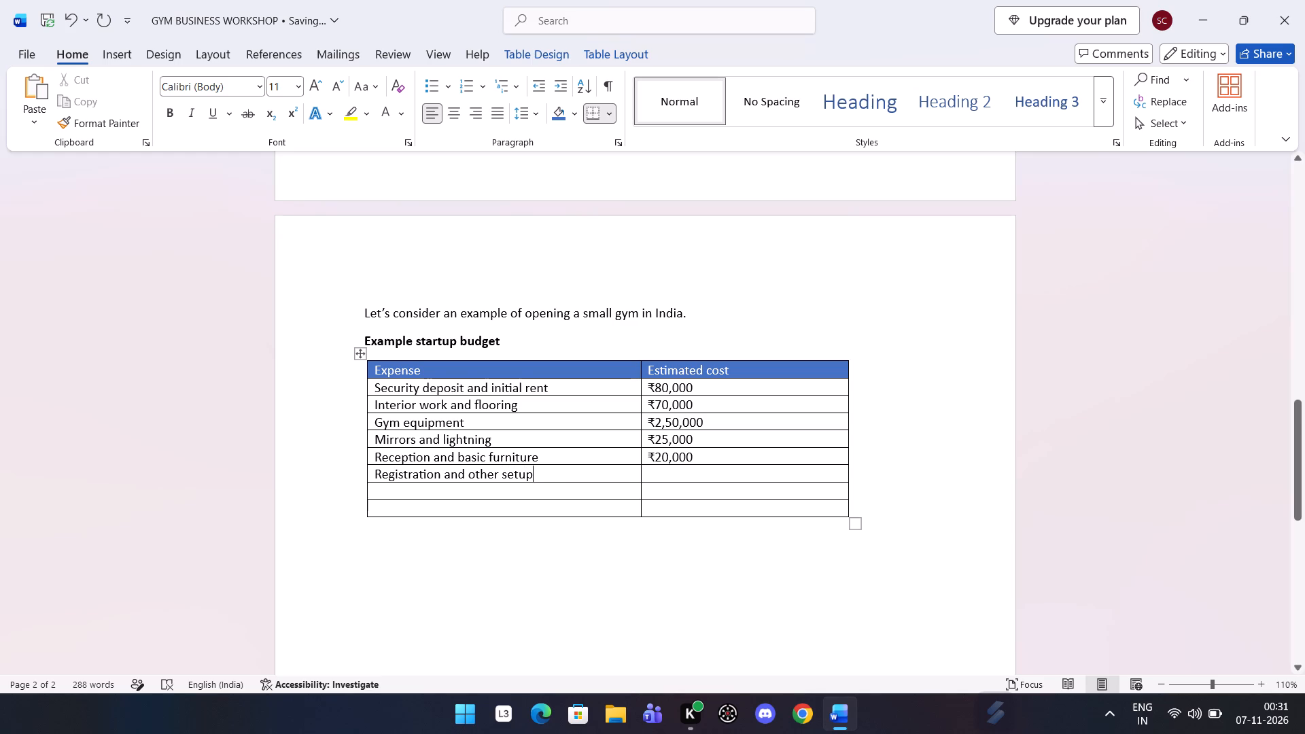
pyautogui.click(657, 466)
pyautogui.click(660, 474)
pyautogui.hotkey('ctrl', 'alt', '4')
pyautogui.write('15,000')
# Fill the next empty budget row with the expense "Marketing and opening promotion" and an estimated cost of ₹15,000.
pyautogui.click(467, 493)
pyautogui.write('MA')
pyautogui.write('ar')
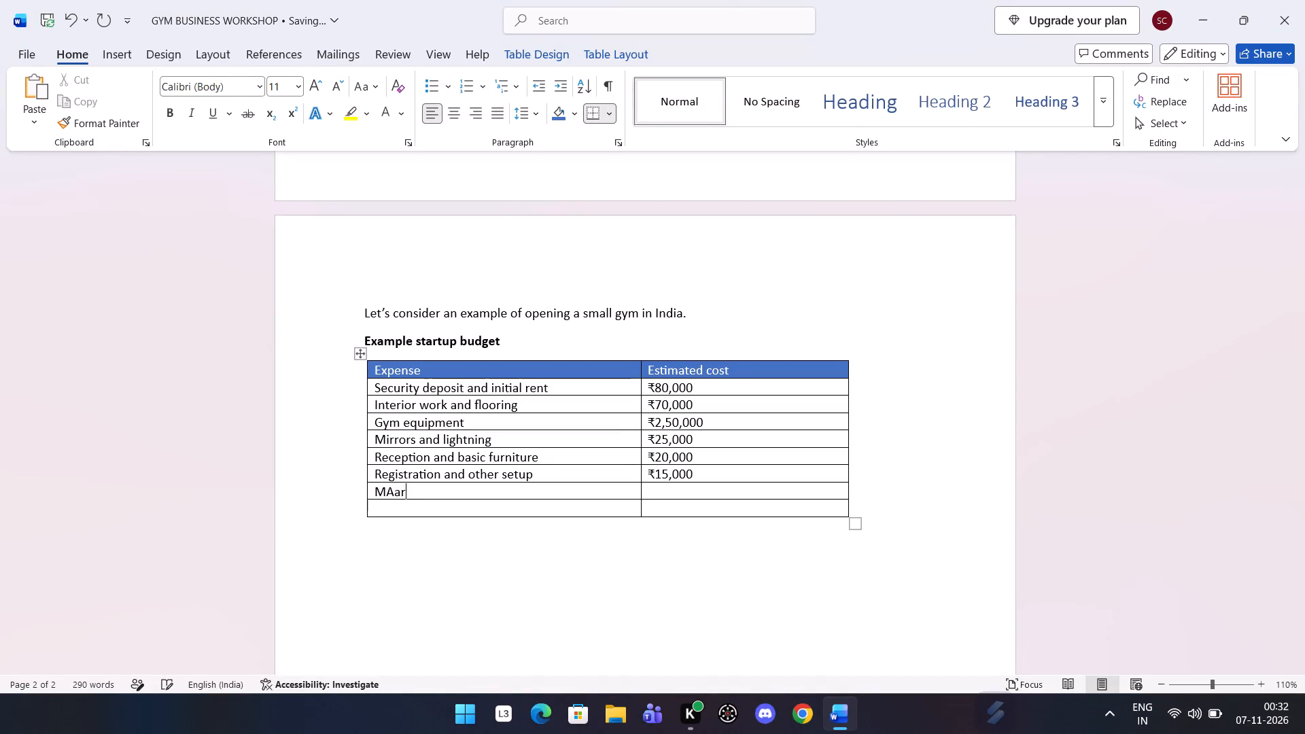
pyautogui.press('BackSpace')
pyautogui.press('BackSpace')
pyautogui.press('BackSpace')
pyautogui.write('ar')
pyautogui.press('k')
pyautogui.press('e')
pyautogui.write('ting')
pyautogui.press('space')
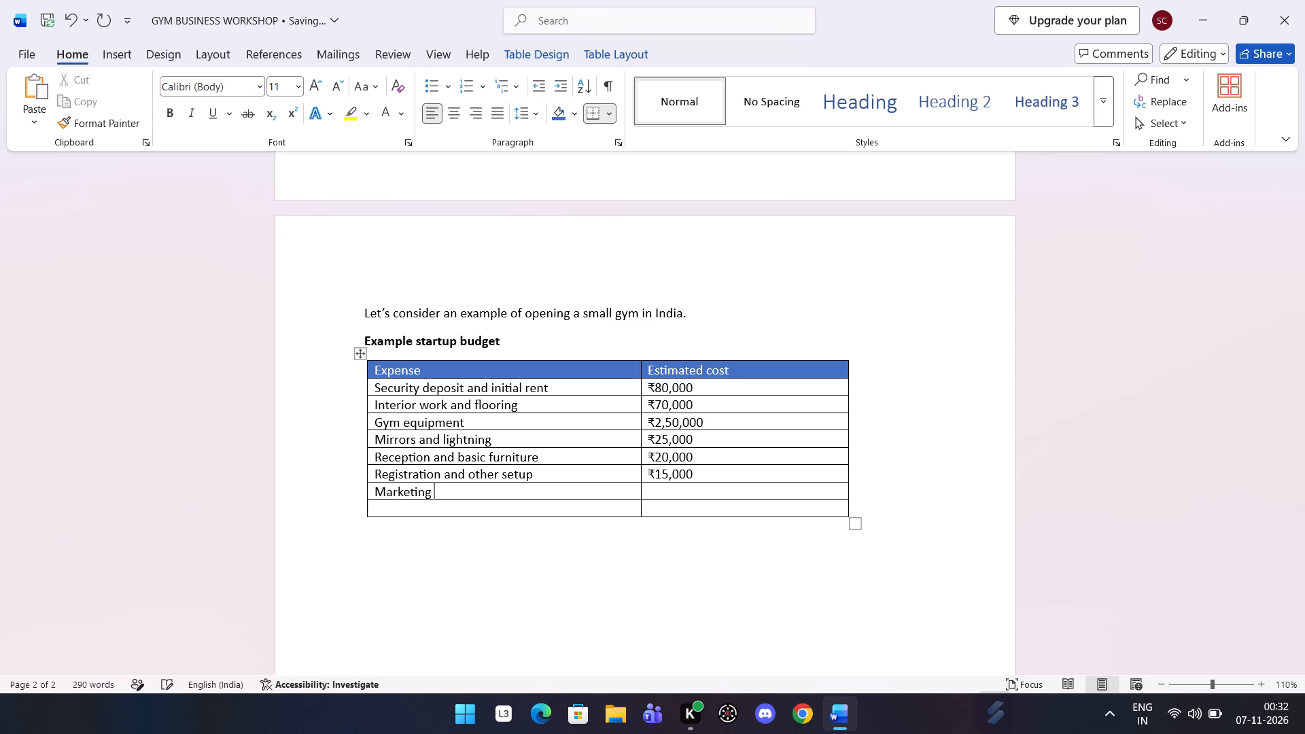
pyautogui.write('and opening')
pyautogui.press('space')
pyautogui.write('promotion')
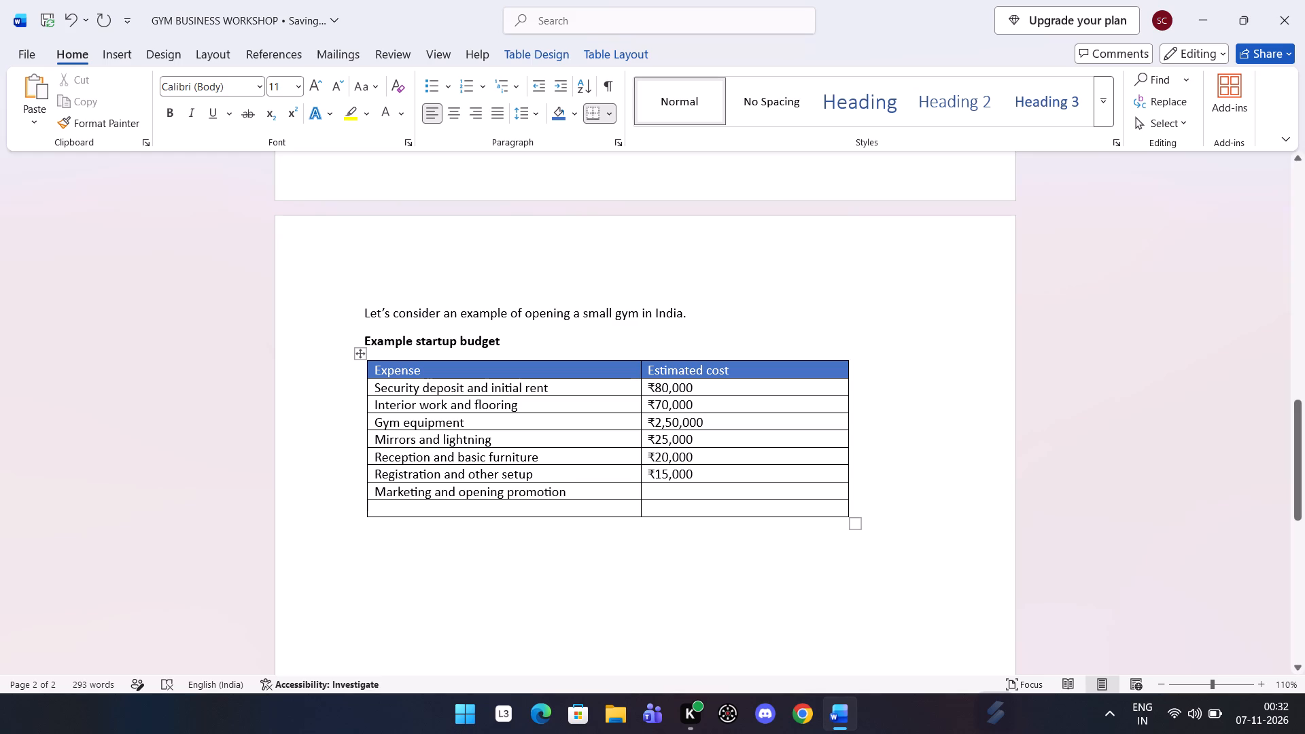
pyautogui.click(648, 490)
pyautogui.hotkey('ctrl', 'alt', '4')
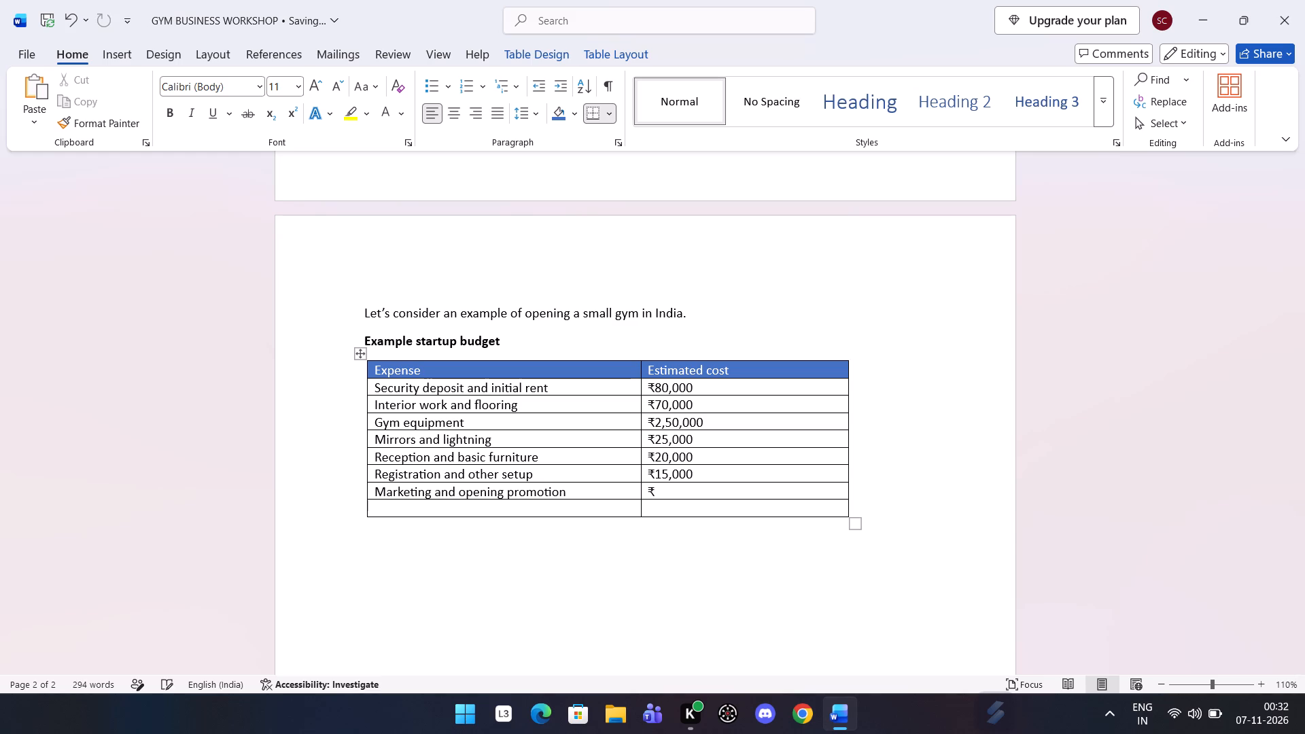
pyautogui.write('15')
pyautogui.write(',000')
# Fill the last empty budget row with the expense "Emergency reserve" and an estimated cost of ₹75,000.
pyautogui.click(593, 514)
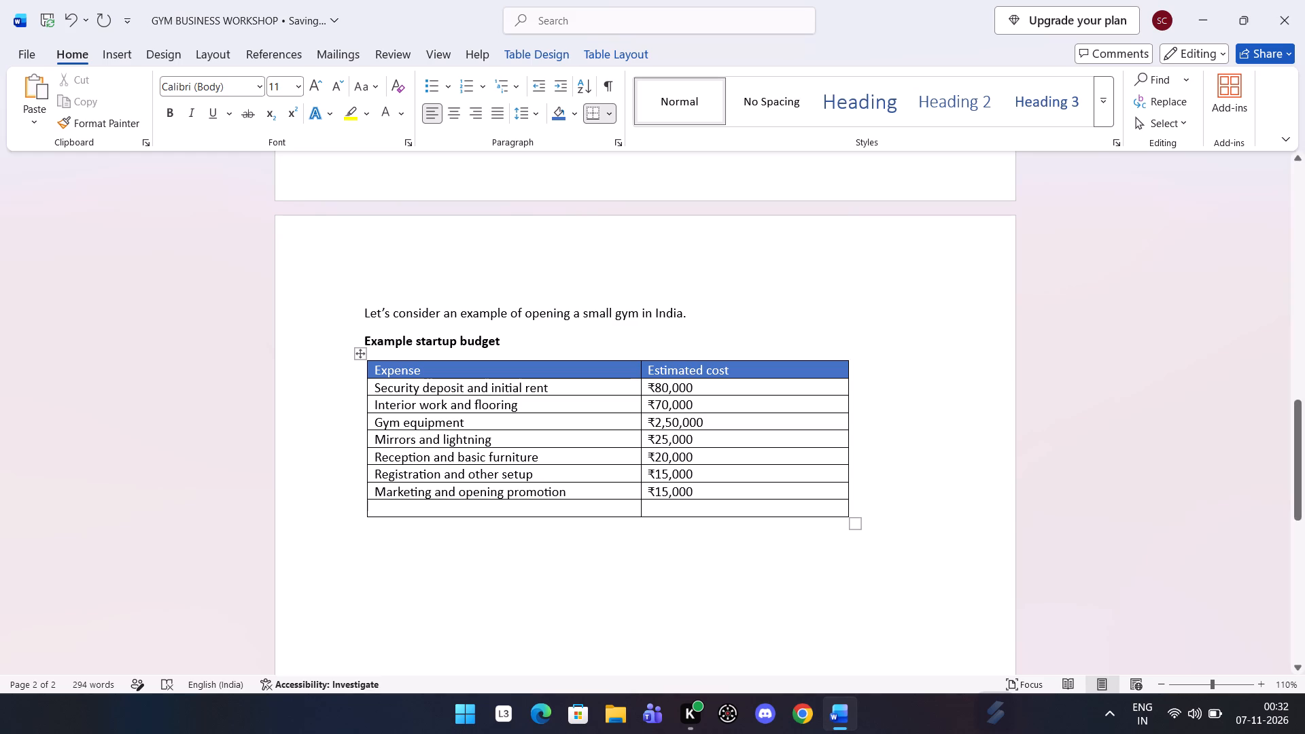
pyautogui.click(589, 509)
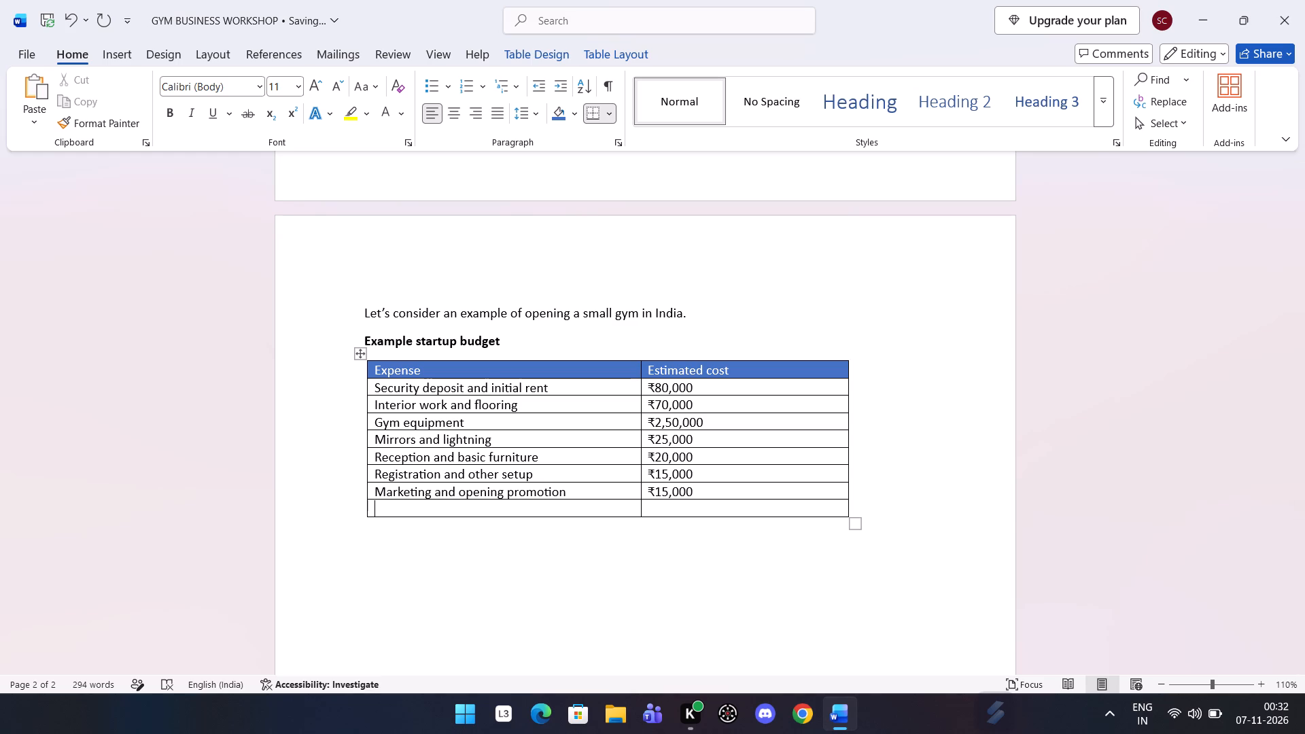
pyautogui.write('mergency')
pyautogui.press('space')
pyautogui.write('res')
pyautogui.press('BackSpace')
pyautogui.write('serve')
pyautogui.hotkey('ctrl', 'alt', '4')
pyautogui.press('BackSpace')
pyautogui.click(712, 505)
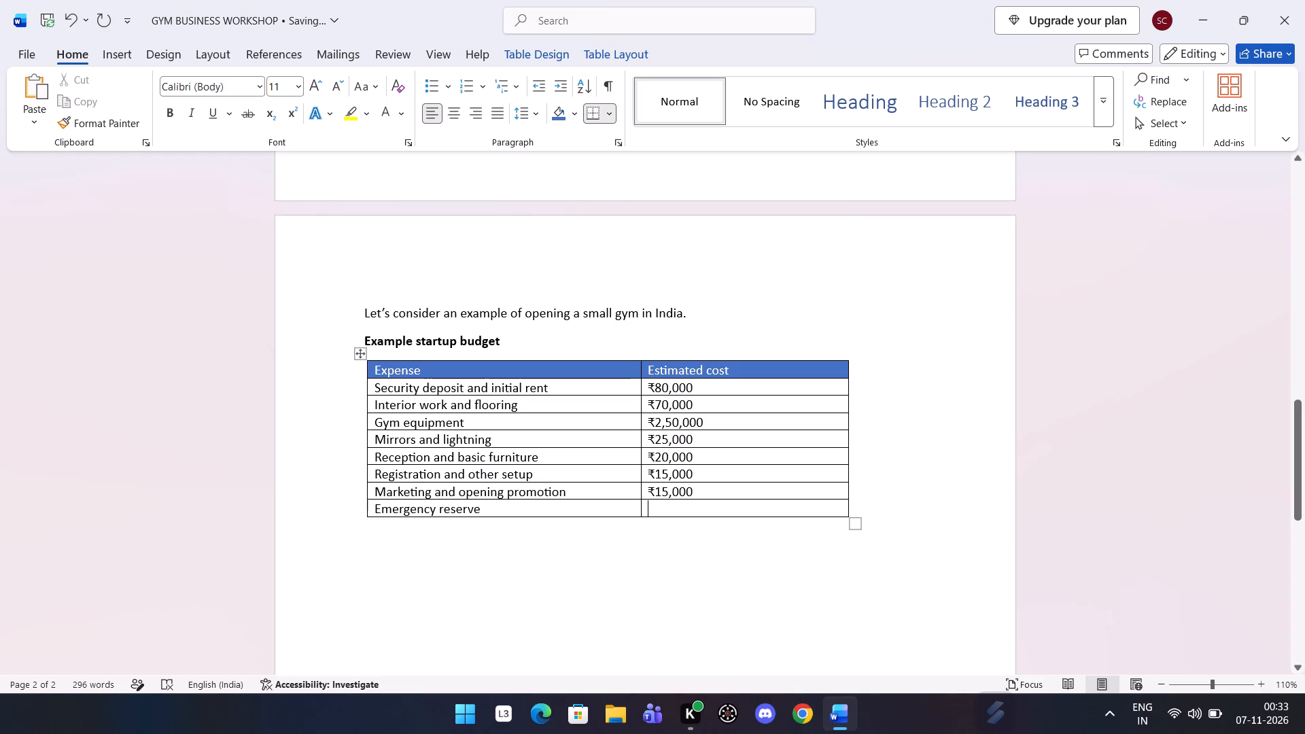
pyautogui.hotkey('ctrl', 'alt', '4')
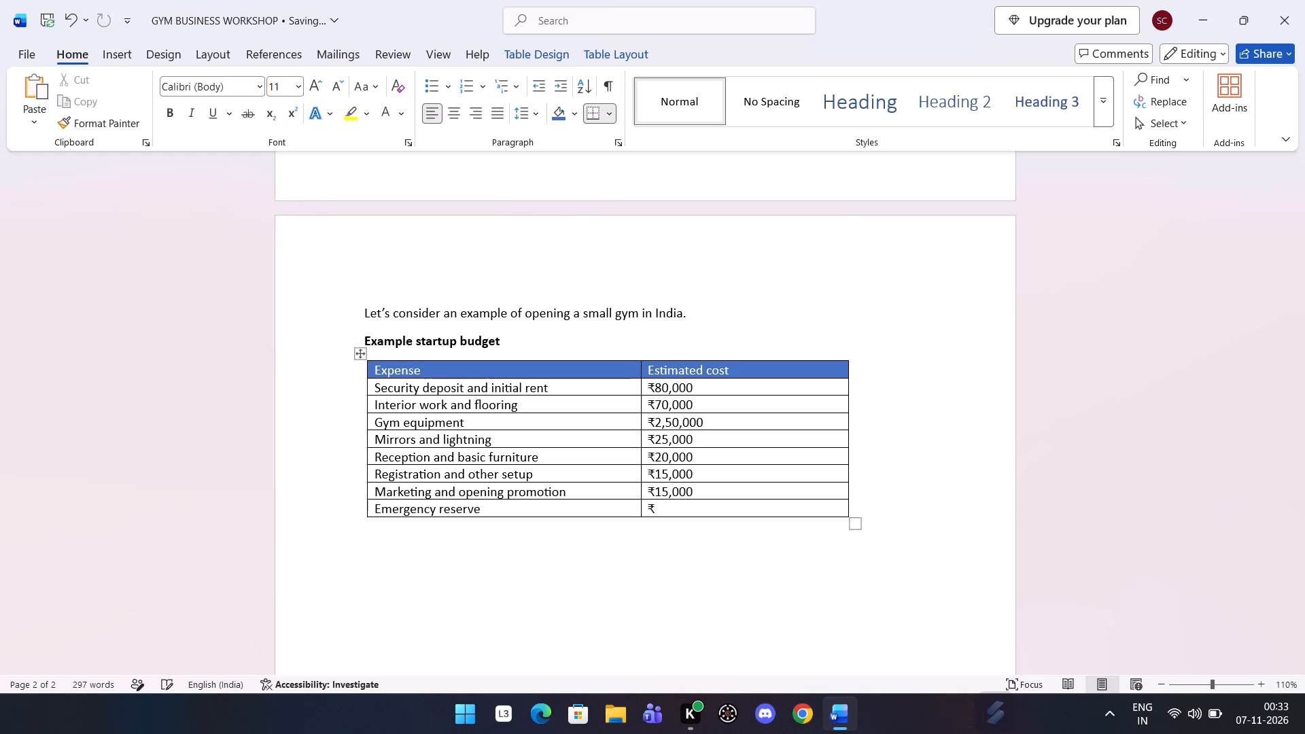
pyautogui.press('7')
pyautogui.write('5,000')
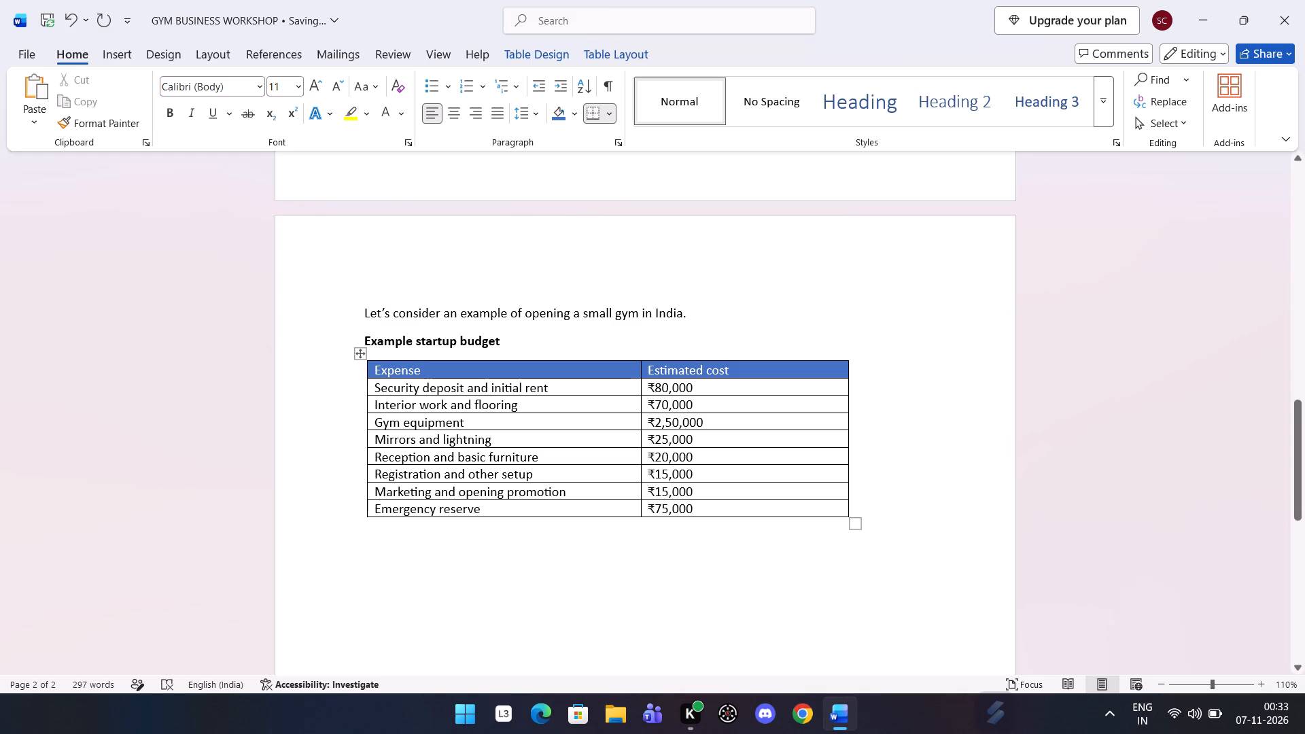
# Add a row at the end of the budget table for the total estimated investment, with an amount of ₹6,50,000.
pyautogui.click(363, 518)
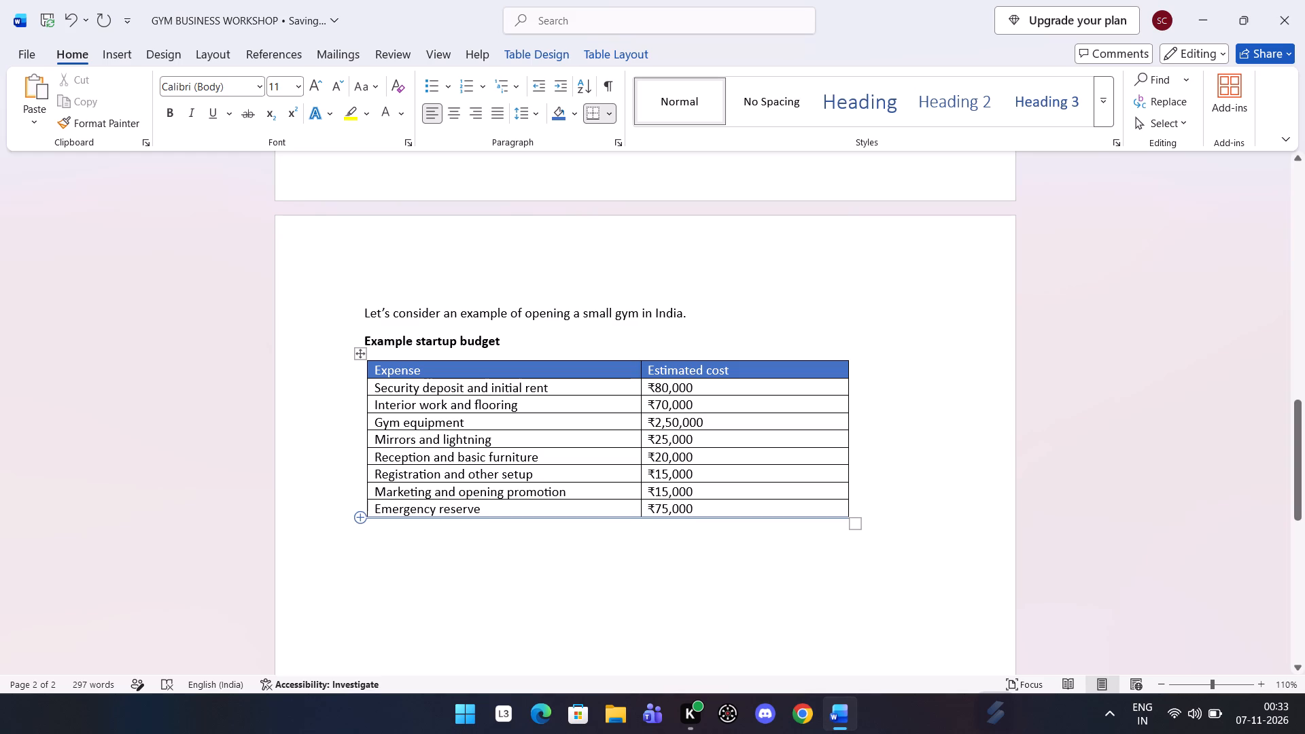
pyautogui.doubleClick(386, 525)
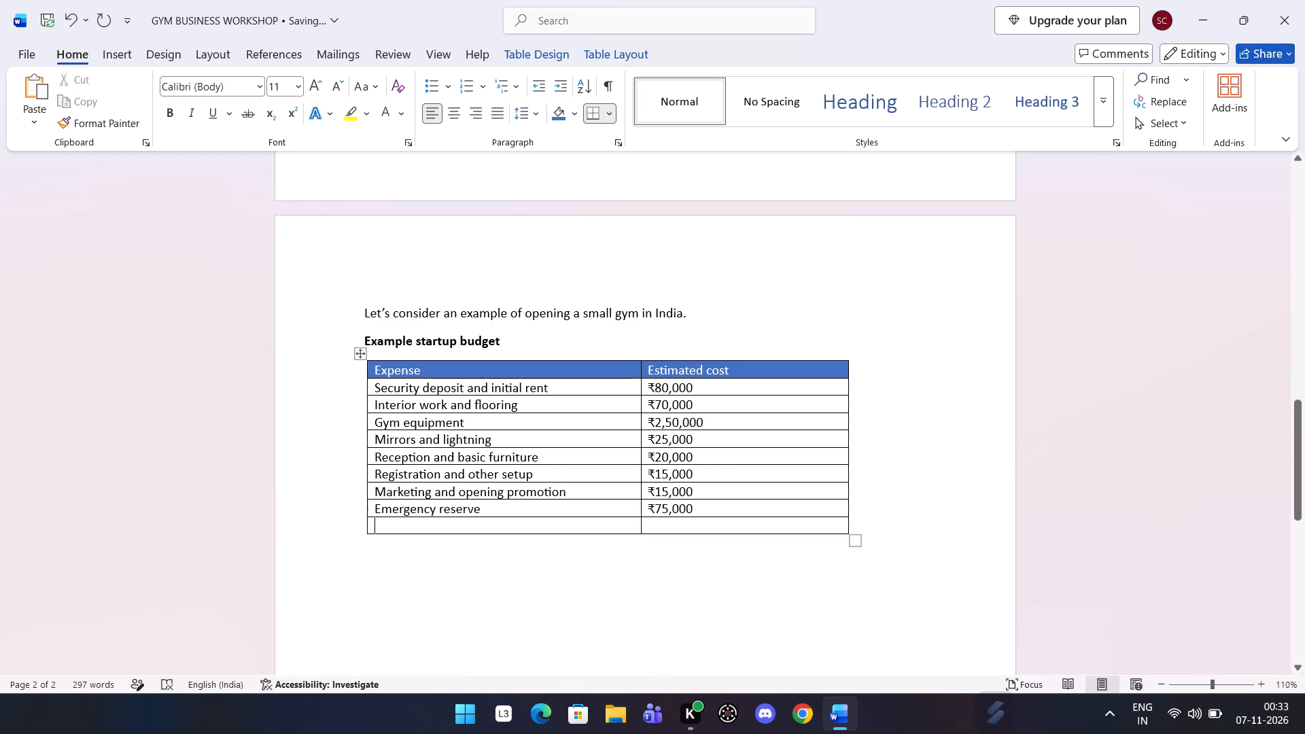
pyautogui.write('otal')
pyautogui.press('space')
pyautogui.write('estimated')
pyautogui.press('space')
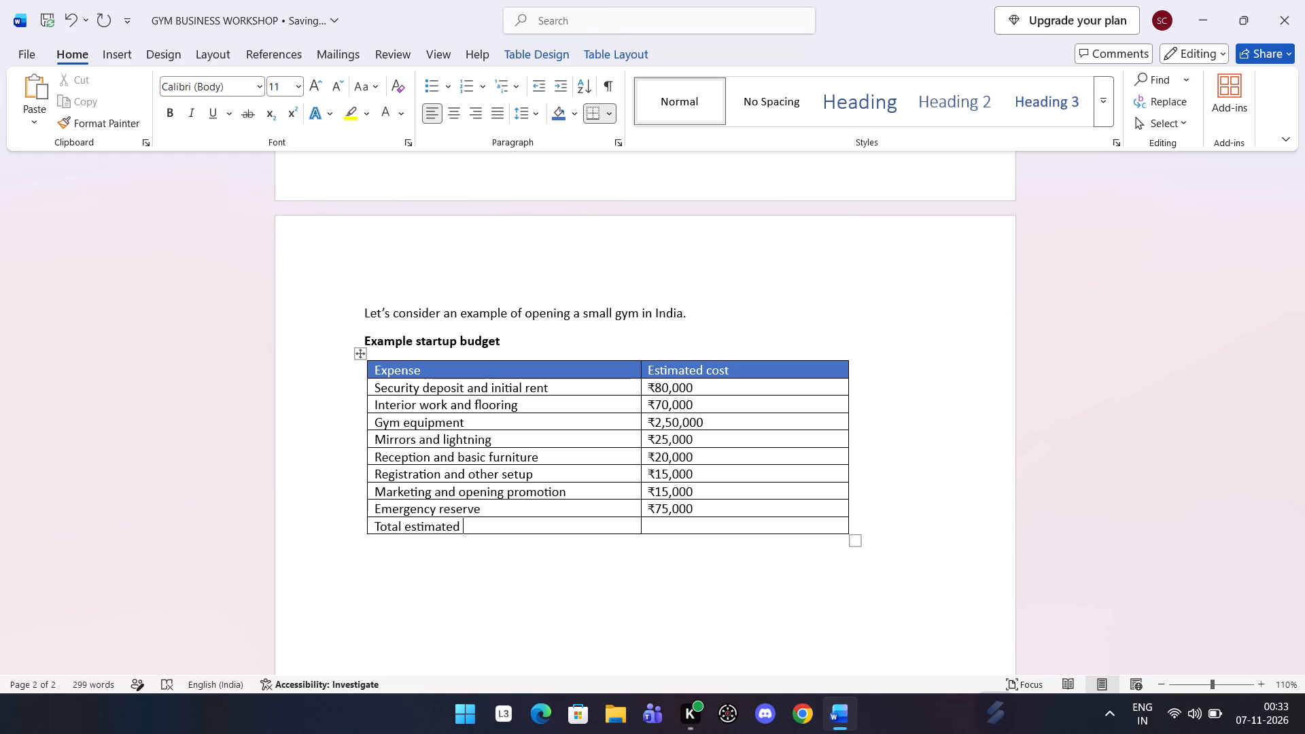
pyautogui.write('invesmetn')
pyautogui.press('space')
pyautogui.click(659, 525)
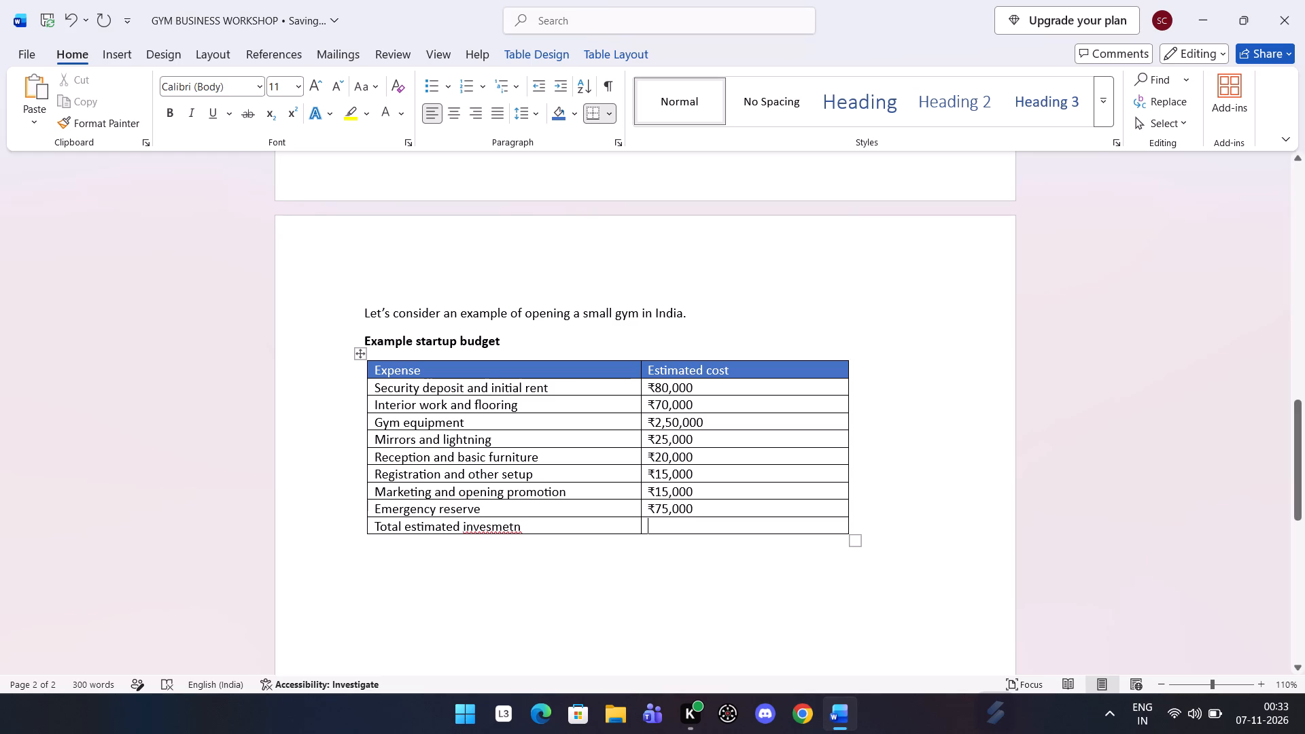
pyautogui.hotkey('ctrl', 'alt', '4')
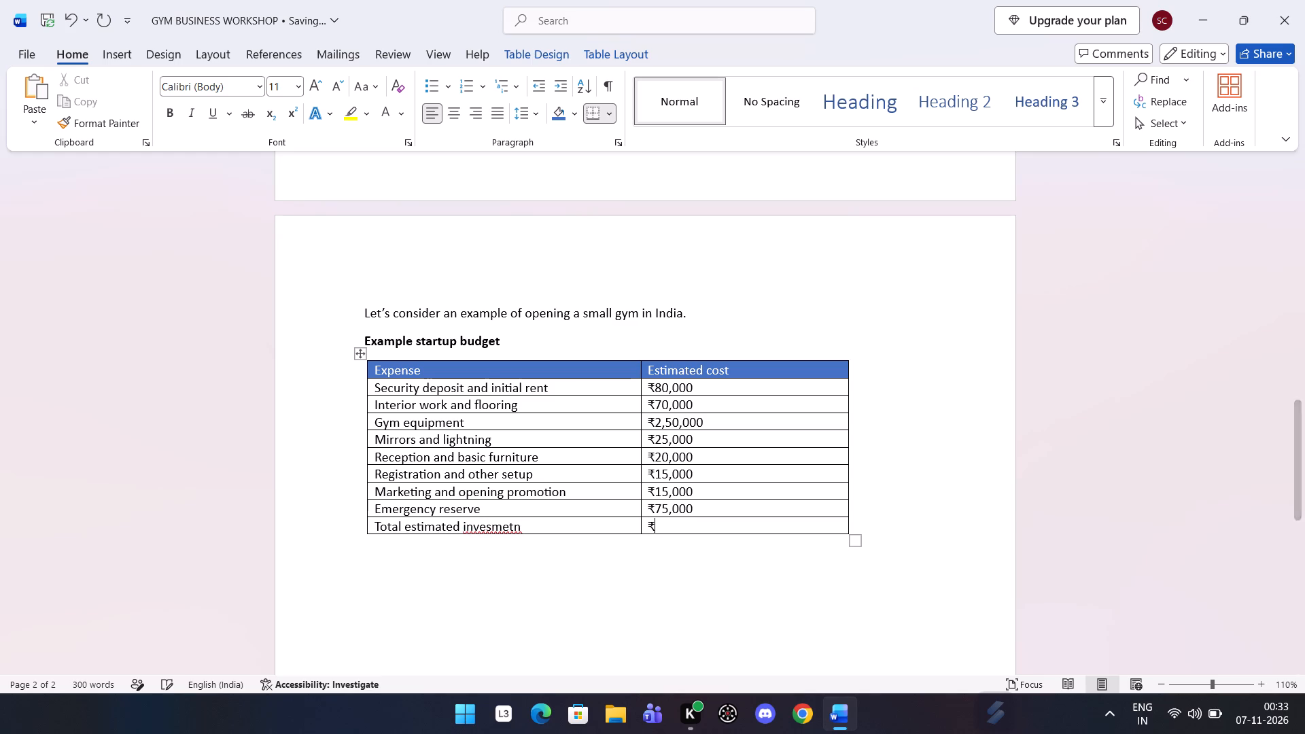
pyautogui.press('6')
pyautogui.press(',')
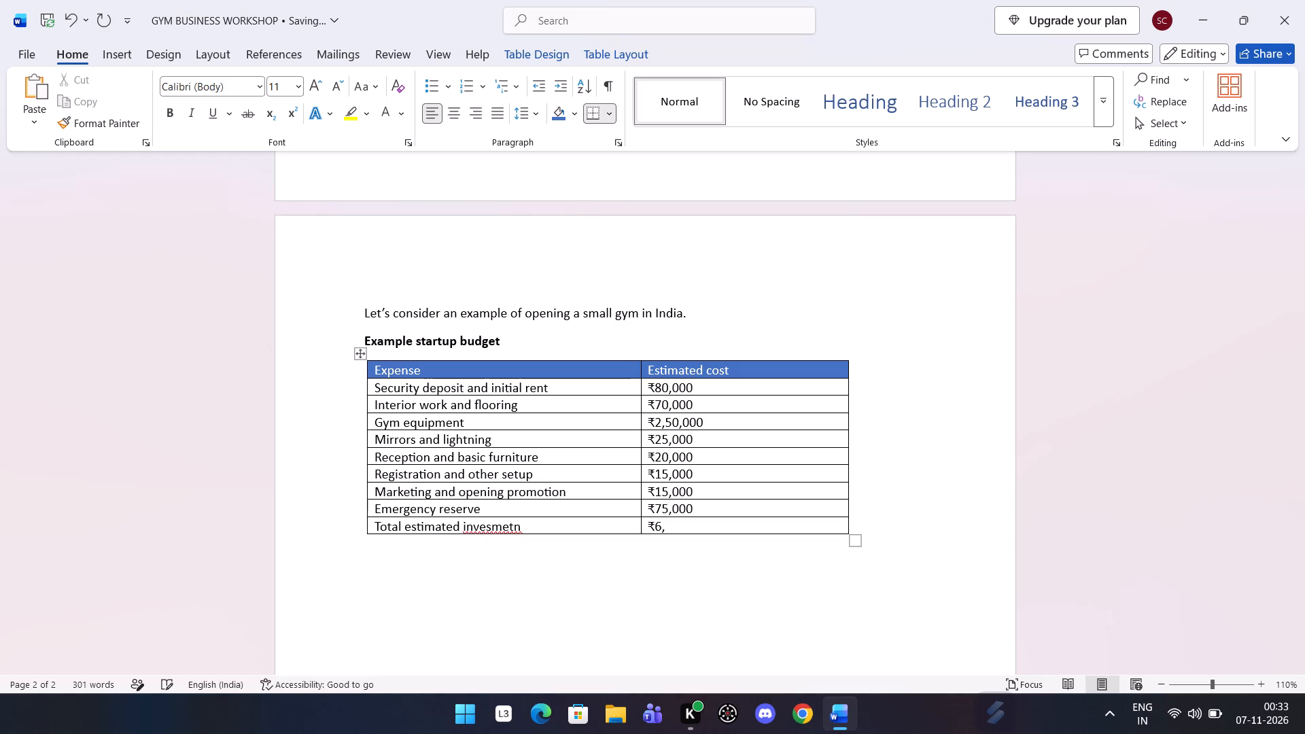
pyautogui.write('50,000')
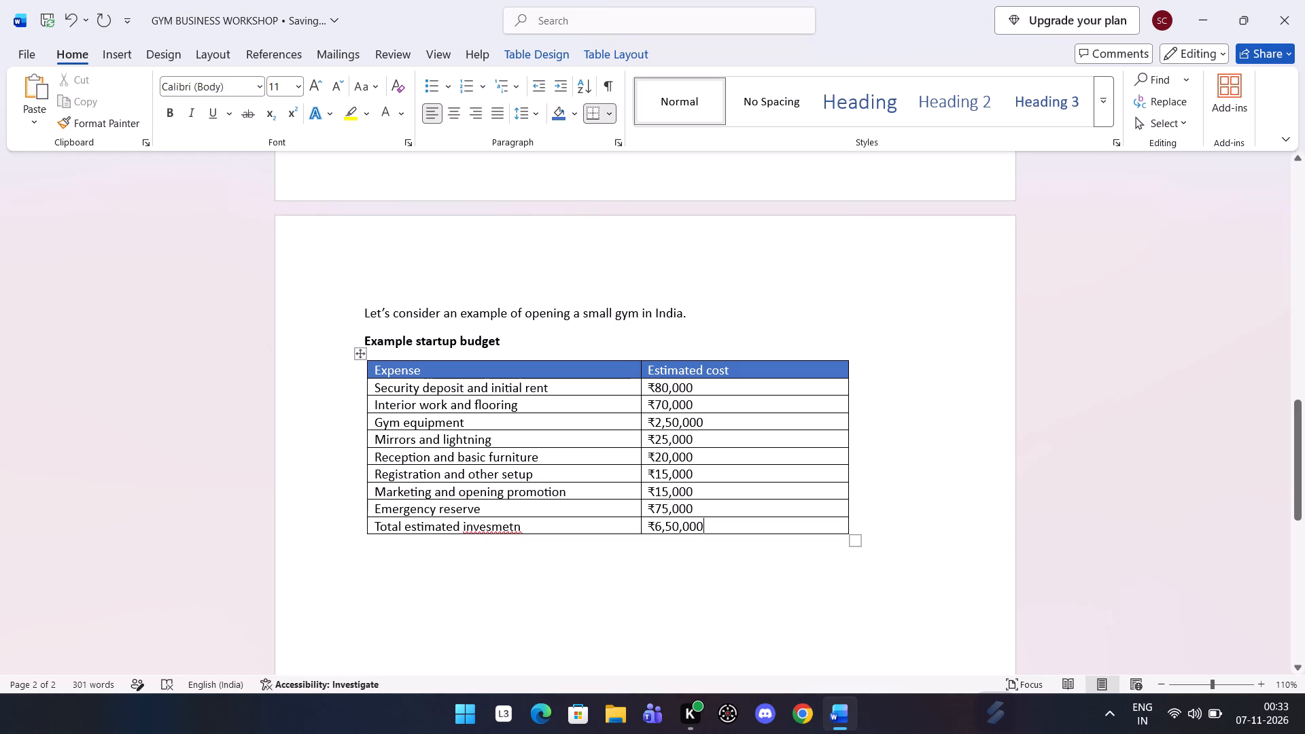
# Correct the misspelled last word of the total row's label to "investment".
pyautogui.click(503, 527)
pyautogui.click(503, 527)
pyautogui.rightClick(503, 527)
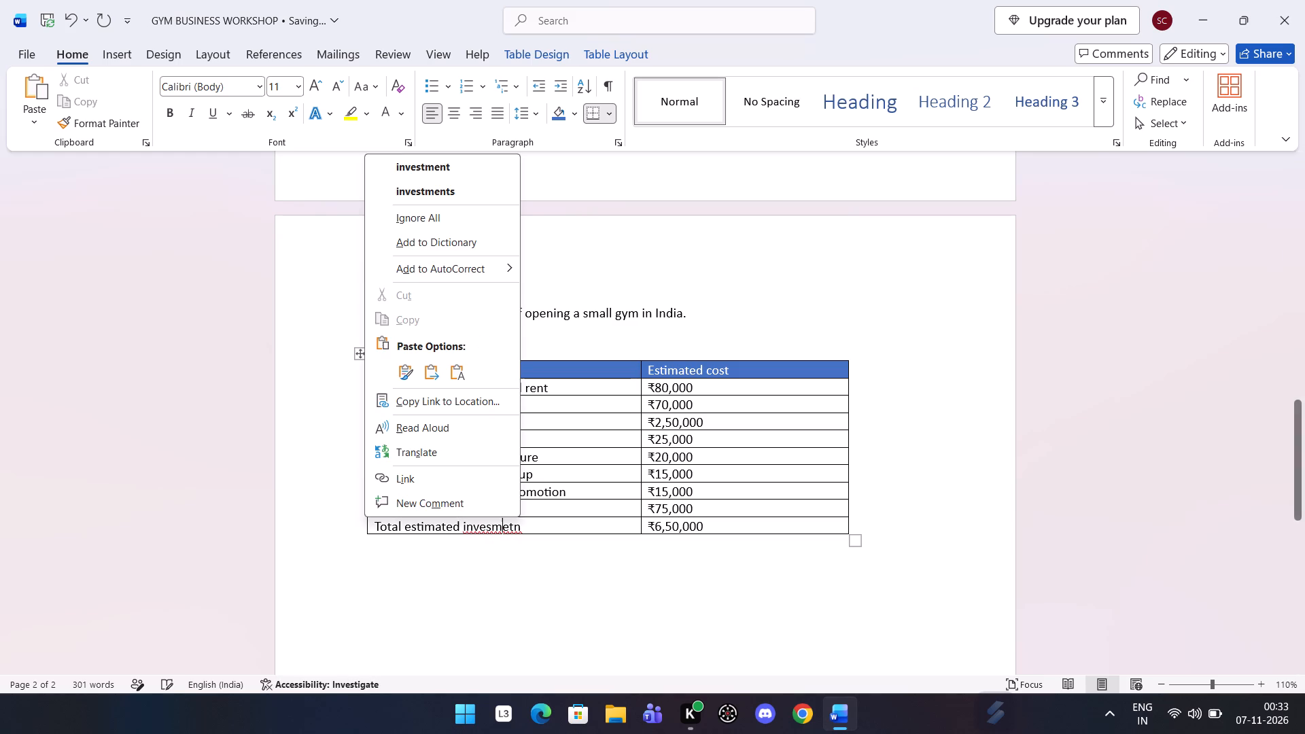
pyautogui.click(406, 160)
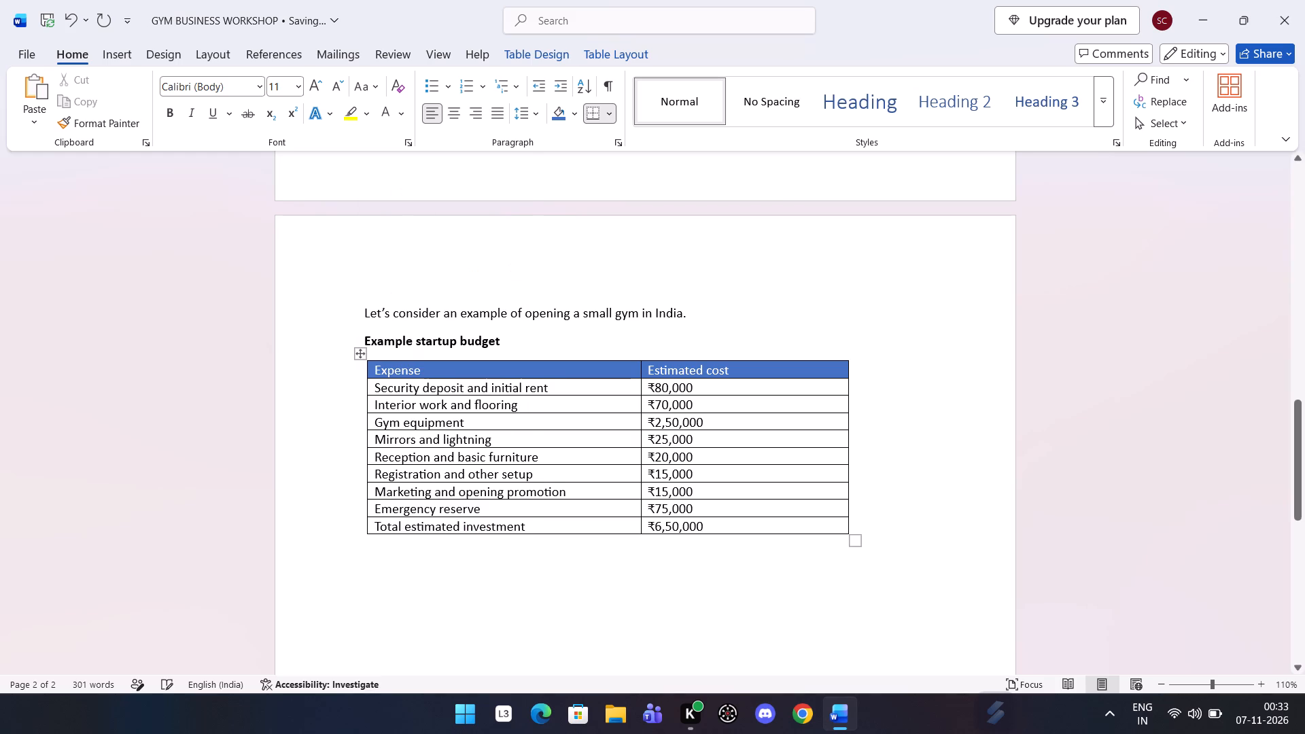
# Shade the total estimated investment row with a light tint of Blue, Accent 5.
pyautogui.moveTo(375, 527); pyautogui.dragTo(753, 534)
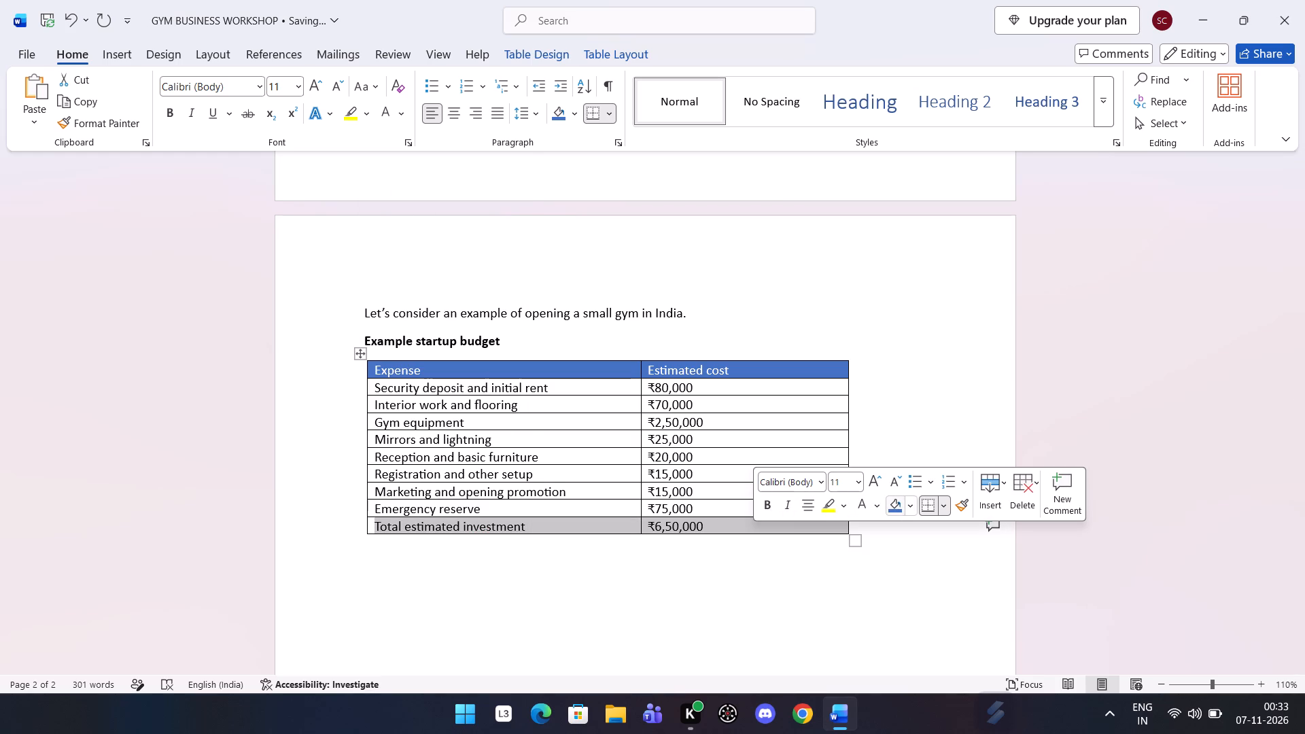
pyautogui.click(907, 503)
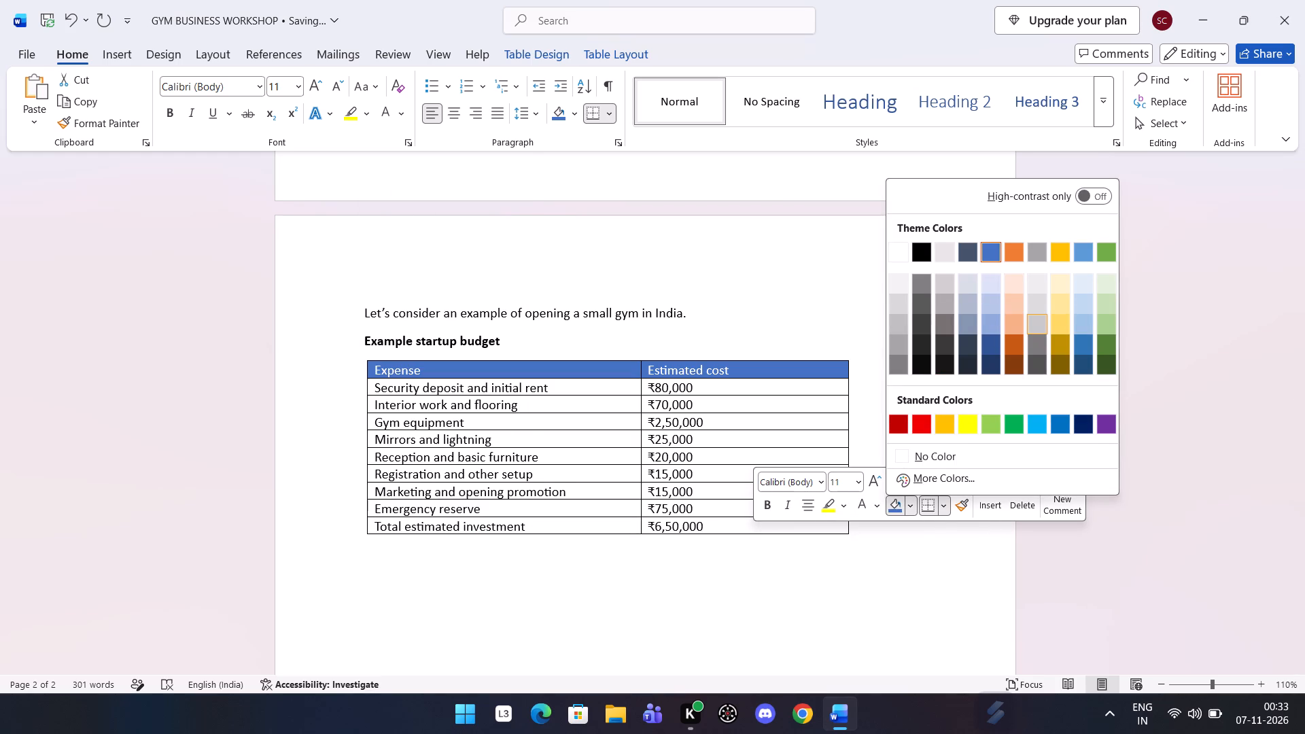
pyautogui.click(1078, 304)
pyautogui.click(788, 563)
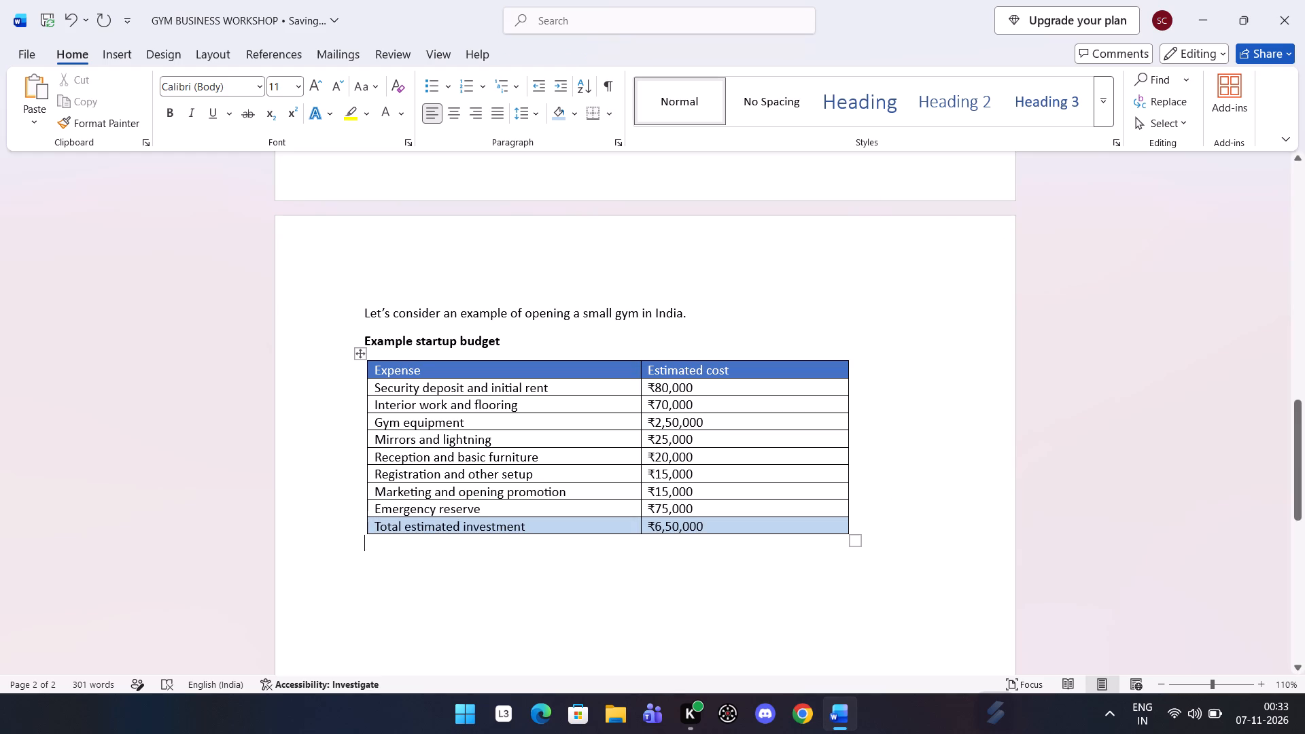
# Shade the interior work, mirrors, registration and emergency reserve rows with the lightest tint of Blue, Accent 5, to band the budget table.
pyautogui.moveTo(377, 404); pyautogui.dragTo(720, 412)
pyautogui.click(877, 463)
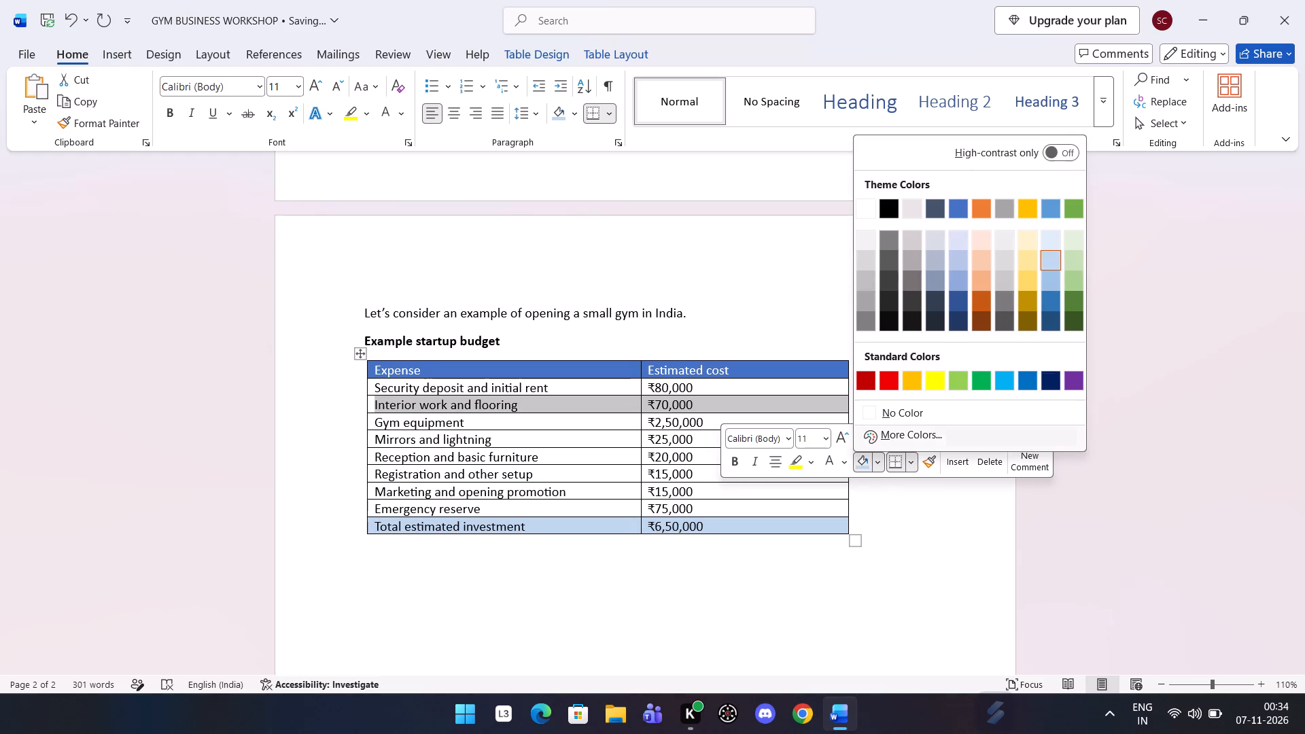
pyautogui.click(1049, 237)
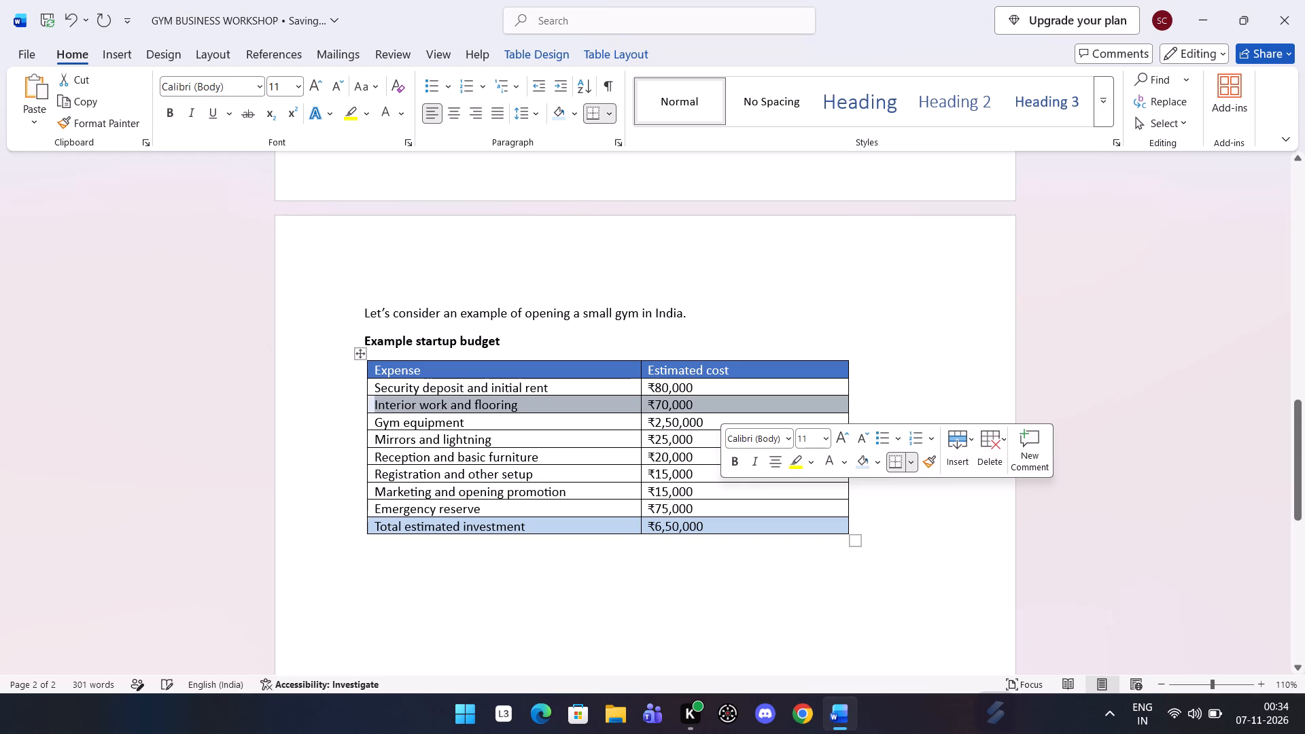
pyautogui.moveTo(375, 432); pyautogui.dragTo(697, 427)
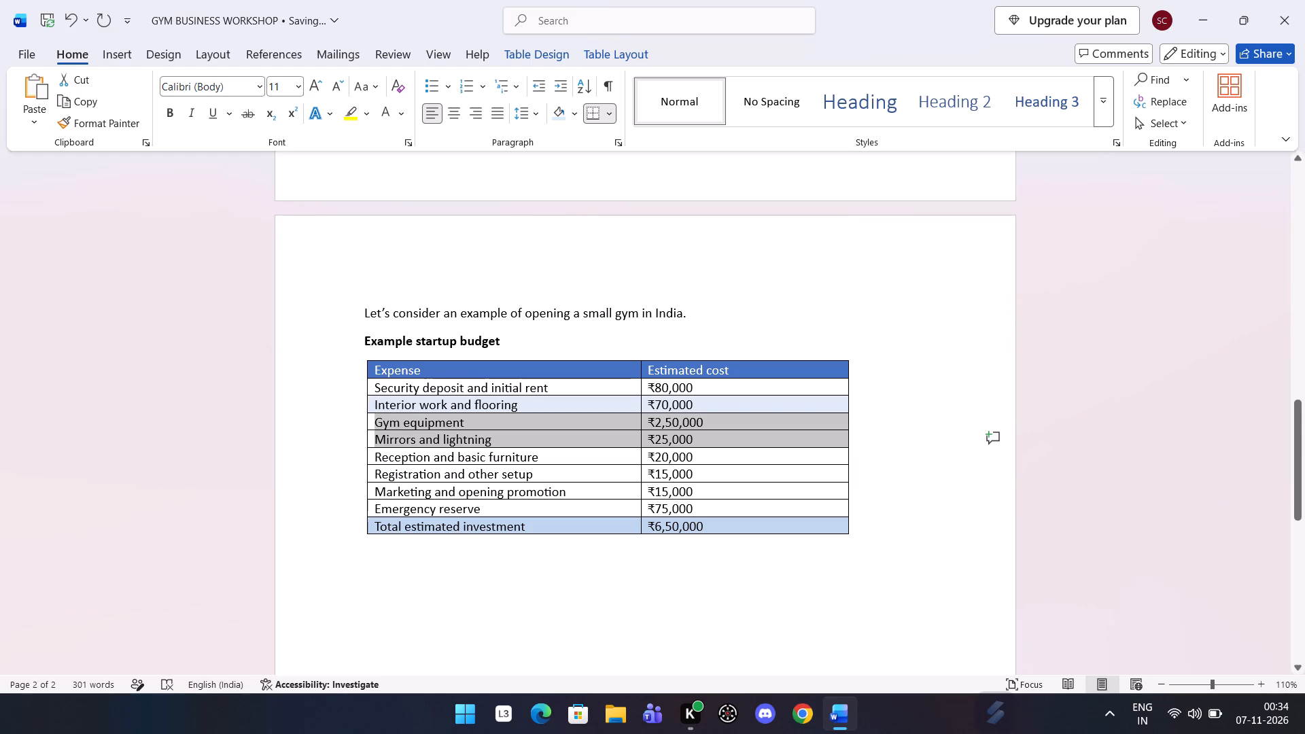
pyautogui.moveTo(697, 427); pyautogui.dragTo(712, 434)
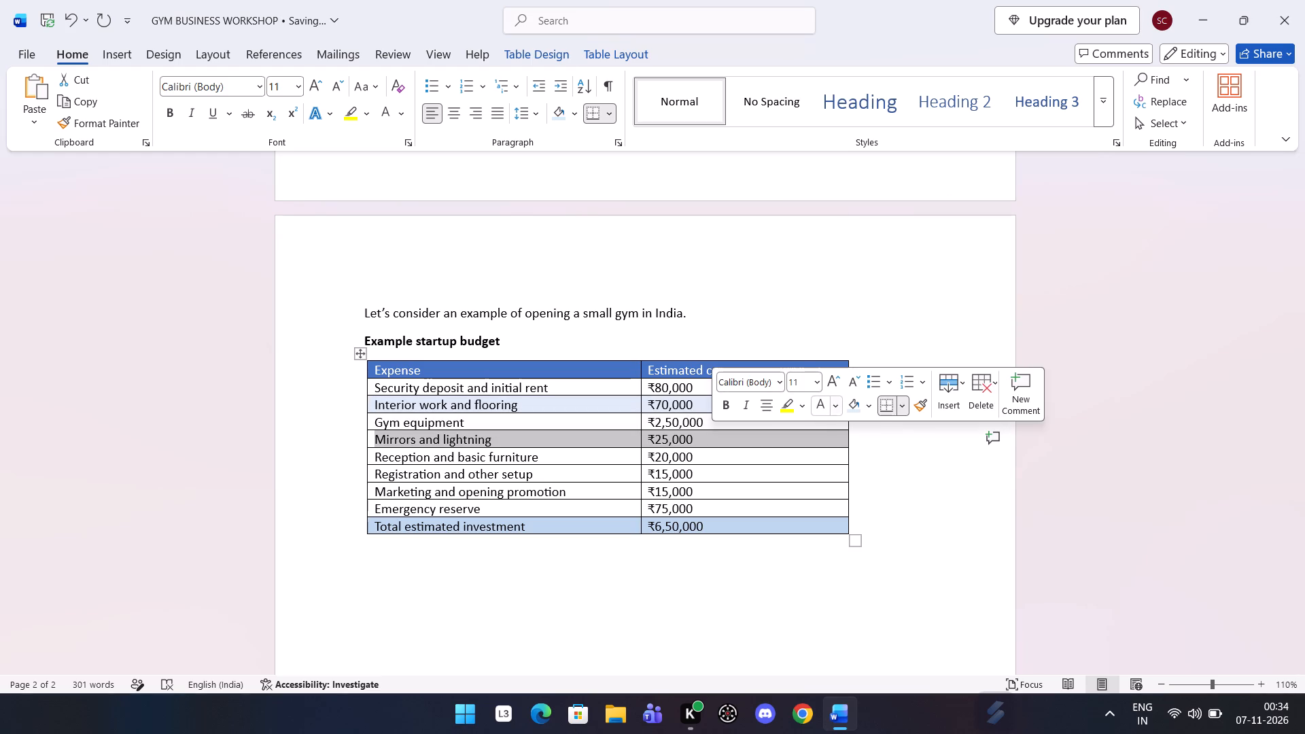
pyautogui.click(848, 404)
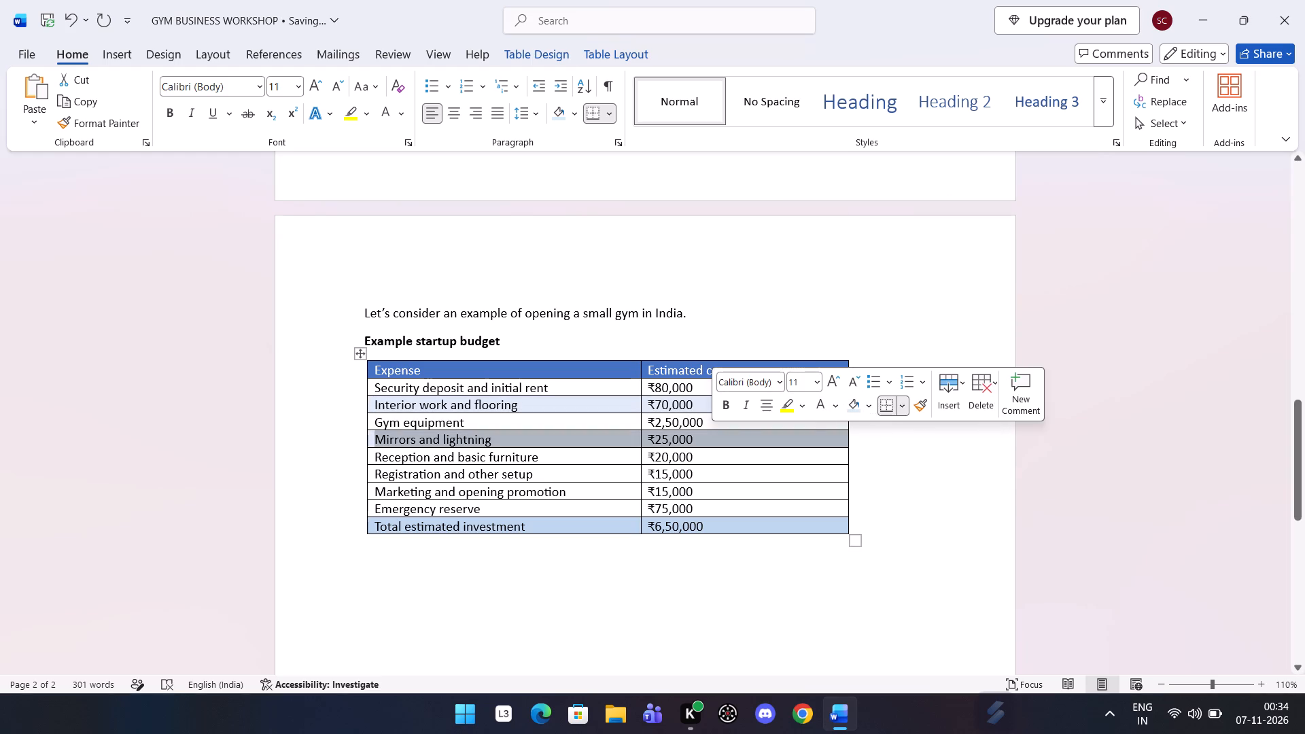
pyautogui.moveTo(376, 476); pyautogui.dragTo(680, 478)
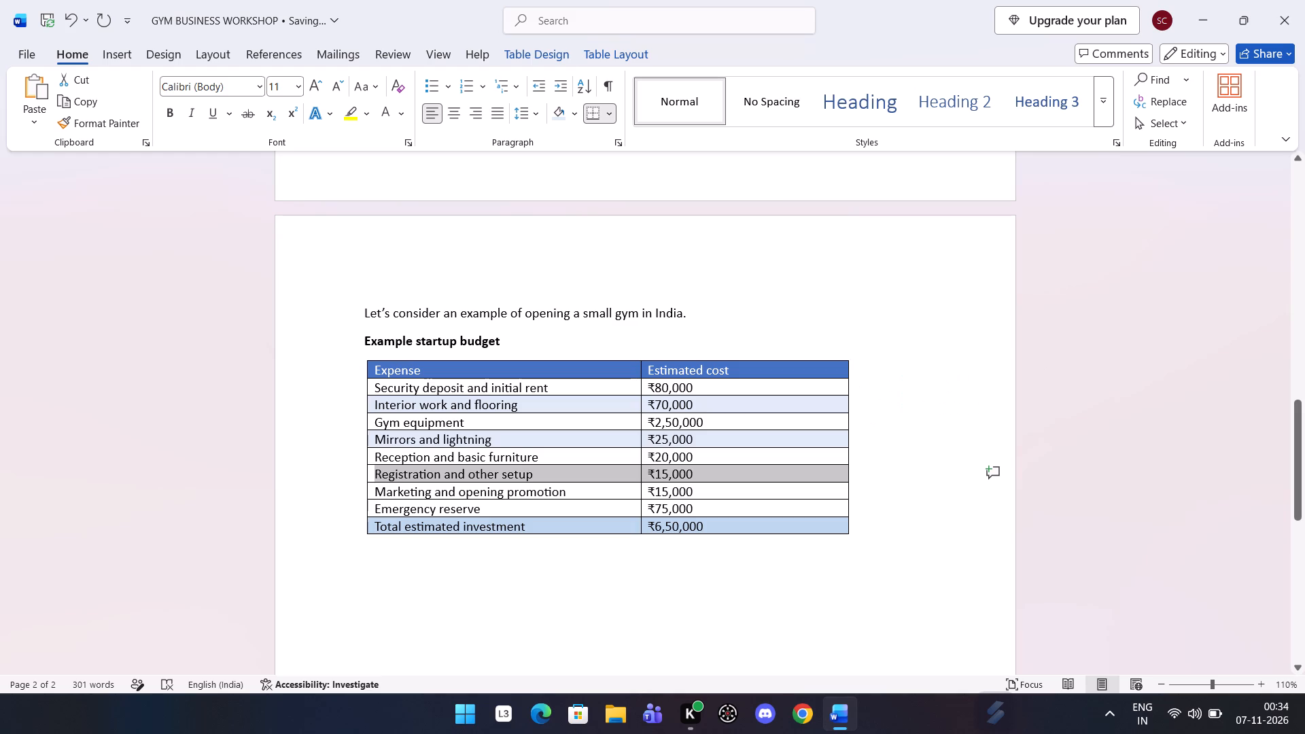
pyautogui.moveTo(680, 478); pyautogui.dragTo(687, 477)
pyautogui.click(825, 447)
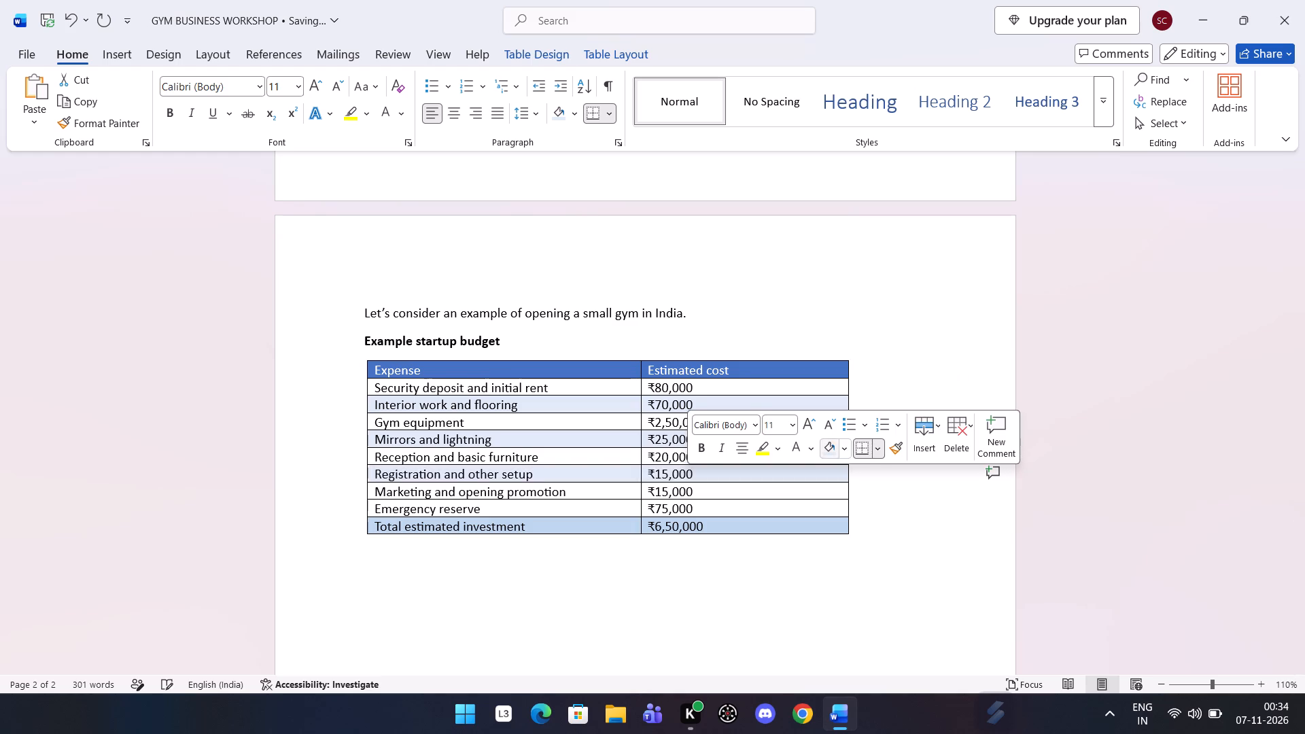
pyautogui.click(796, 562)
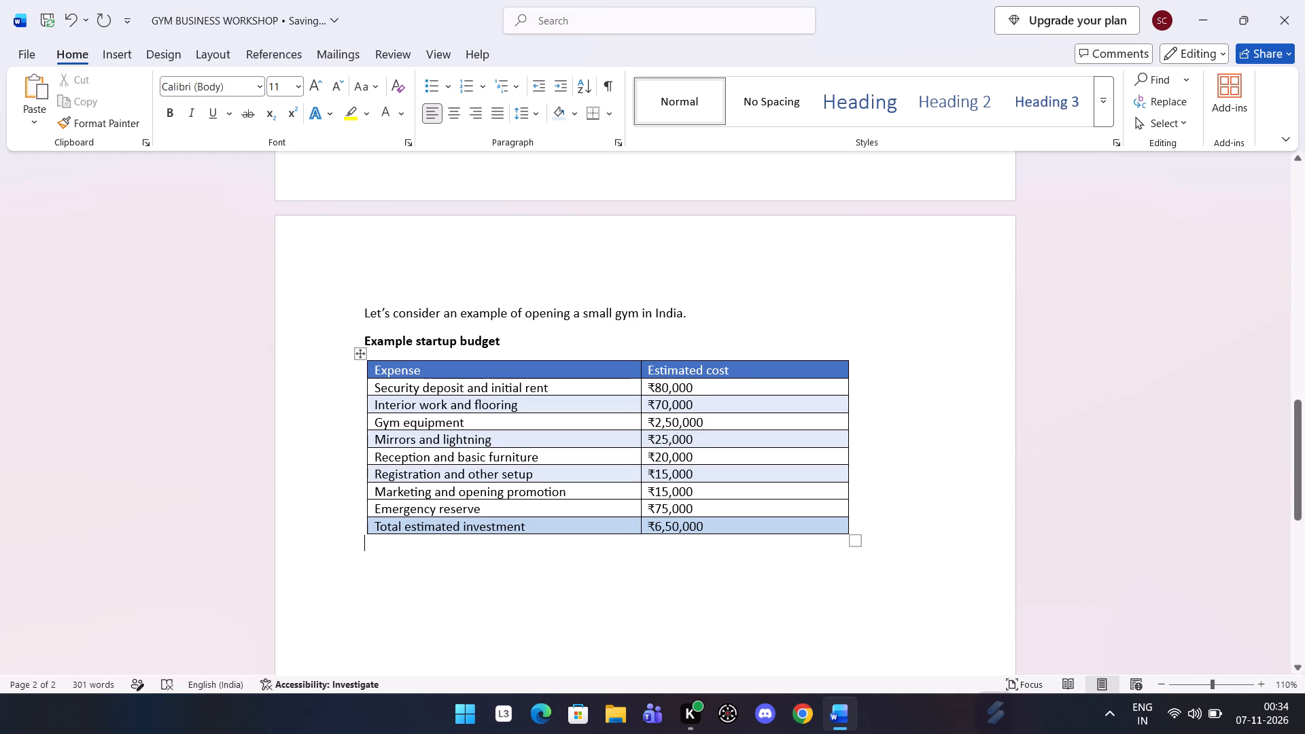
pyautogui.moveTo(385, 502); pyautogui.dragTo(724, 504)
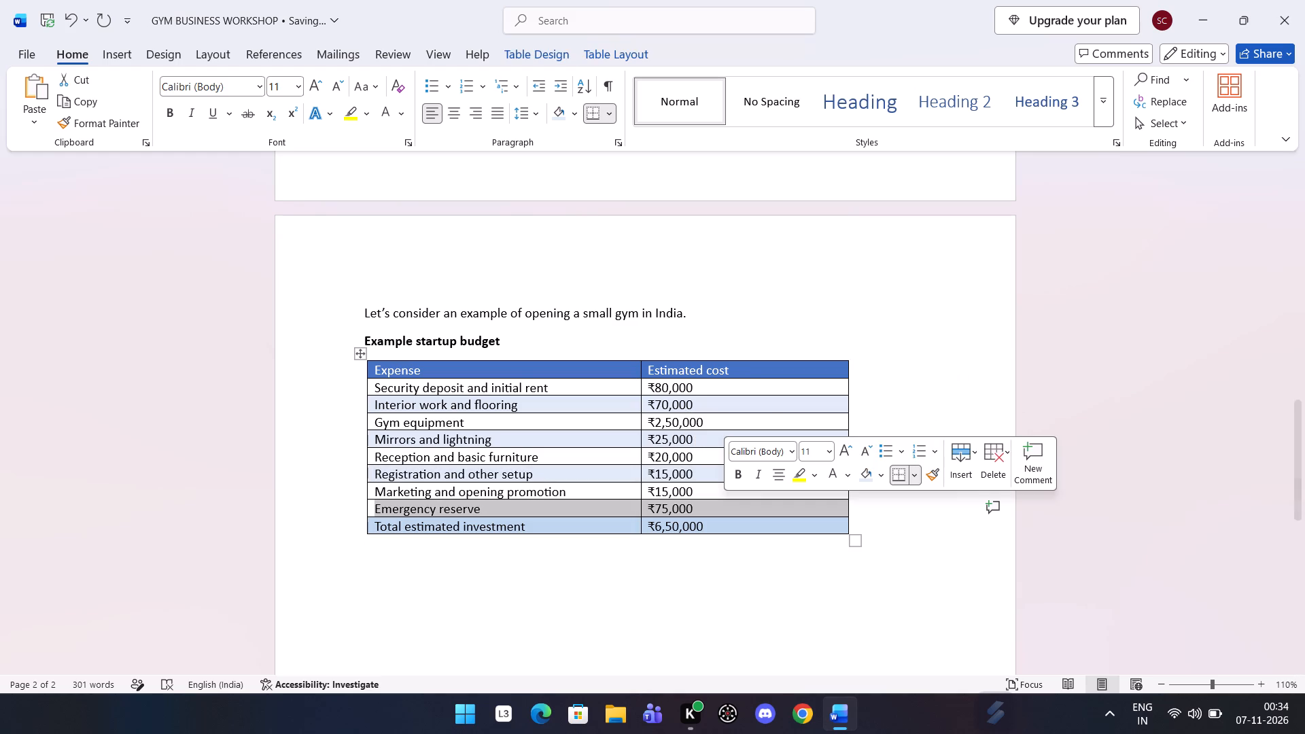
pyautogui.click(867, 473)
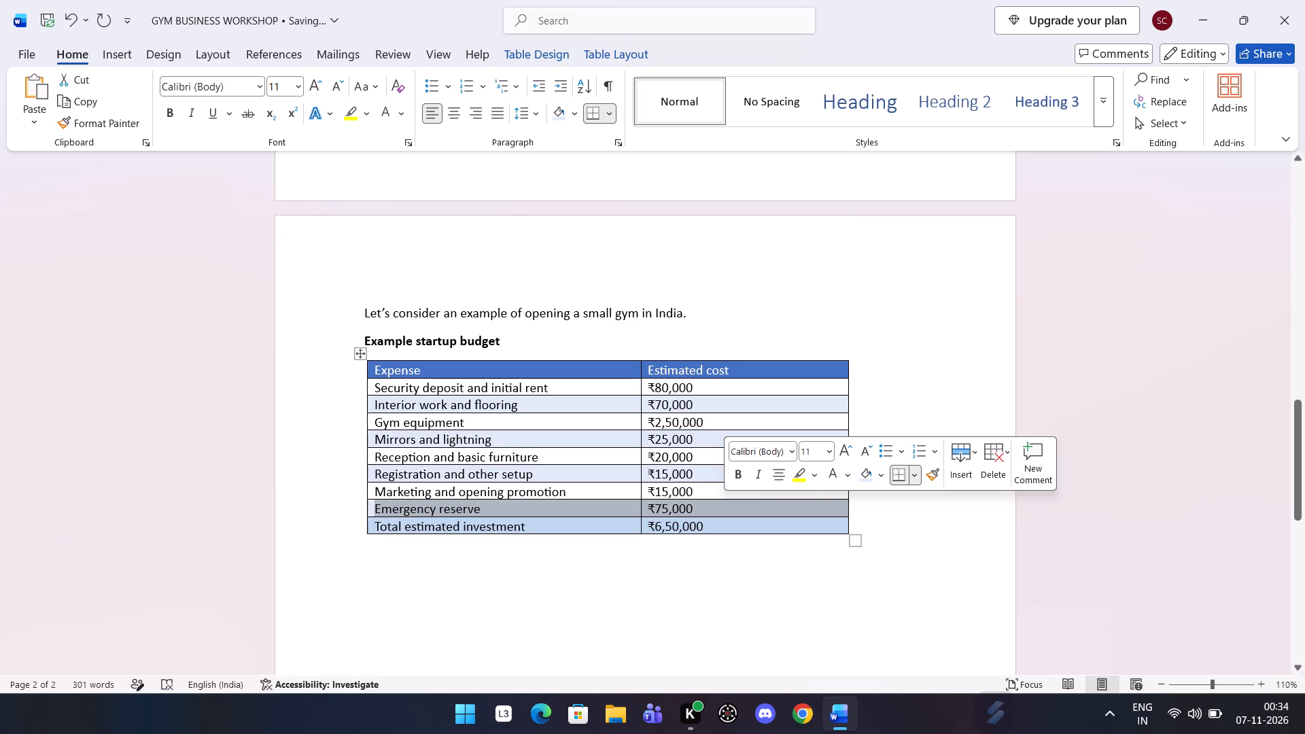
# Shade the total estimated investment row with the third-lightest tint of Blue, Accent 5.
pyautogui.click(430, 522)
pyautogui.moveTo(430, 522); pyautogui.dragTo(744, 520)
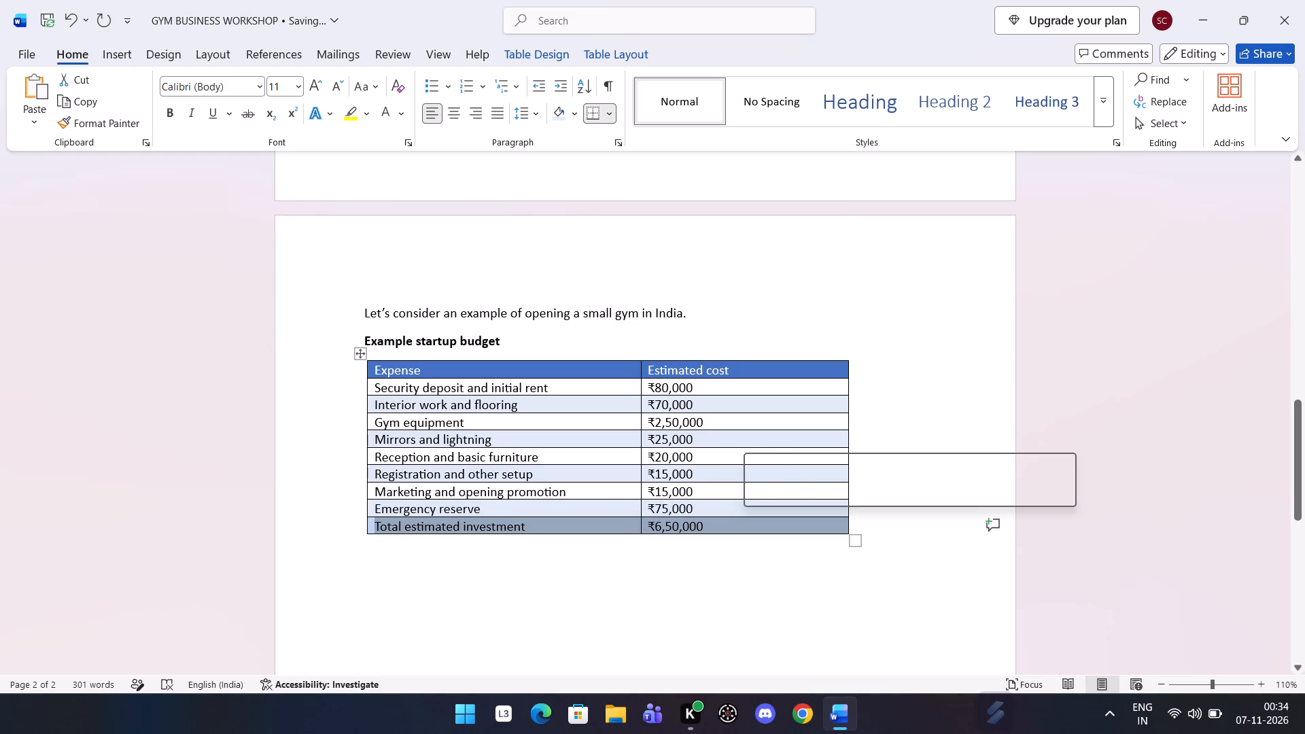
pyautogui.click(897, 488)
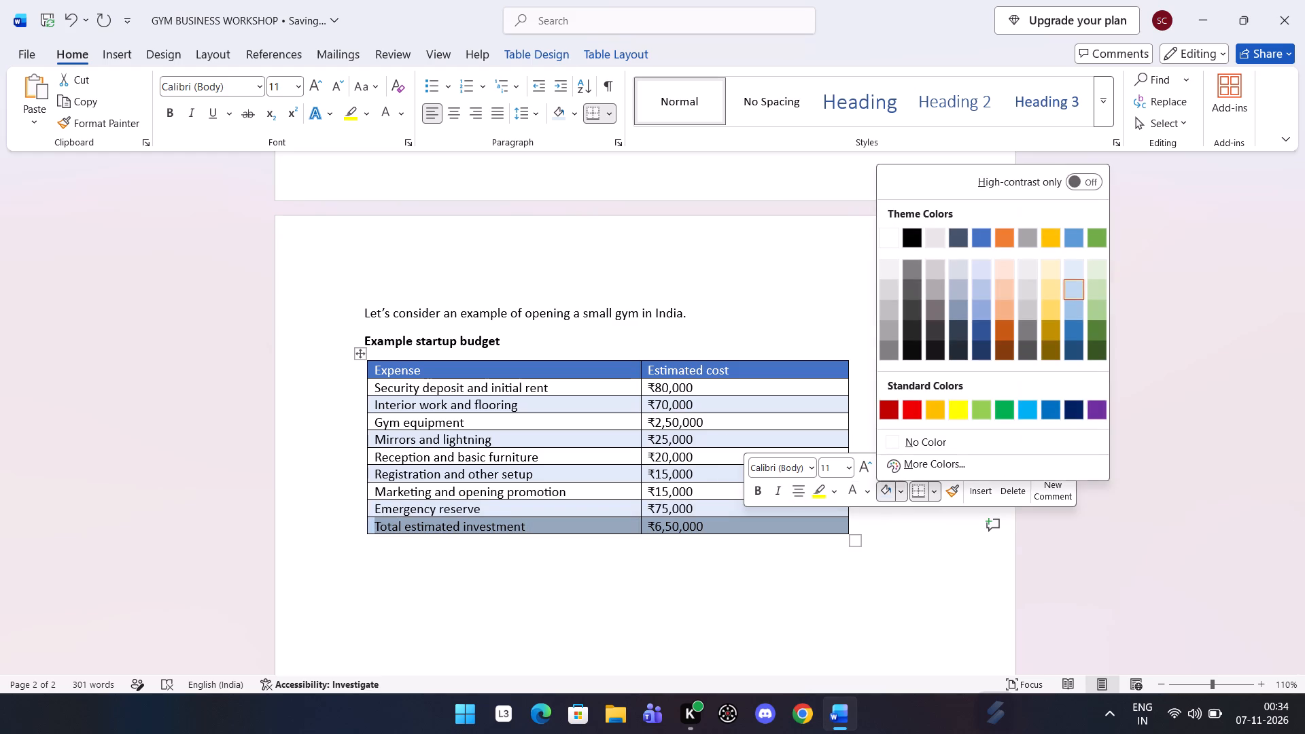
pyautogui.moveTo(1069, 241); pyautogui.dragTo(1050, 260)
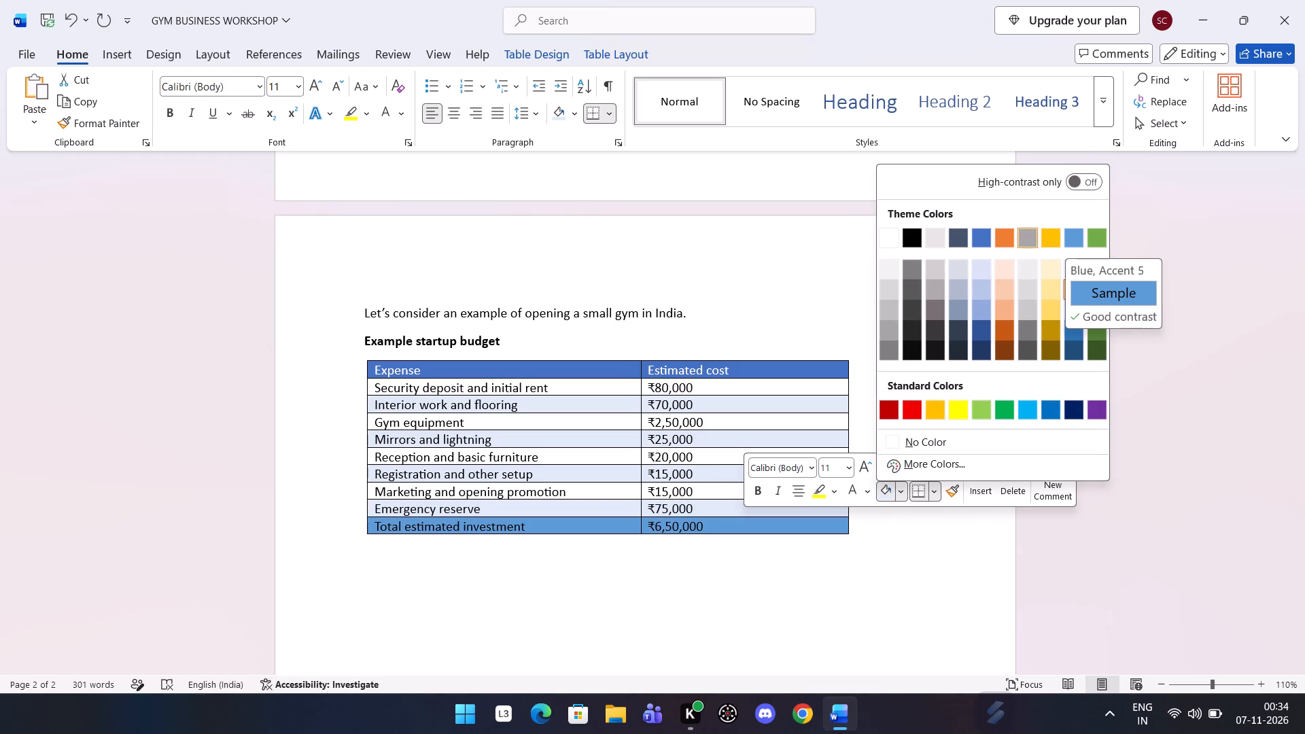
pyautogui.moveTo(1050, 260); pyautogui.dragTo(1072, 311)
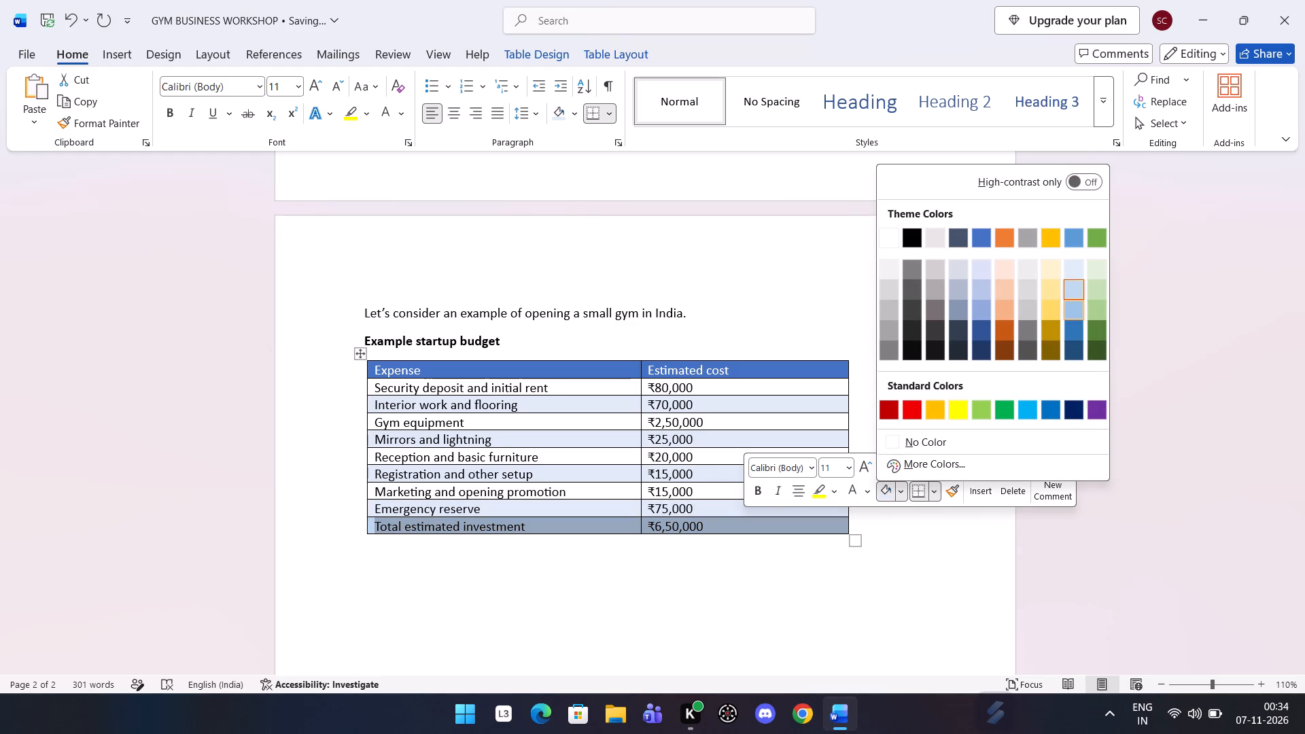
pyautogui.moveTo(1072, 311); pyautogui.dragTo(1073, 310)
pyautogui.click(1073, 310)
pyautogui.click(769, 563)
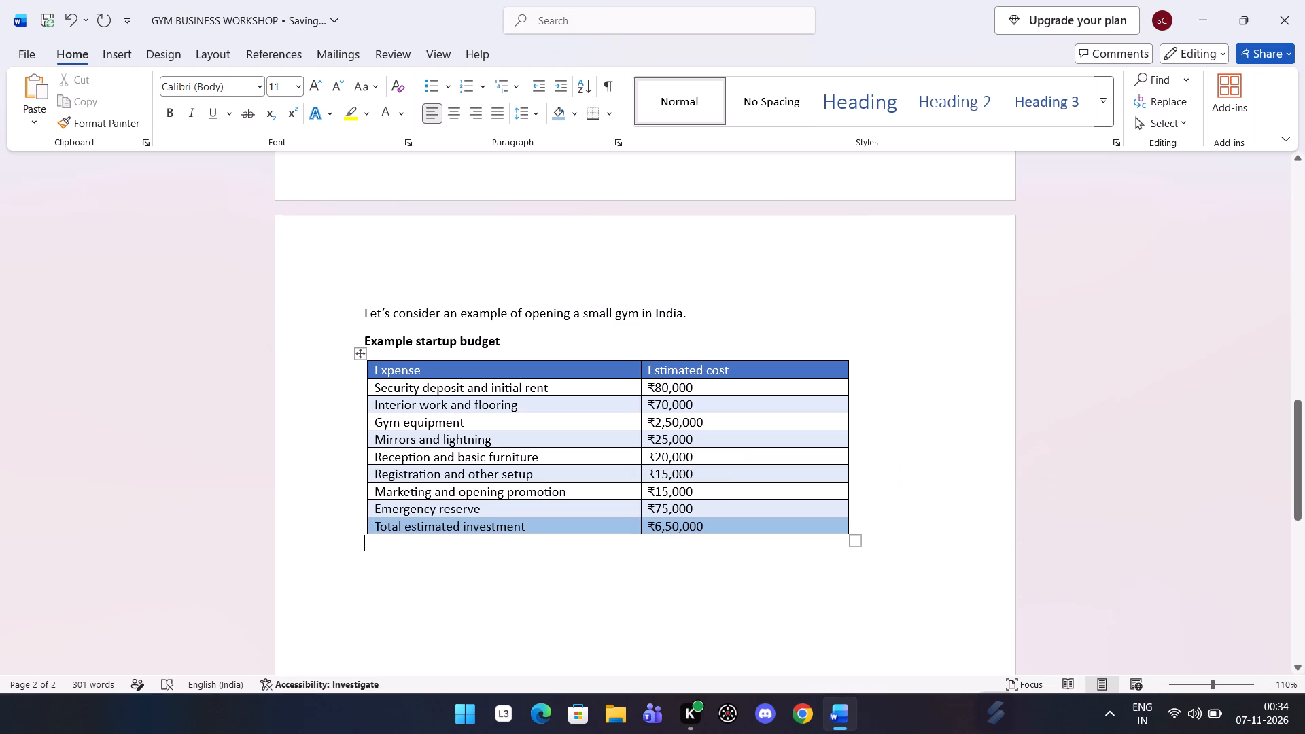
# Make the text of the total estimated investment row white and bold.
pyautogui.moveTo(377, 527); pyautogui.dragTo(682, 534)
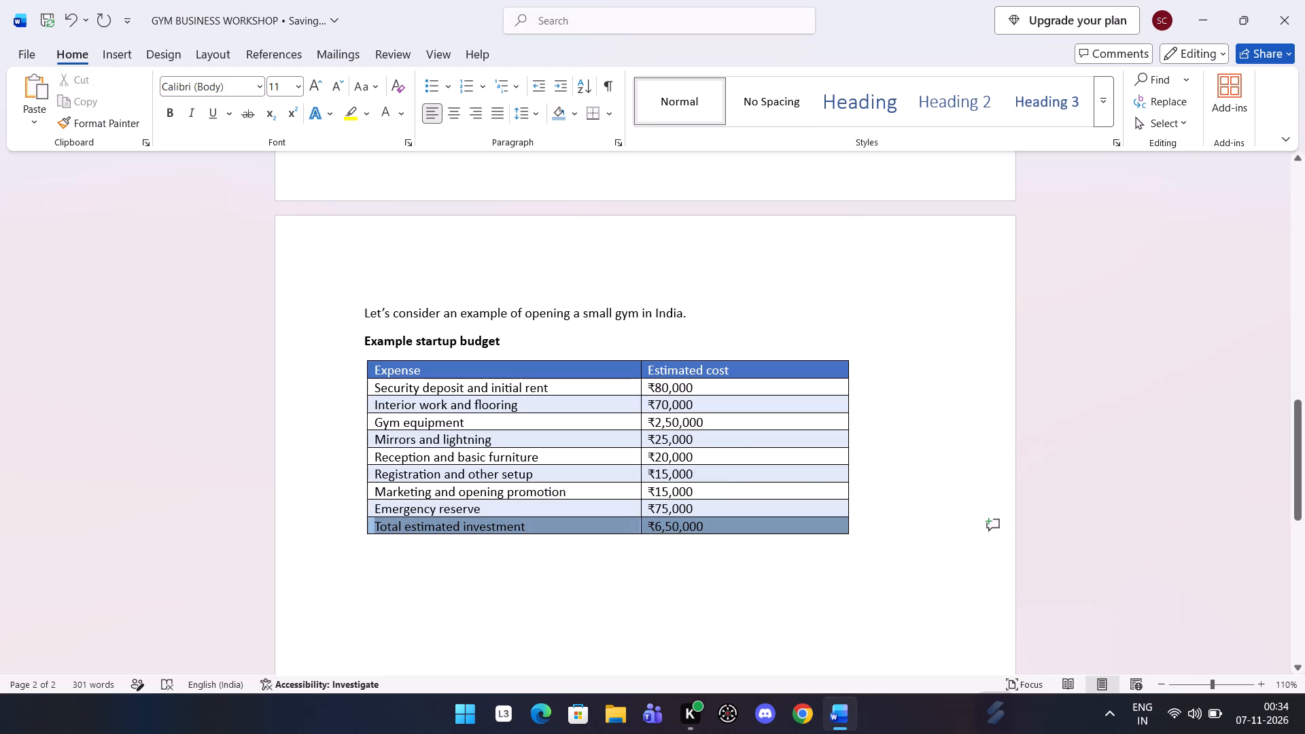
pyautogui.moveTo(682, 534); pyautogui.dragTo(694, 534)
pyautogui.click(810, 509)
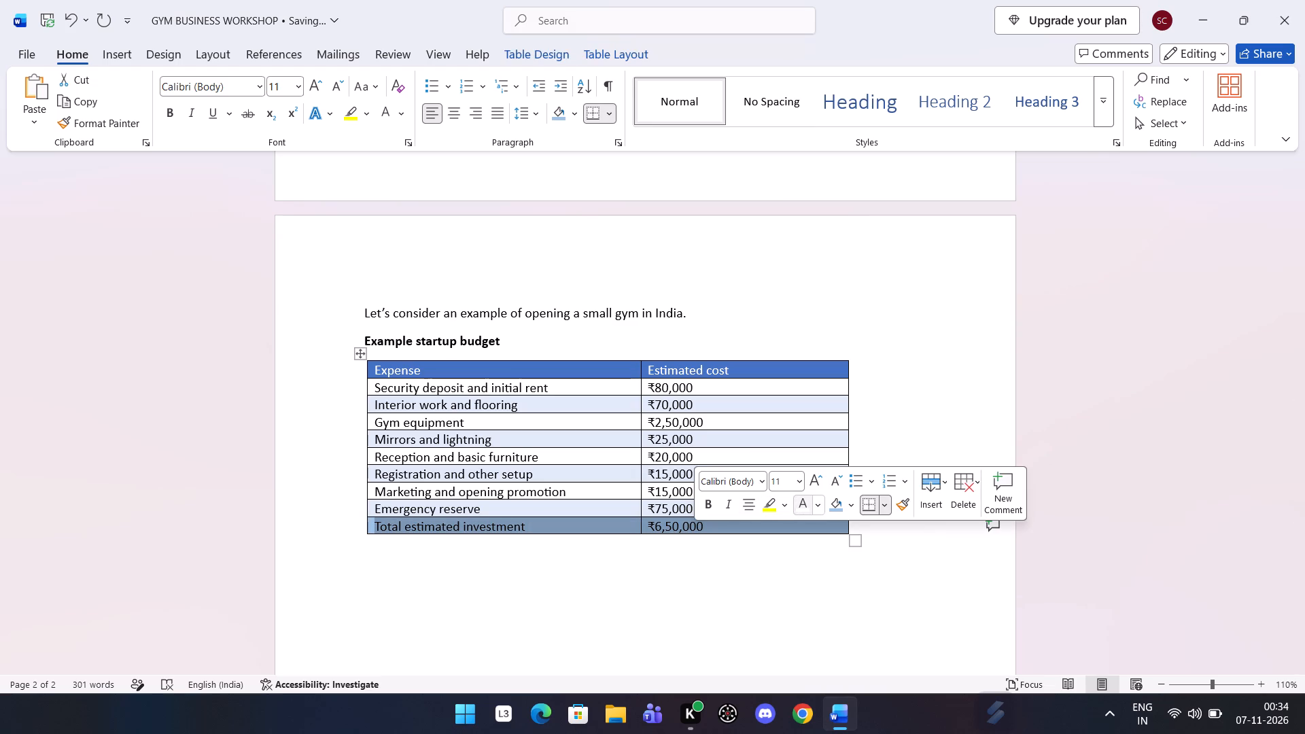
pyautogui.click(709, 508)
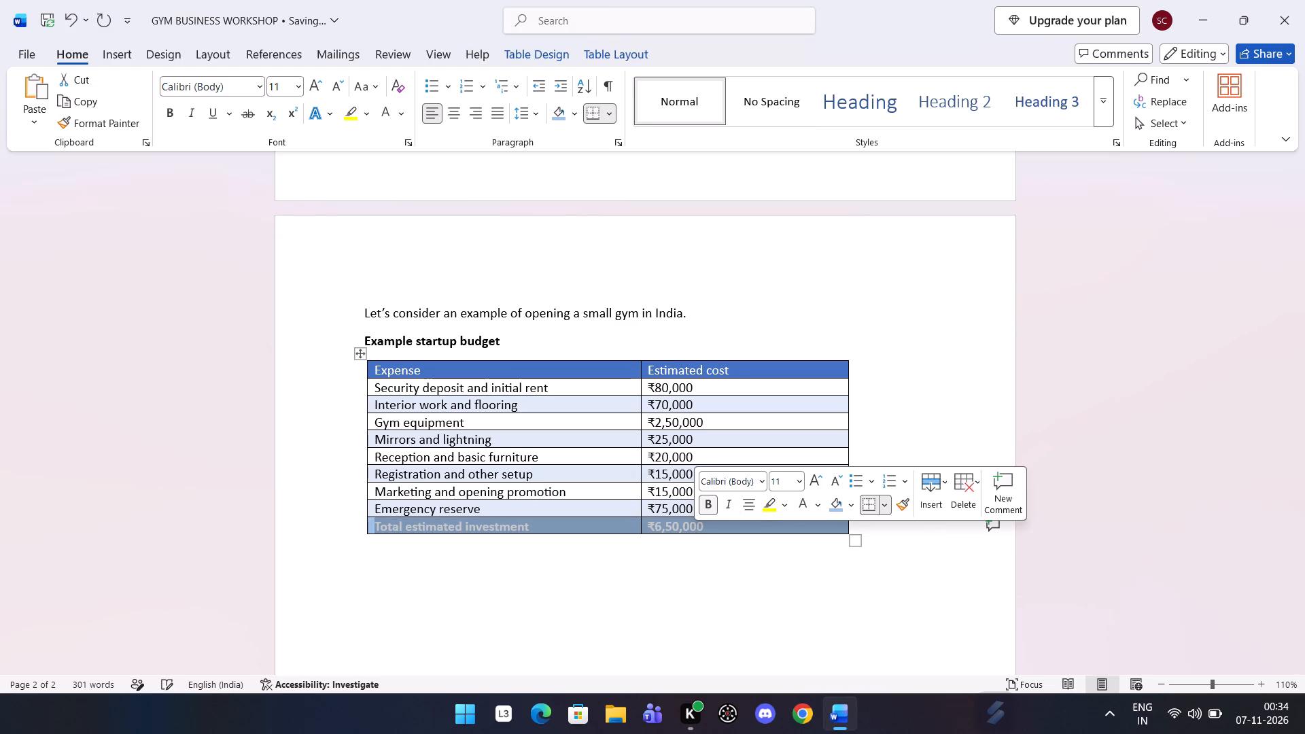
pyautogui.click(724, 588)
pyautogui.click(724, 588)
# Start a new paragraph below the budget table, leaving an empty line, with the words "This example assumes".
pyautogui.scroll(-1, 724, 588)
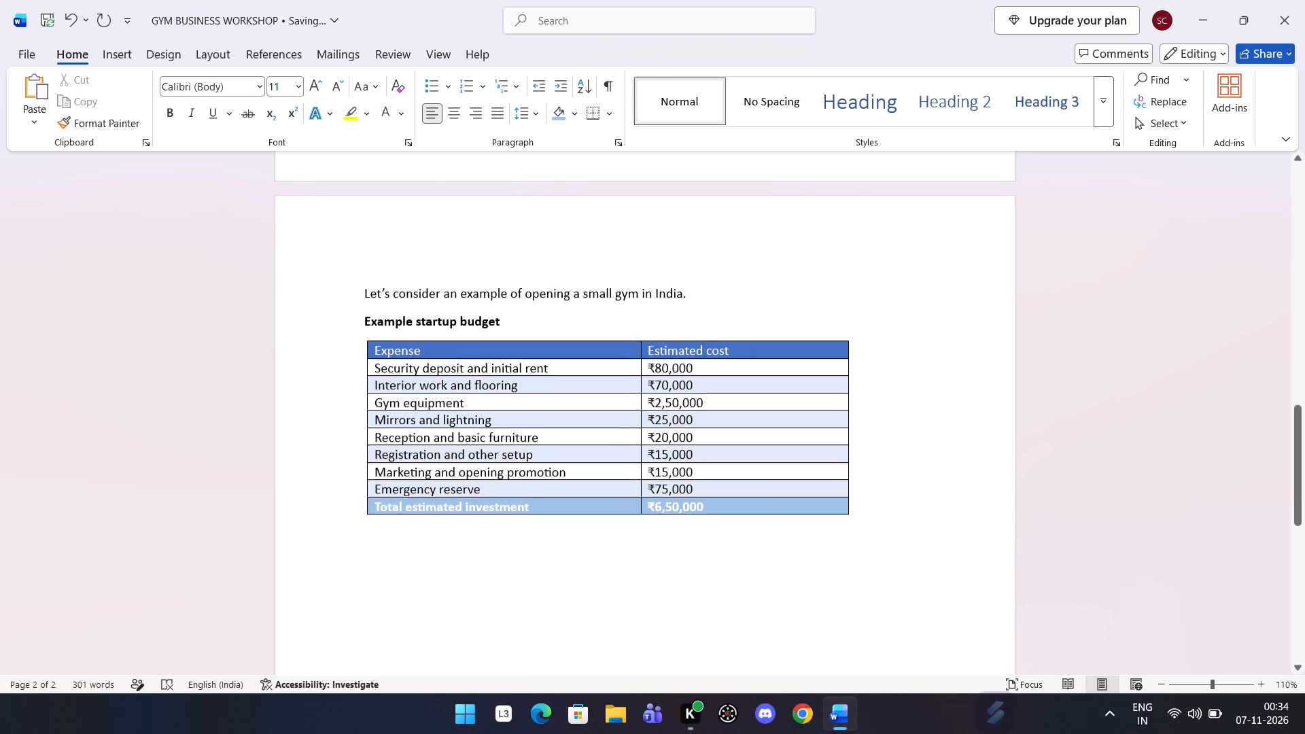
pyautogui.scroll(-1, 724, 588)
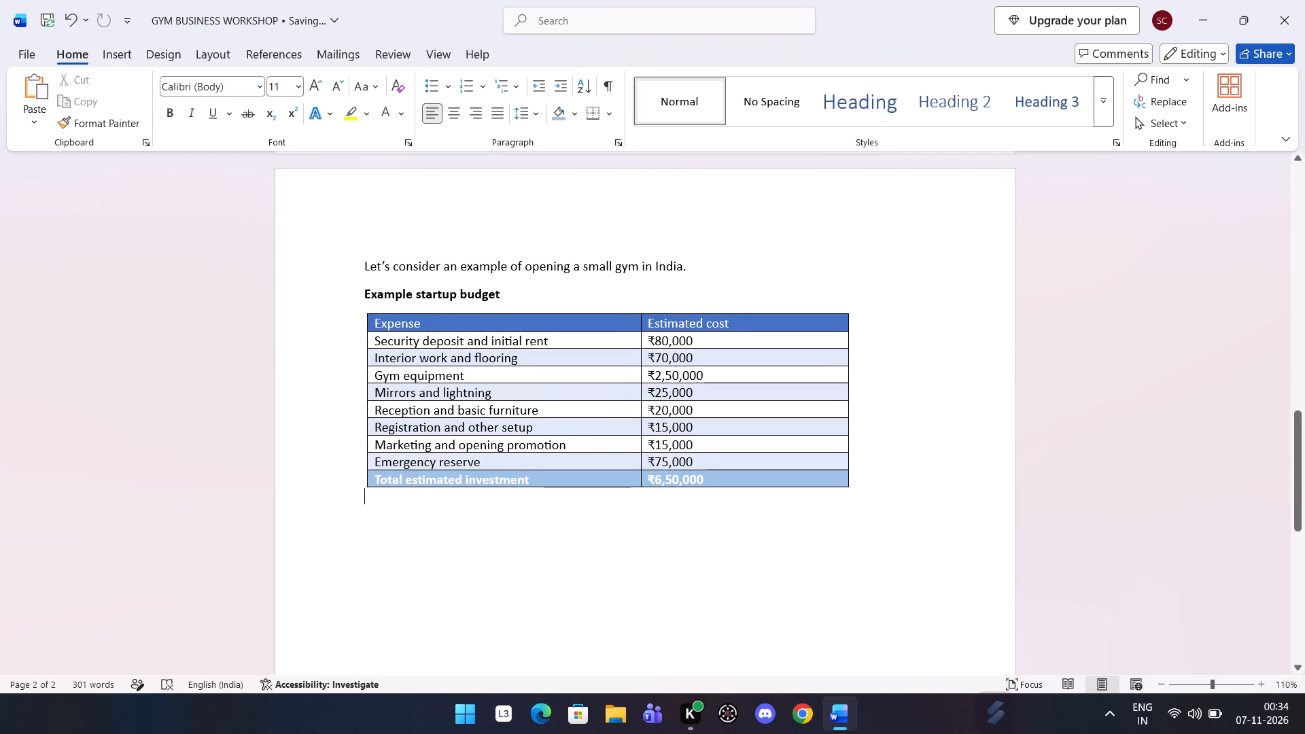
pyautogui.scroll(9, 724, 588)
pyautogui.keyDown('ctrl'); pyautogui.scroll(-3, 724, 588); pyautogui.keyUp('ctrl')
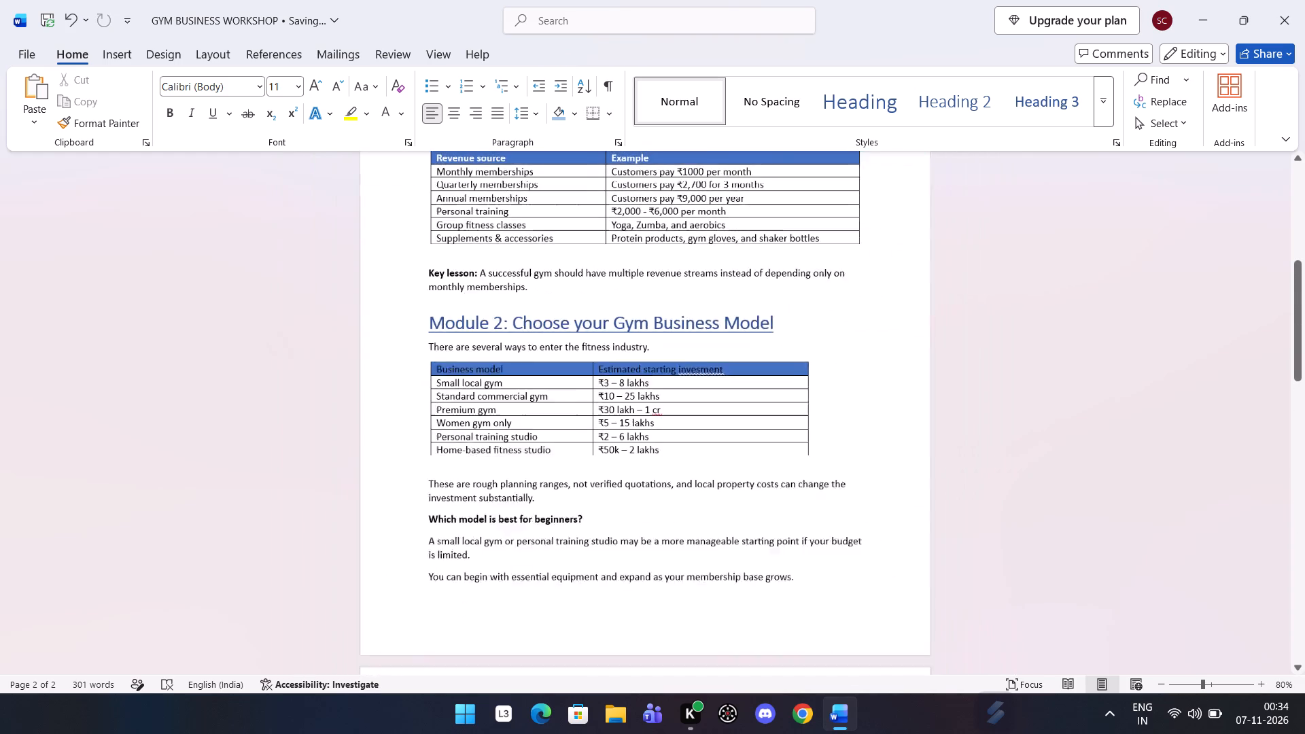
pyautogui.scroll(4, 724, 588)
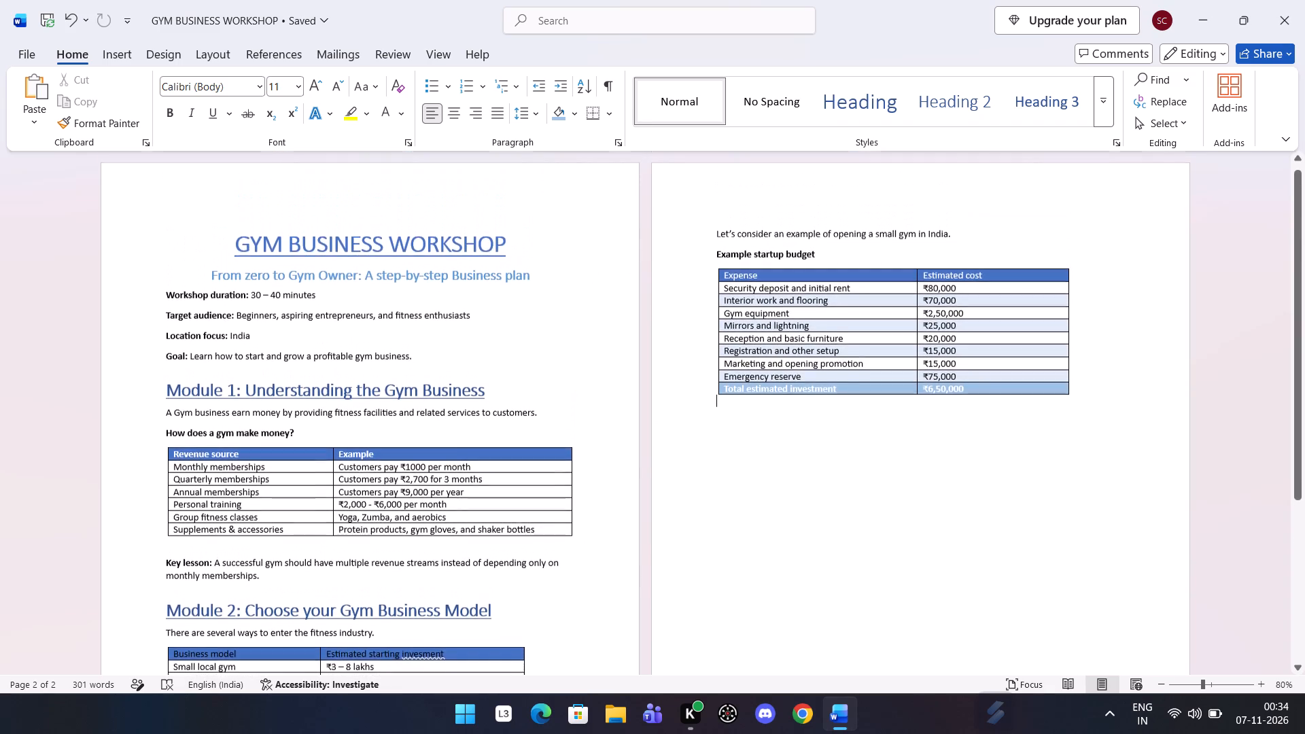
pyautogui.keyDown('ctrl'); pyautogui.scroll(4, 724, 588); pyautogui.keyUp('ctrl')
pyautogui.scroll(1, 724, 588)
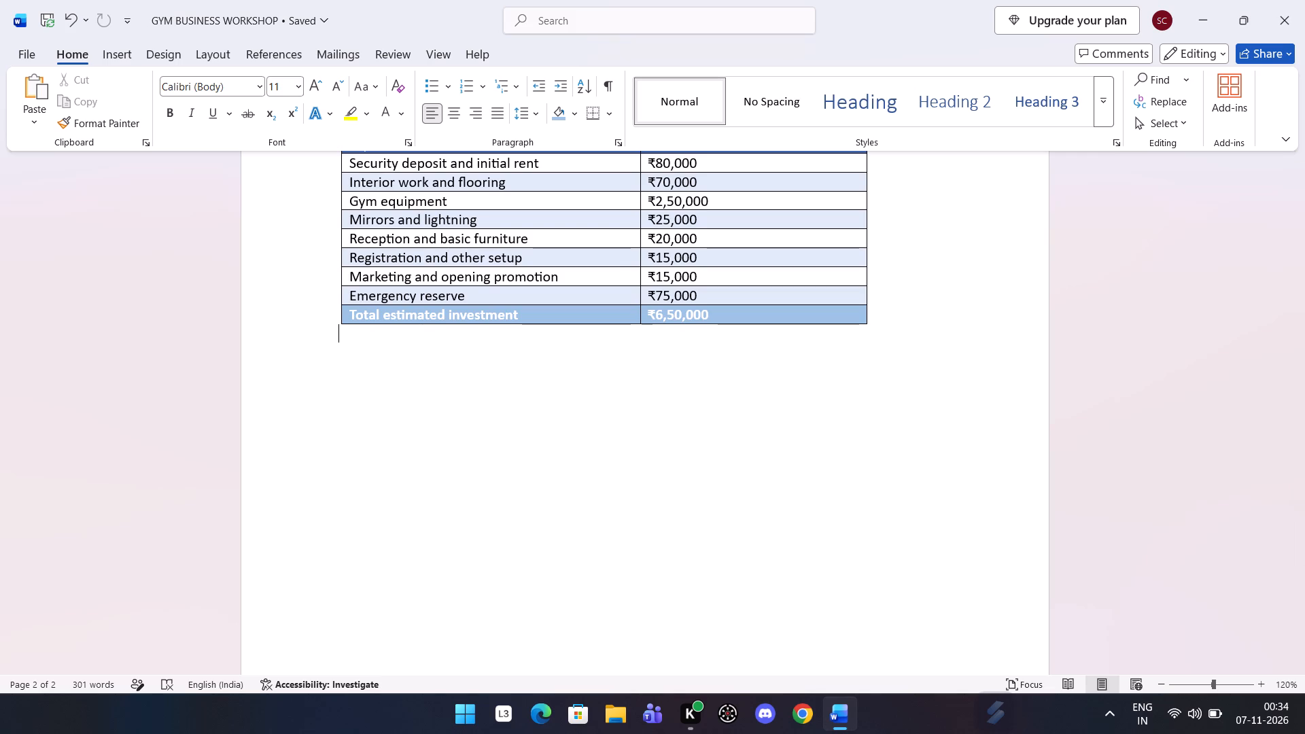
pyautogui.press('Return')
pyautogui.press('t')
pyautogui.press('space')
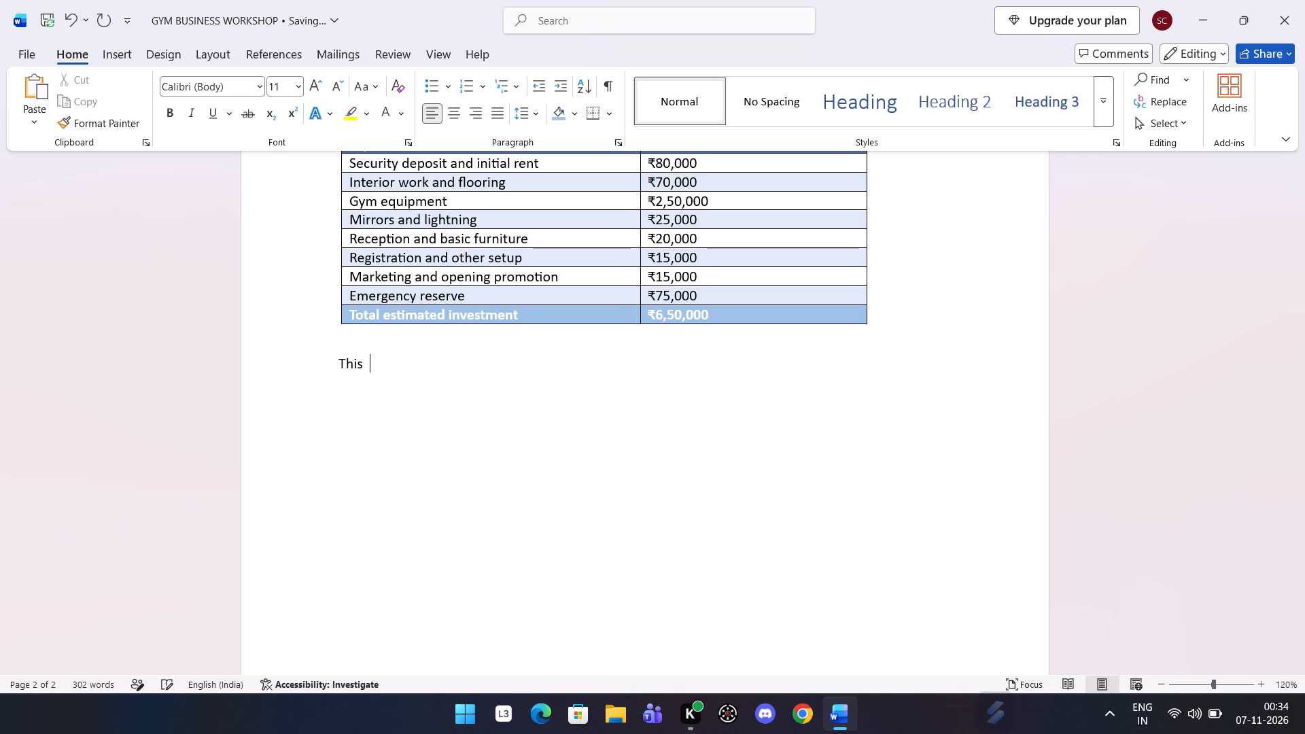
pyautogui.write('EXAMPLE')
pyautogui.press('space')
pyautogui.press('BackSpace')
pyautogui.press('BackSpace')
pyautogui.press('BackSpace')
pyautogui.press('BackSpace')
pyautogui.press('BackSpace')
pyautogui.press('BackSpace')
pyautogui.press('BackSpace')
pyautogui.press('BackSpace')
pyautogui.press('BackSpace')
pyautogui.press('BackSpace')
pyautogui.press('BackSpace')
pyautogui.write('example')
pyautogui.press('space')
pyautogui.write('assume')
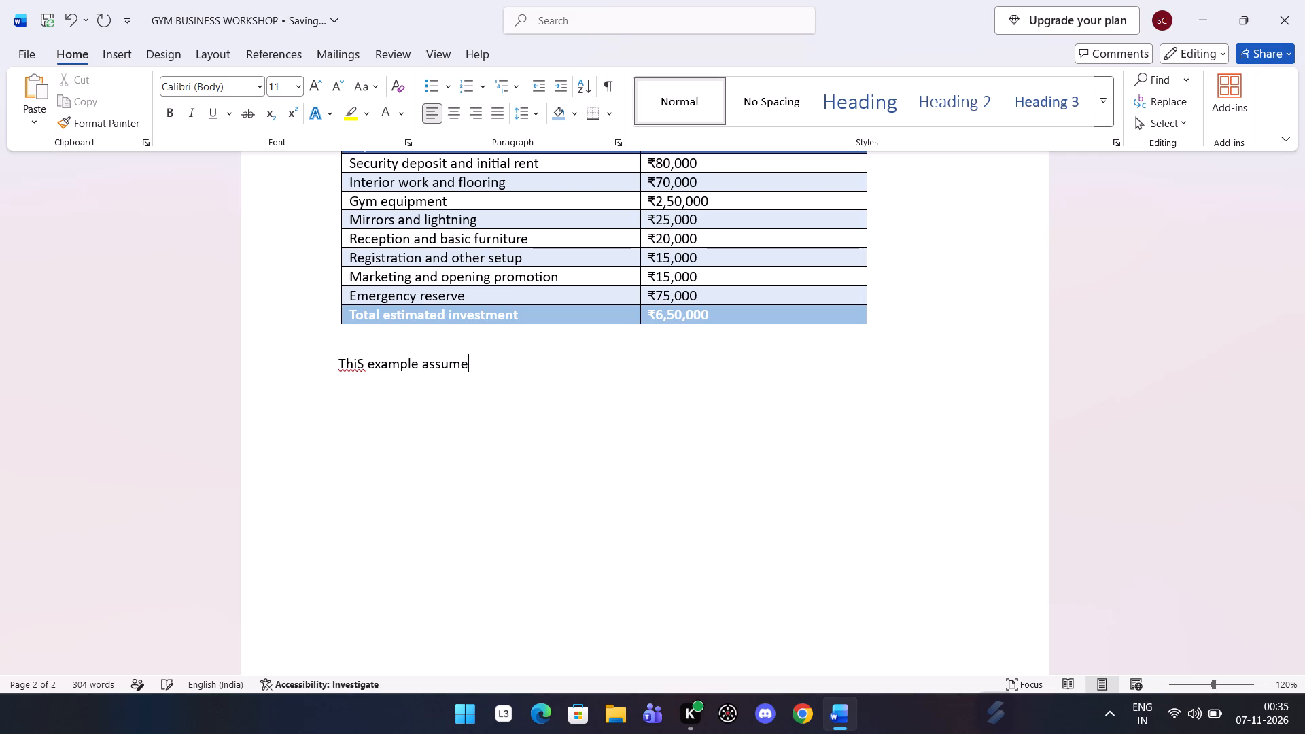
pyautogui.write('s')
pyautogui.press('space')
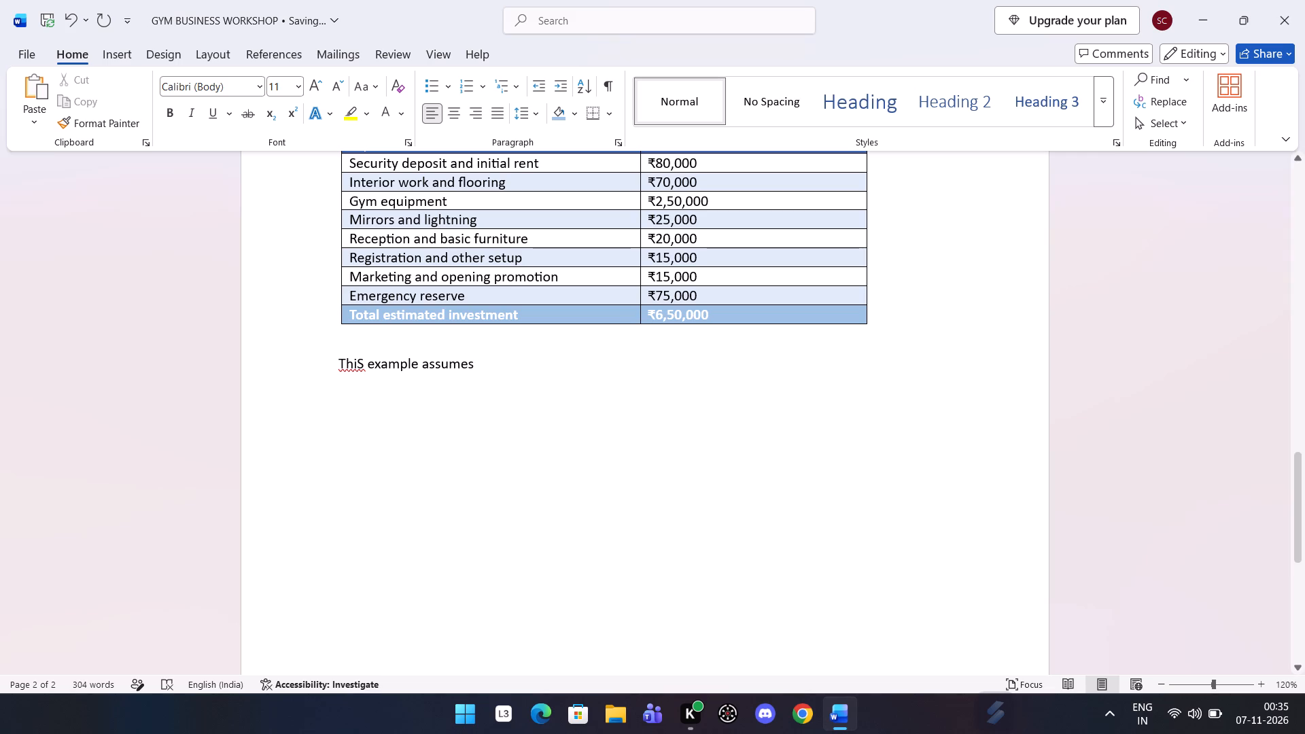
# Correct the wrongly capitalised first word of the new paragraph to "This" and return to the sentence's end.
pyautogui.rightClick(359, 373)
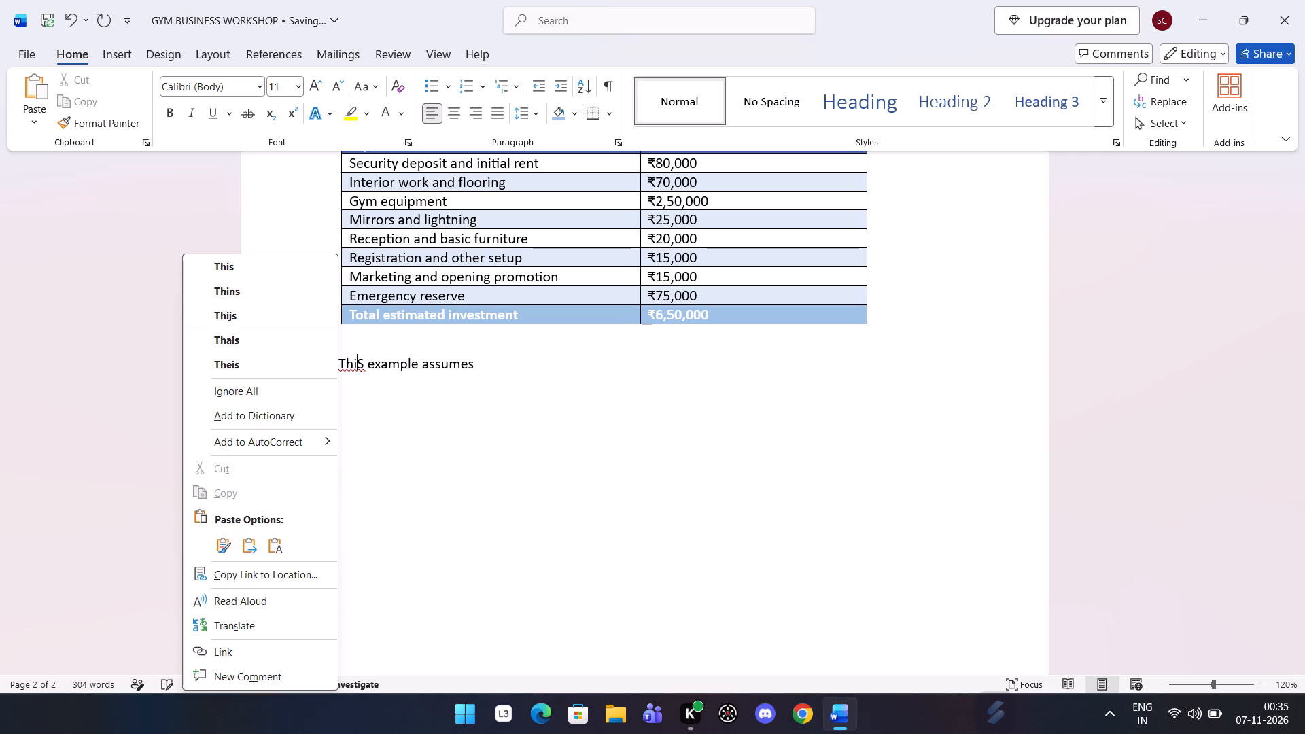
pyautogui.click(245, 254)
pyautogui.click(251, 266)
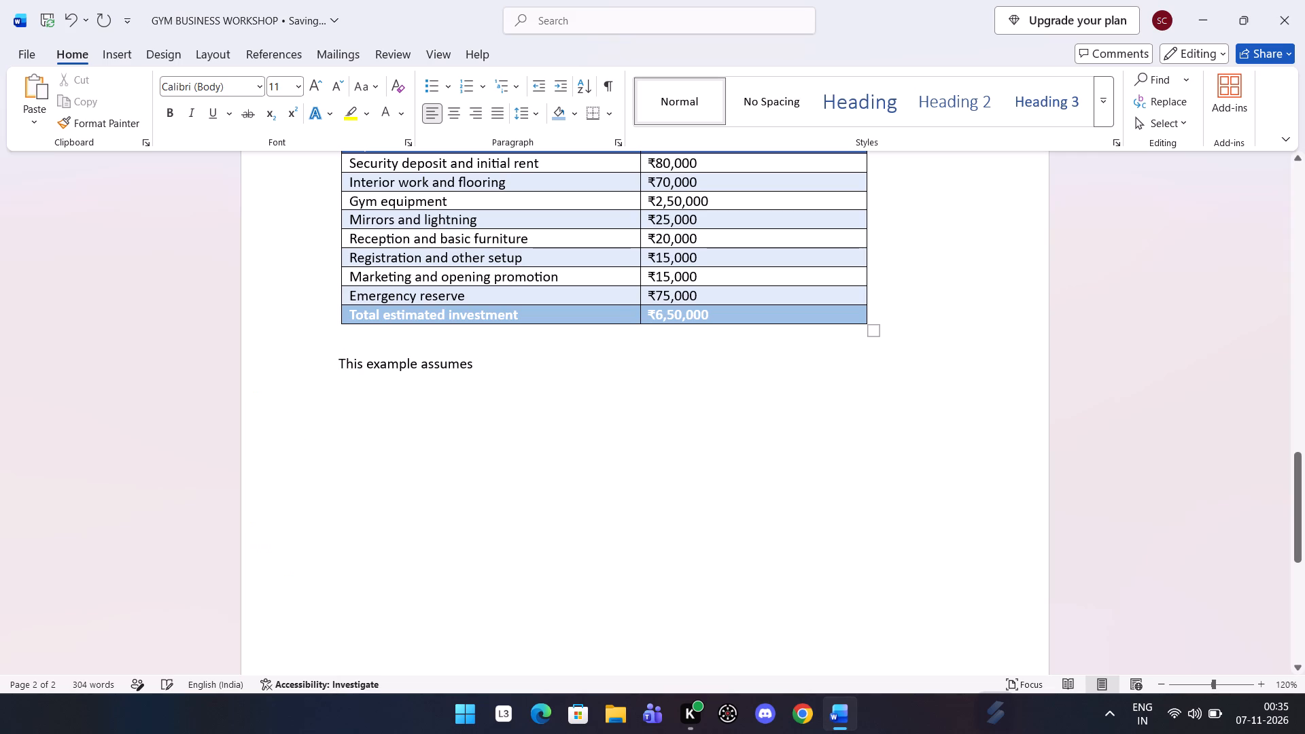
pyautogui.click(473, 375)
pyautogui.press('space')
# Continue the sentence below the budget table with "a relatively small rented space".
pyautogui.write('a rela')
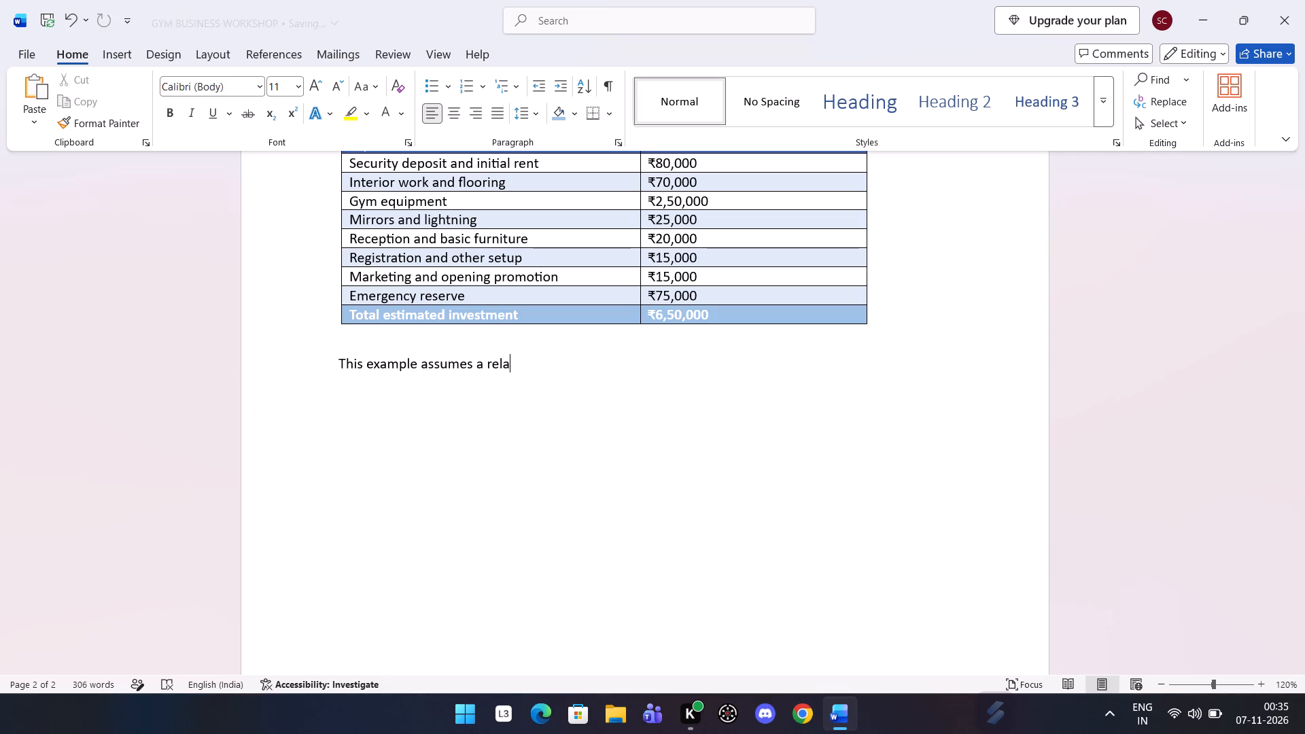
pyautogui.write('tively')
pyautogui.press('space')
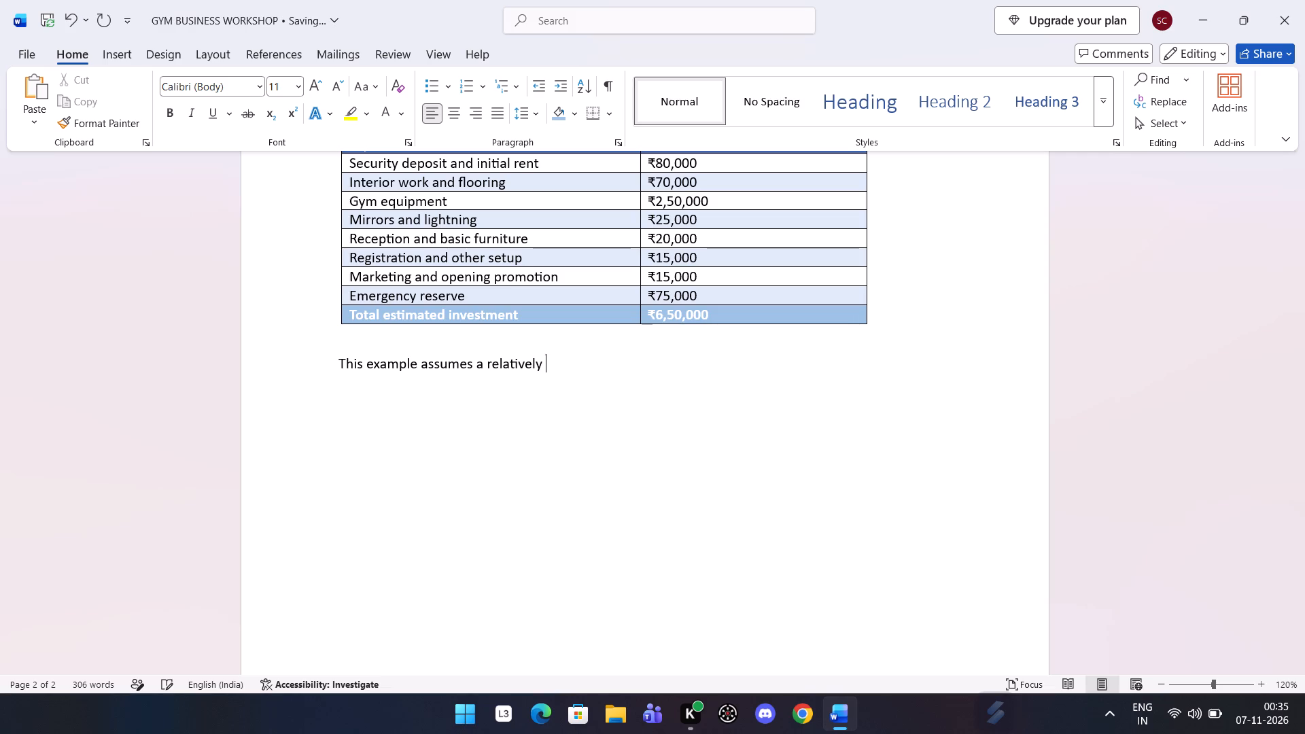
pyautogui.write('sami')
pyautogui.press('BackSpace')
pyautogui.write('ll')
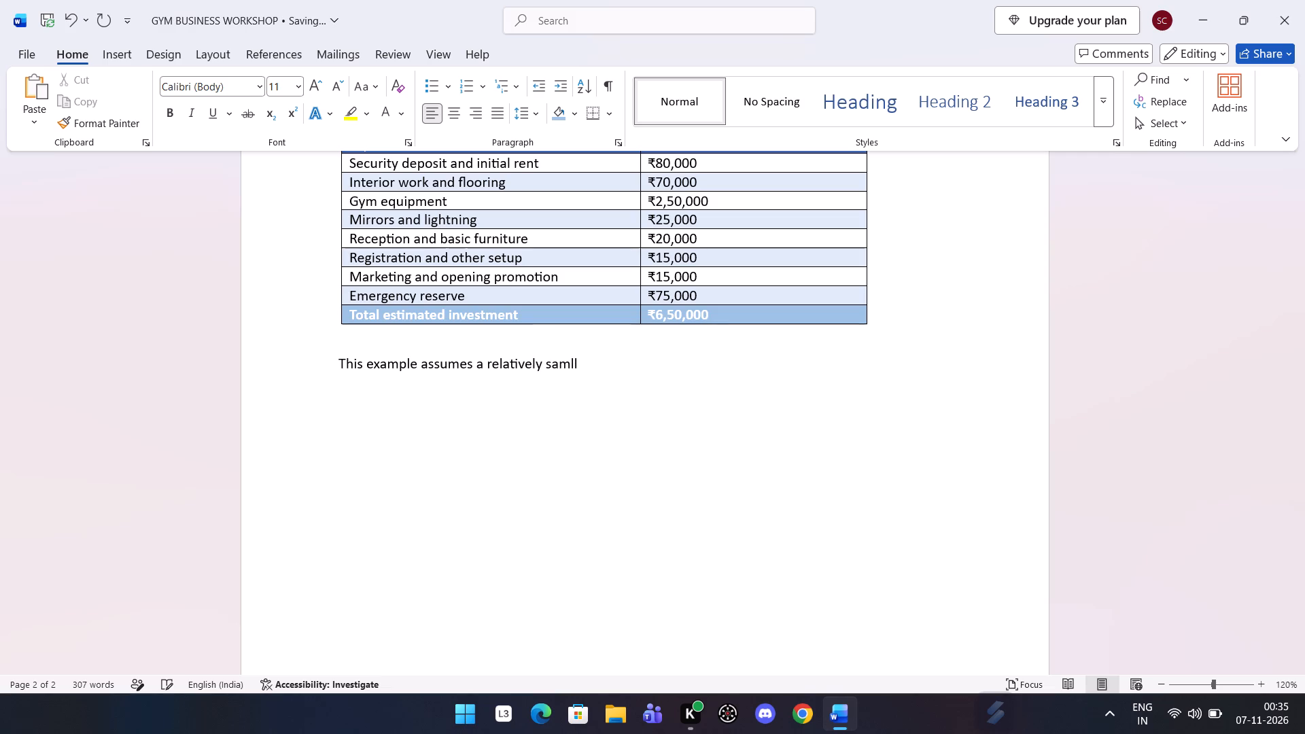
pyautogui.press('space')
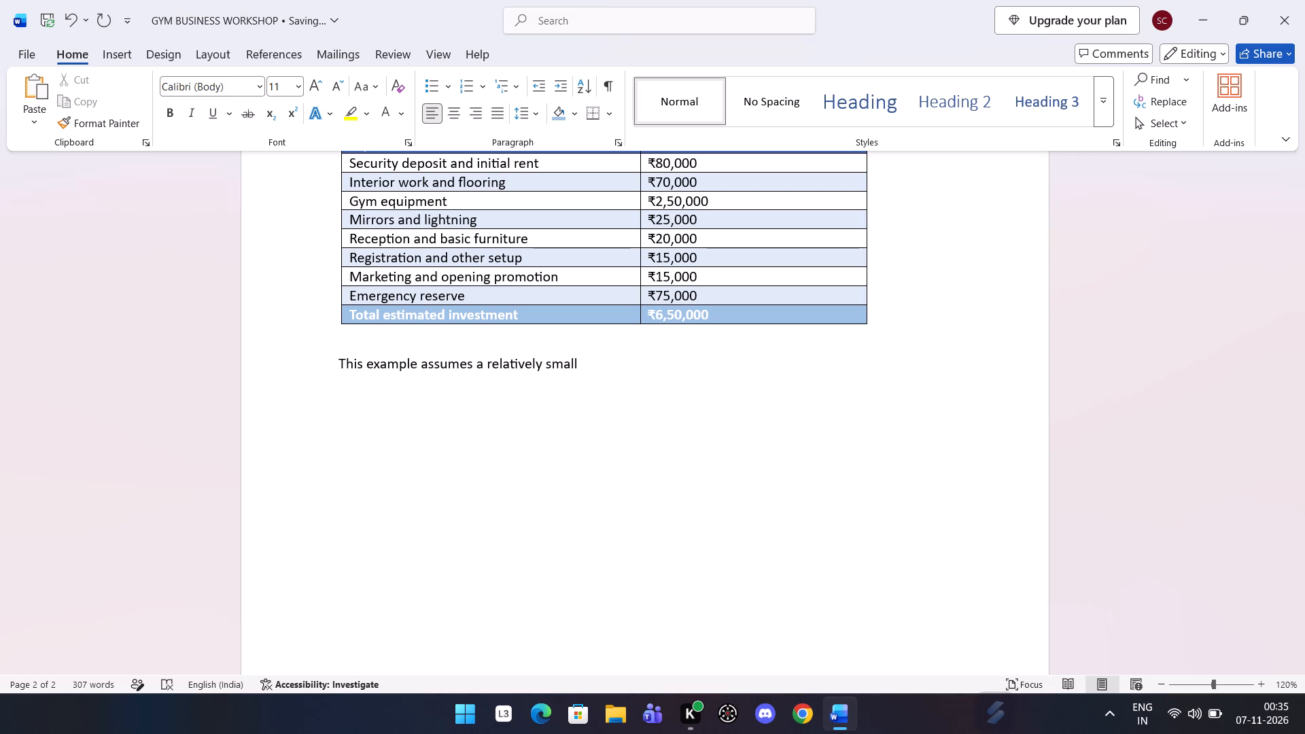
pyautogui.write('rented')
pyautogui.press('space')
pyautogui.write('spac')
pyautogui.press('space')
pyautogui.press('BackSpace')
pyautogui.write('e')
pyautogui.press('space')
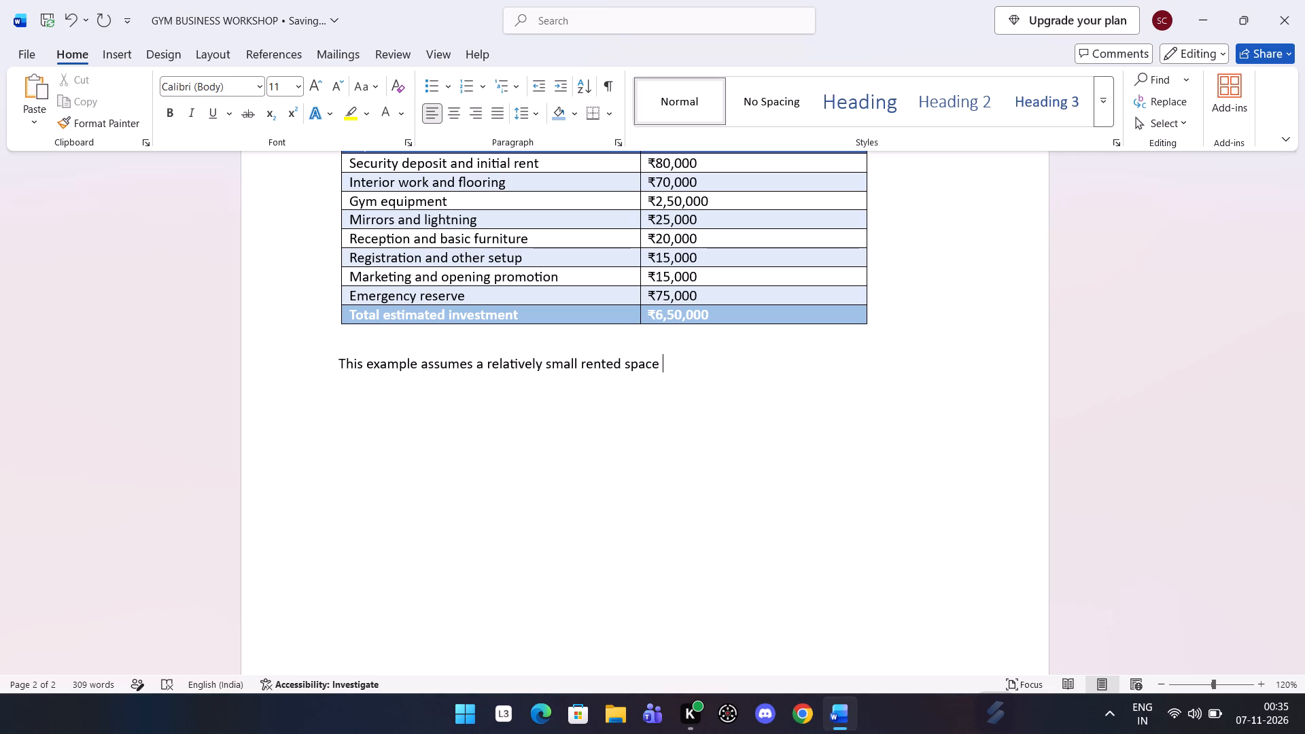
# Complete the sentence with "and economical equipment." and start the next sentence with "it".
pyautogui.write('and eco')
pyautogui.write('no')
pyautogui.write('mical')
pyautogui.press('space')
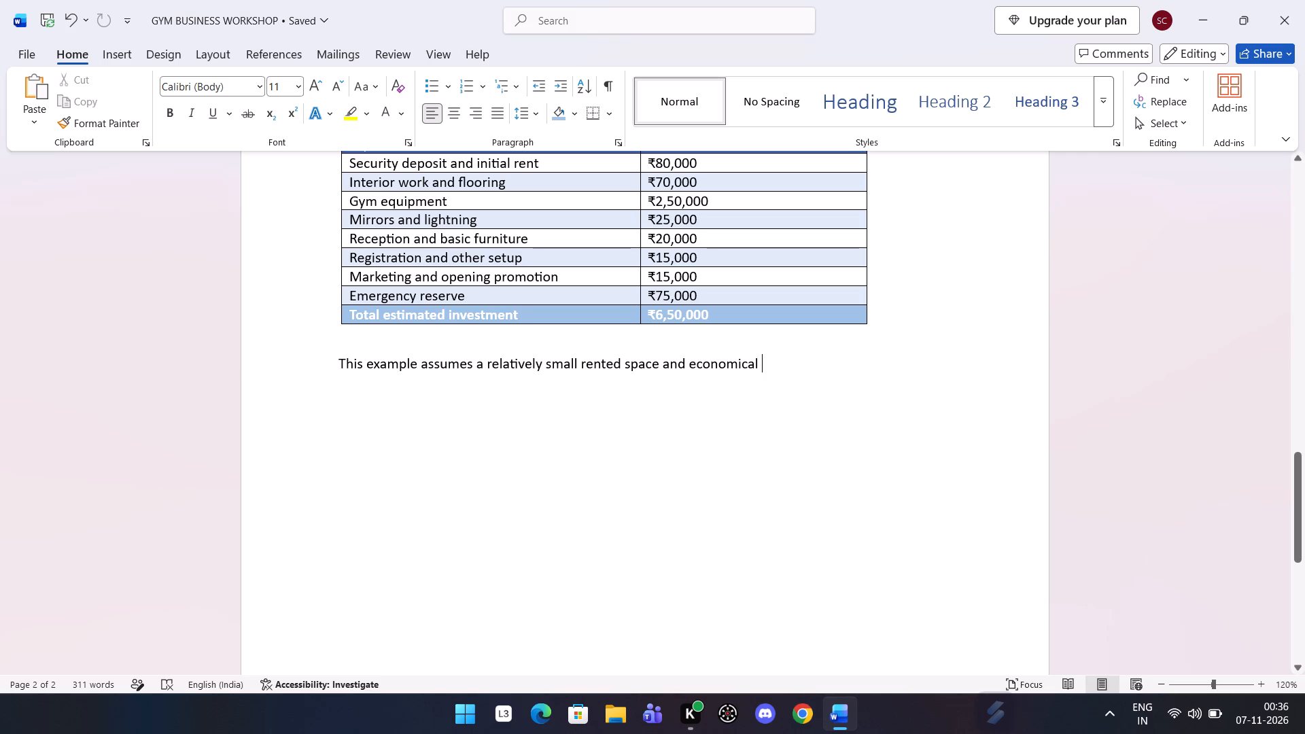
pyautogui.press('e')
pyautogui.write('qu')
pyautogui.write('ipment')
pyautogui.press('space')
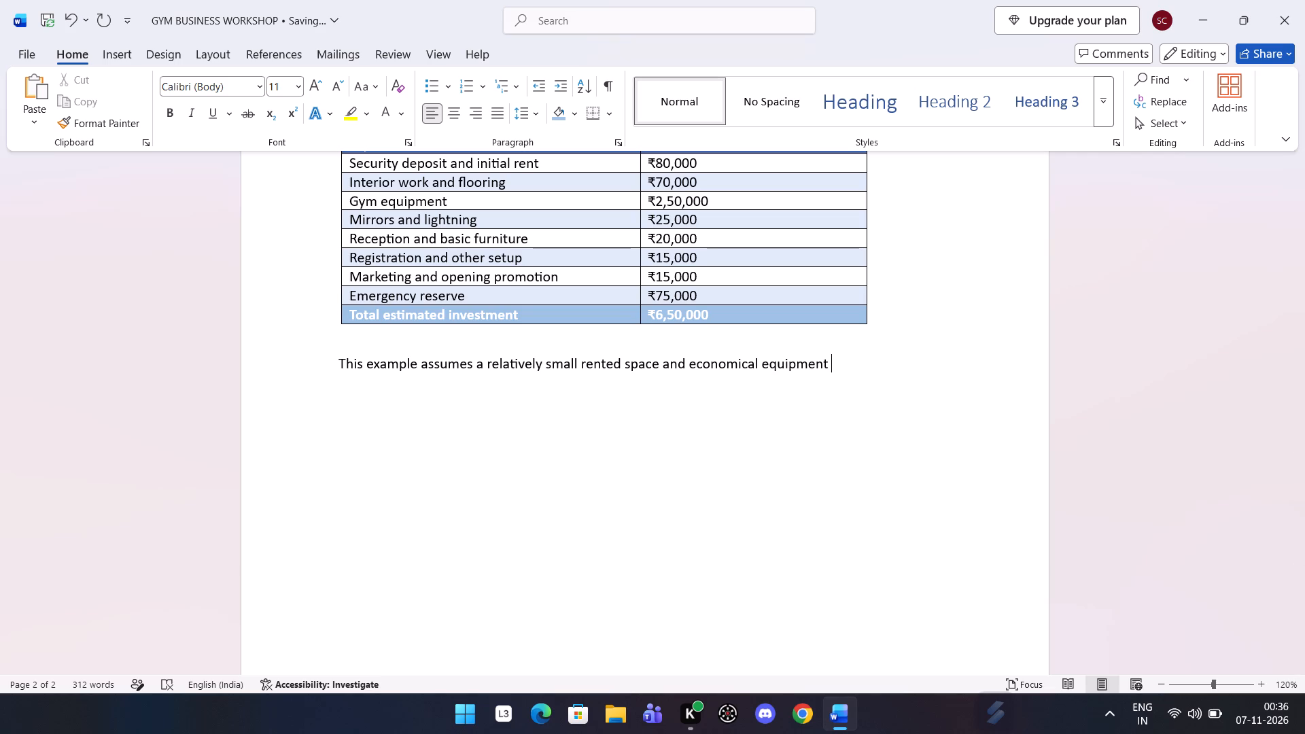
pyautogui.write('. it')
pyautogui.press('space')
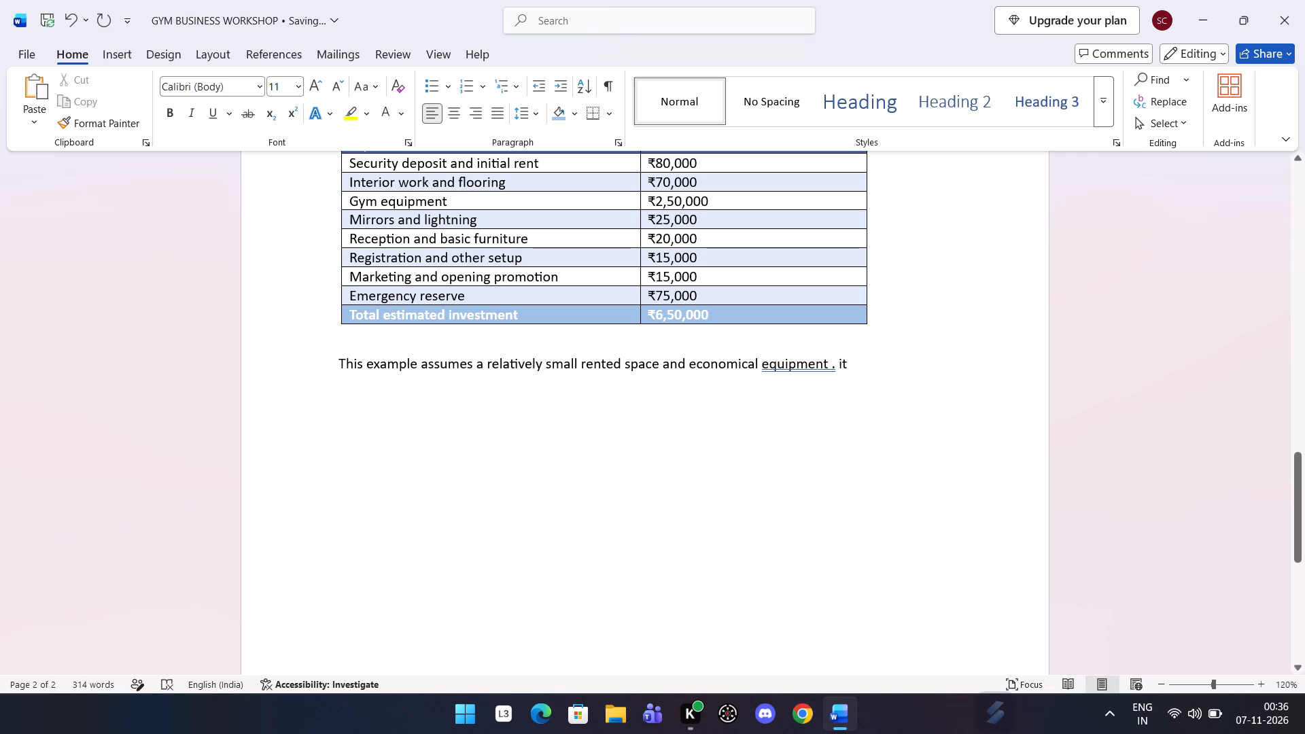
# Remove the extra space before the full stop after "equipment" and capitalise the following word as "It".
pyautogui.rightClick(811, 358)
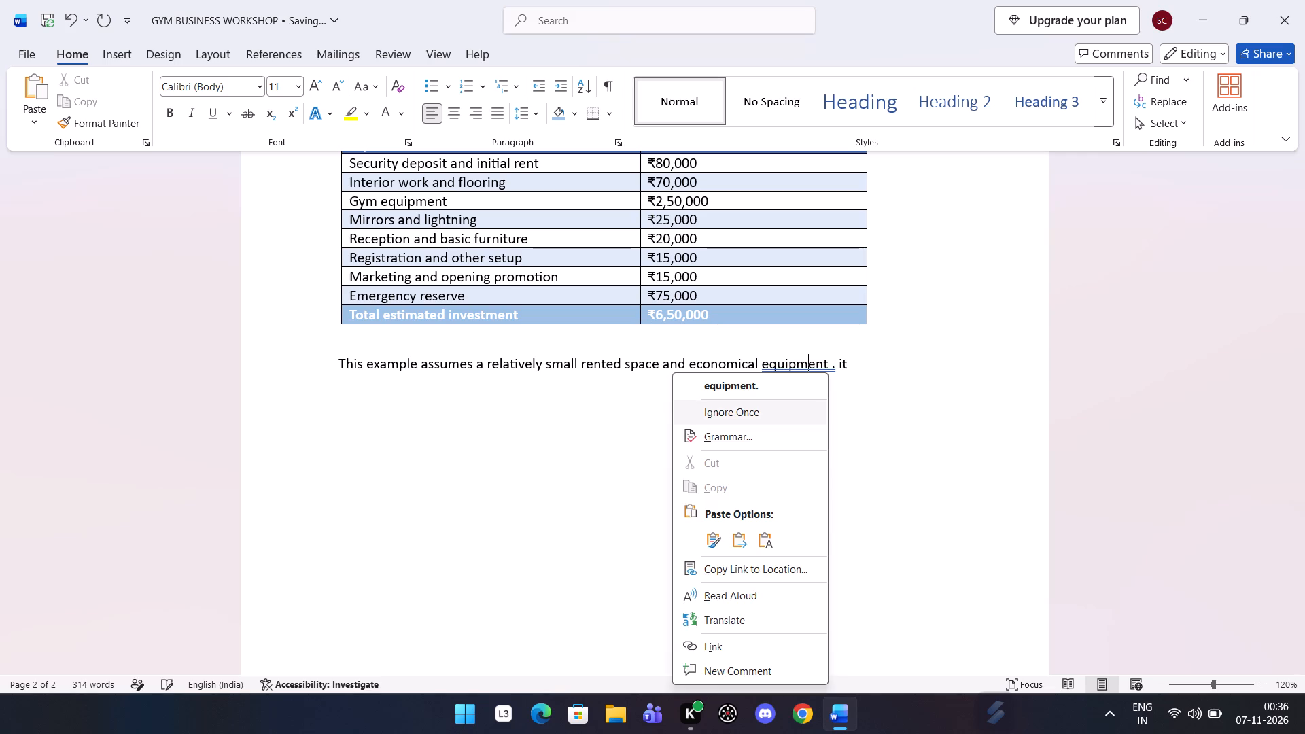
pyautogui.click(761, 391)
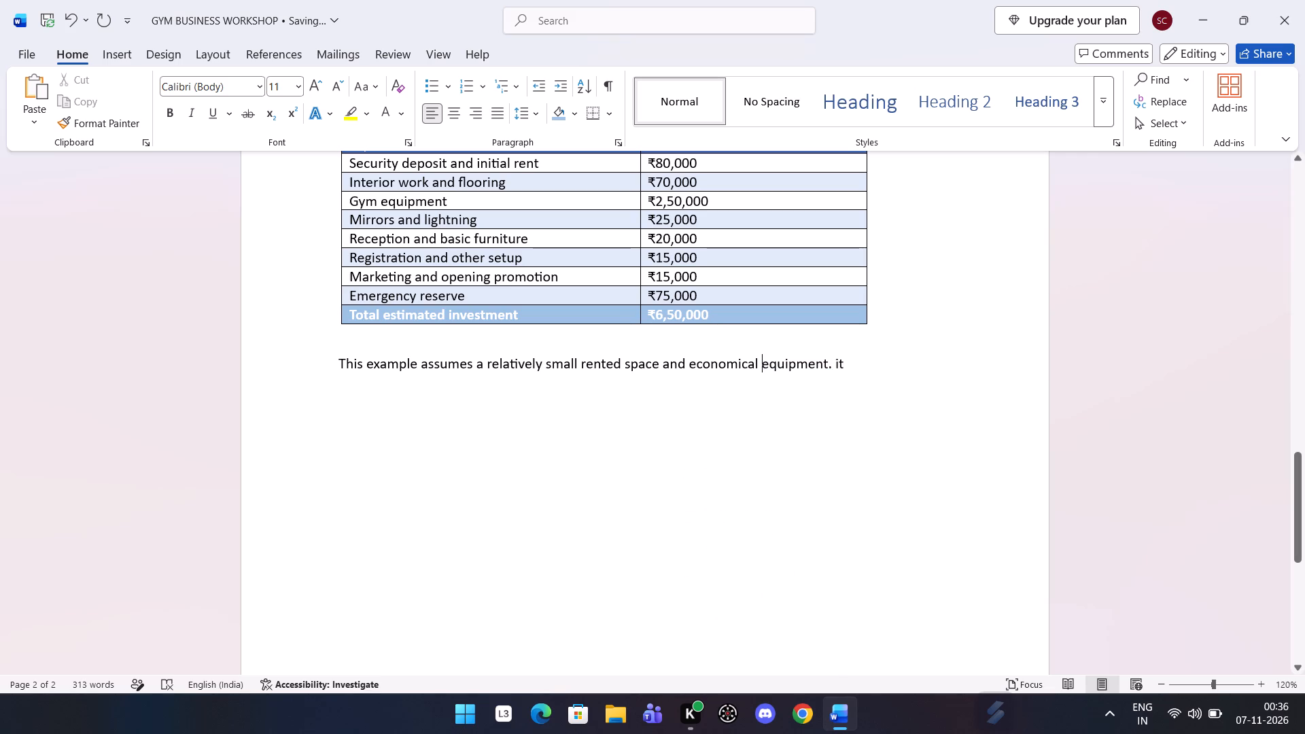
pyautogui.click(842, 368)
pyautogui.press('BackSpace')
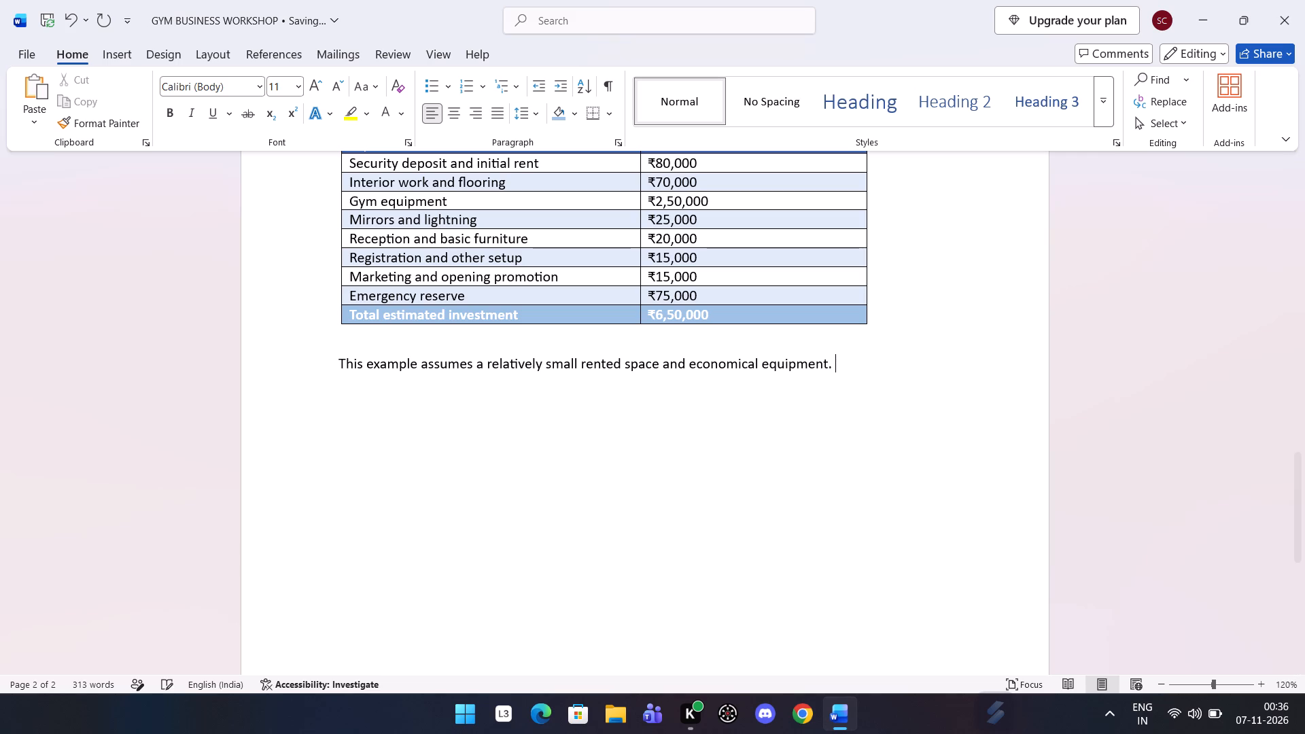
pyautogui.press('i')
pyautogui.write('t')
pyautogui.press('space')
# Continue the second sentence after "It" with "excludes any major structural work".
pyautogui.write('ec')
pyautogui.press('BackSpace')
pyautogui.write('xc')
pyautogui.press('l')
pyautogui.write('udes')
pyautogui.press('space')
pyautogui.write('any')
pyautogui.press('space')
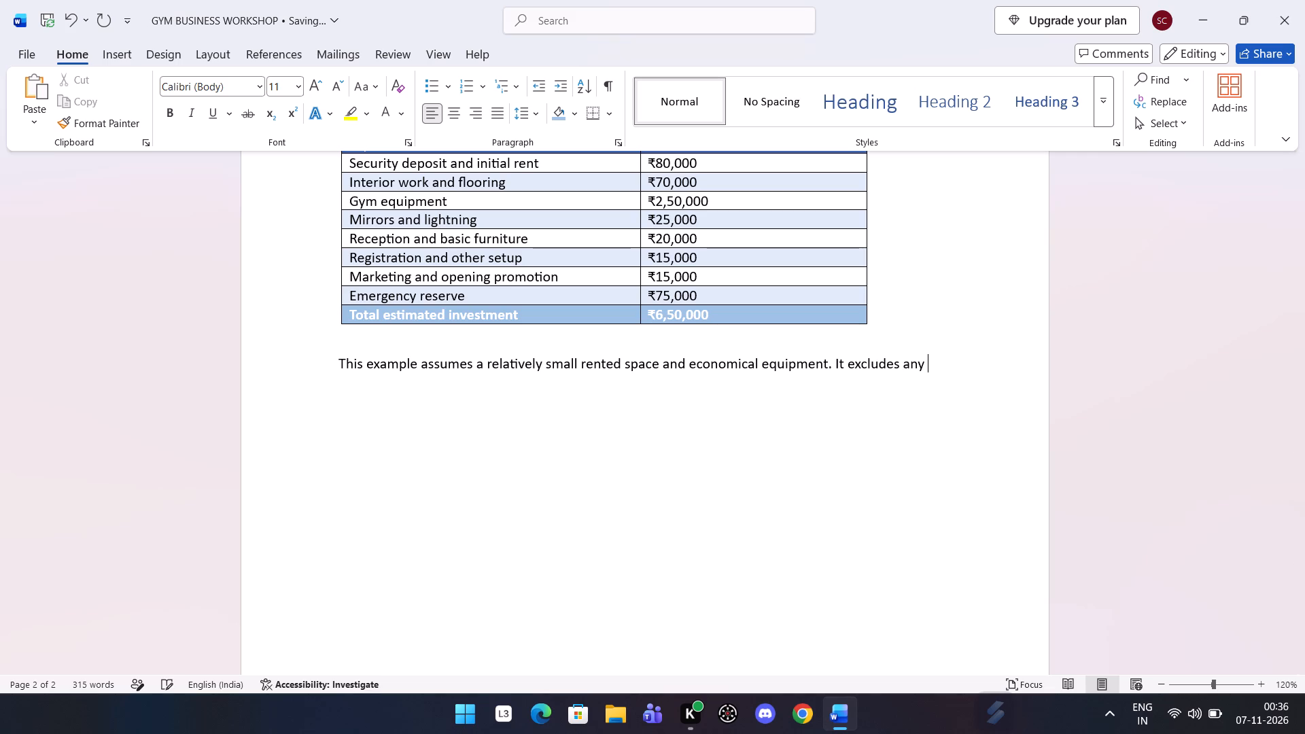
pyautogui.write('major')
pyautogui.press('space')
pyautogui.write('struc')
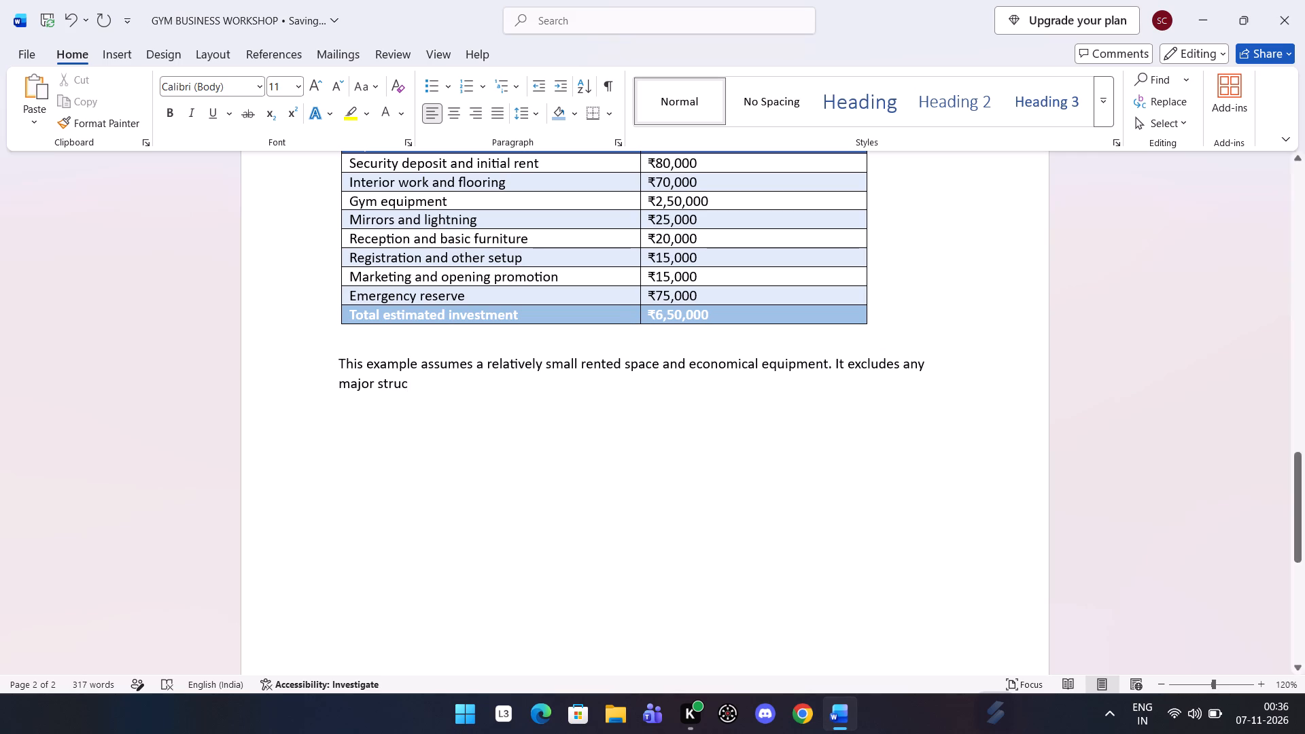
pyautogui.write('tural')
pyautogui.press('space')
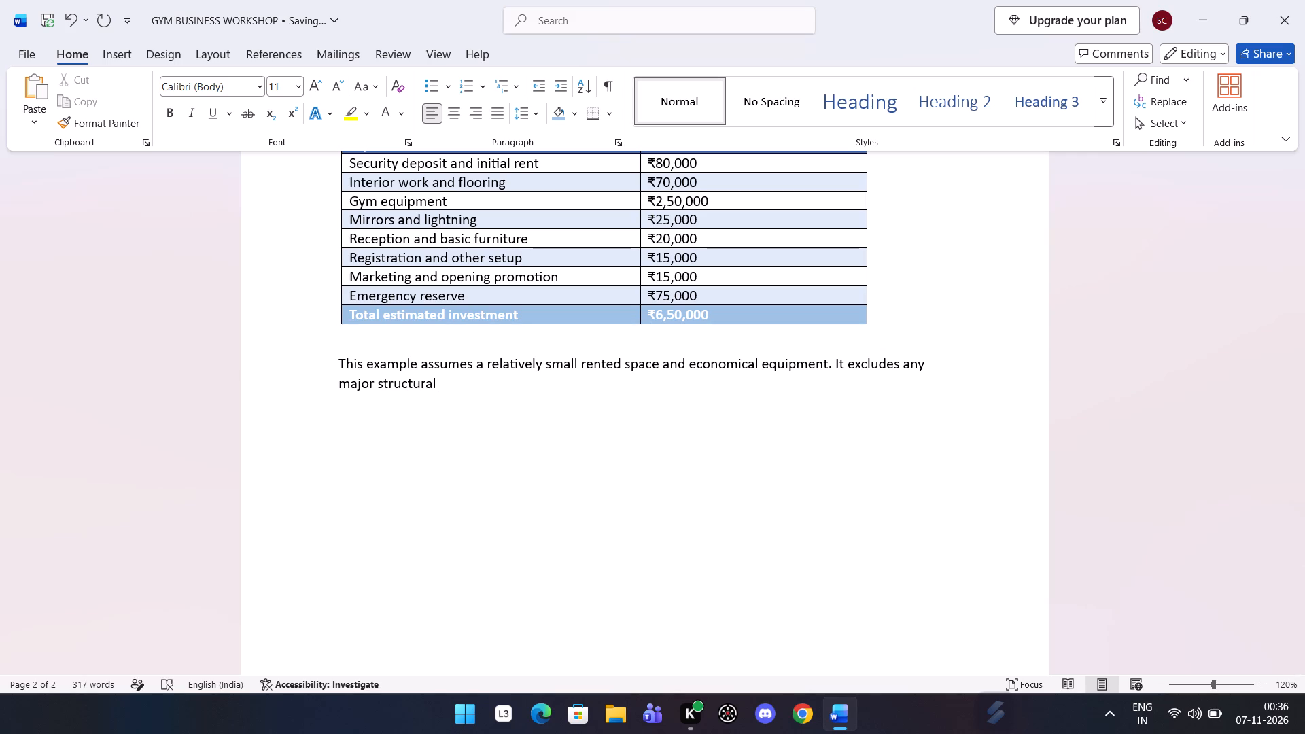
pyautogui.write('work')
# Extend the second sentence with "and should be adjusted".
pyautogui.press('space')
pyautogui.write('and should')
pyautogui.press('space')
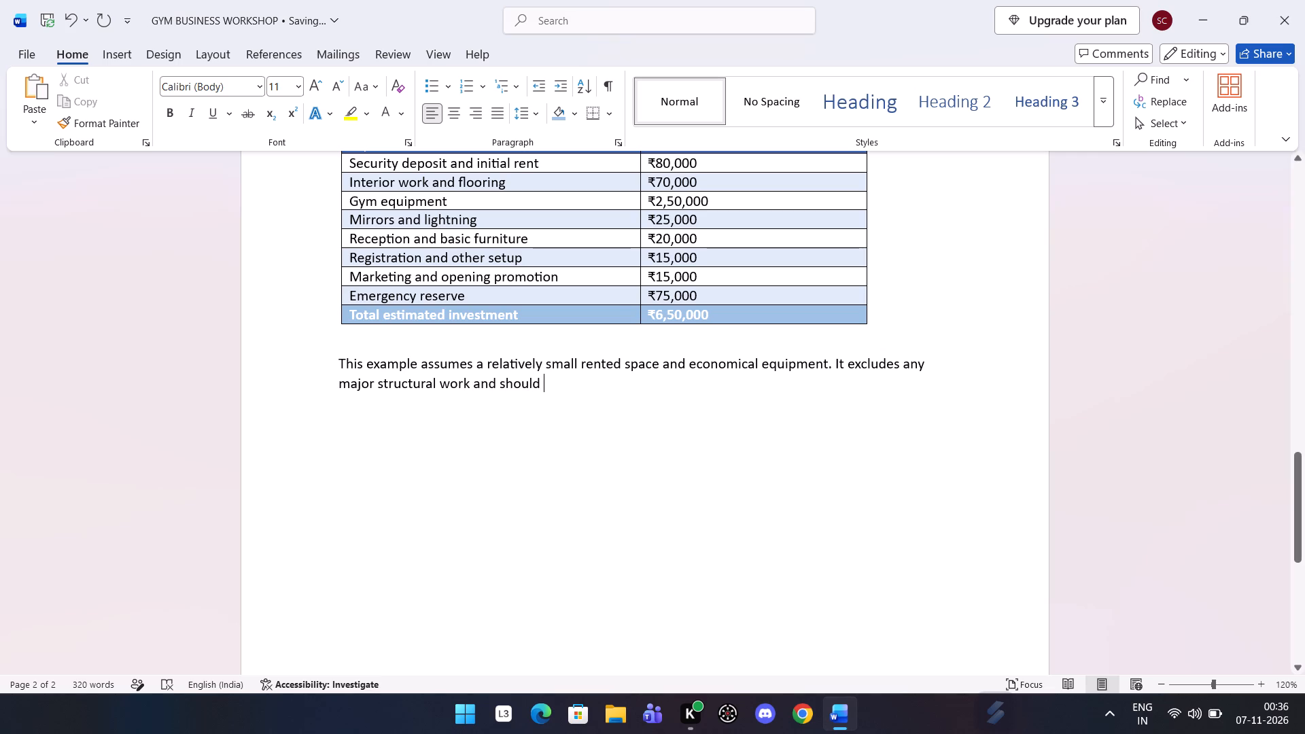
pyautogui.write('be adjusted')
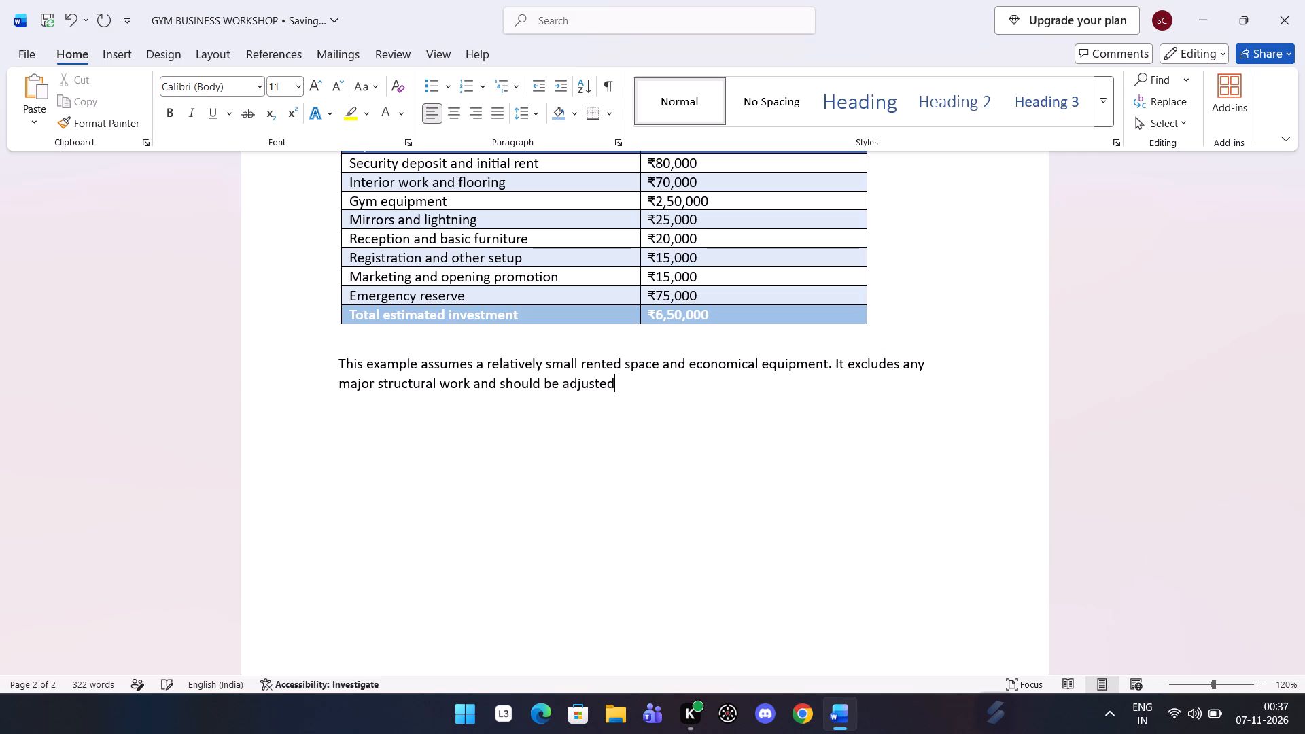
pyautogui.press('space')
# Finish the explanatory note with "after getting local quotations.".
pyautogui.write('after')
pyautogui.press('space')
pyautogui.write('getting')
pyautogui.press('space')
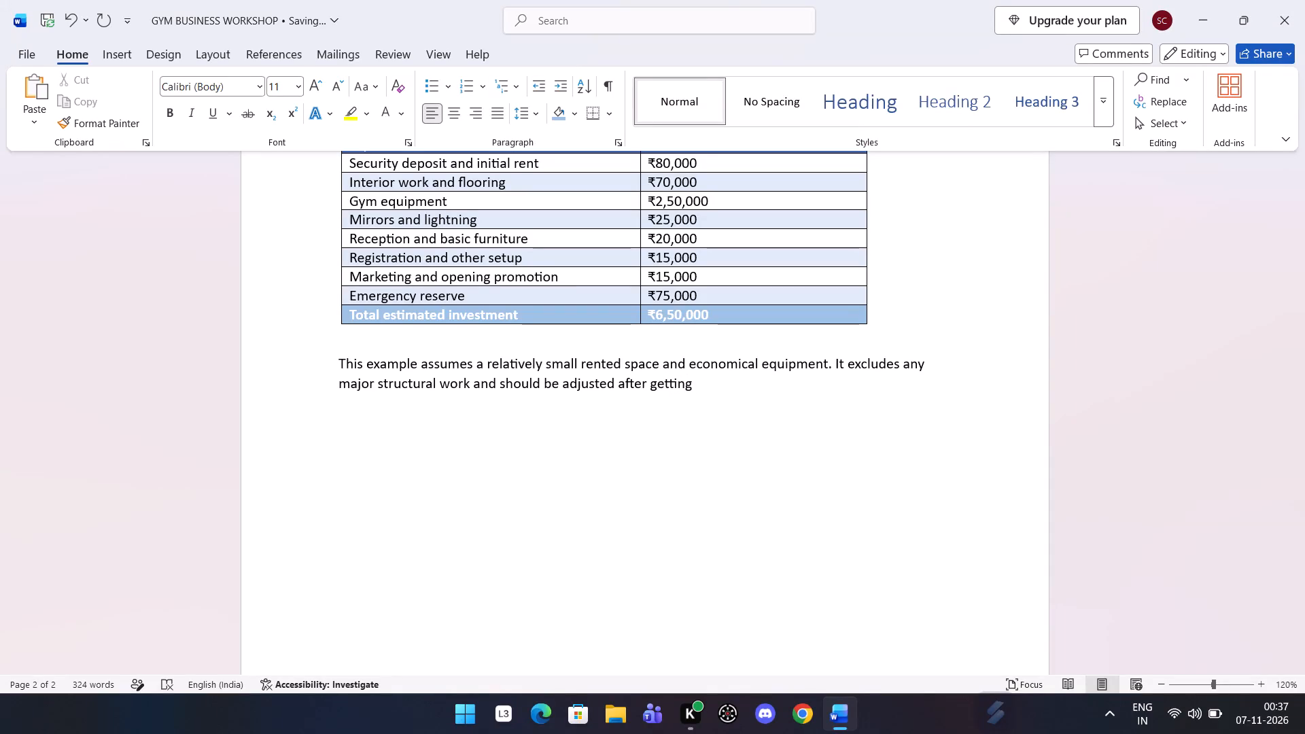
pyautogui.write('loa')
pyautogui.press('BackSpace')
pyautogui.write('cal')
pyautogui.press('space')
pyautogui.press('q')
pyautogui.press('u')
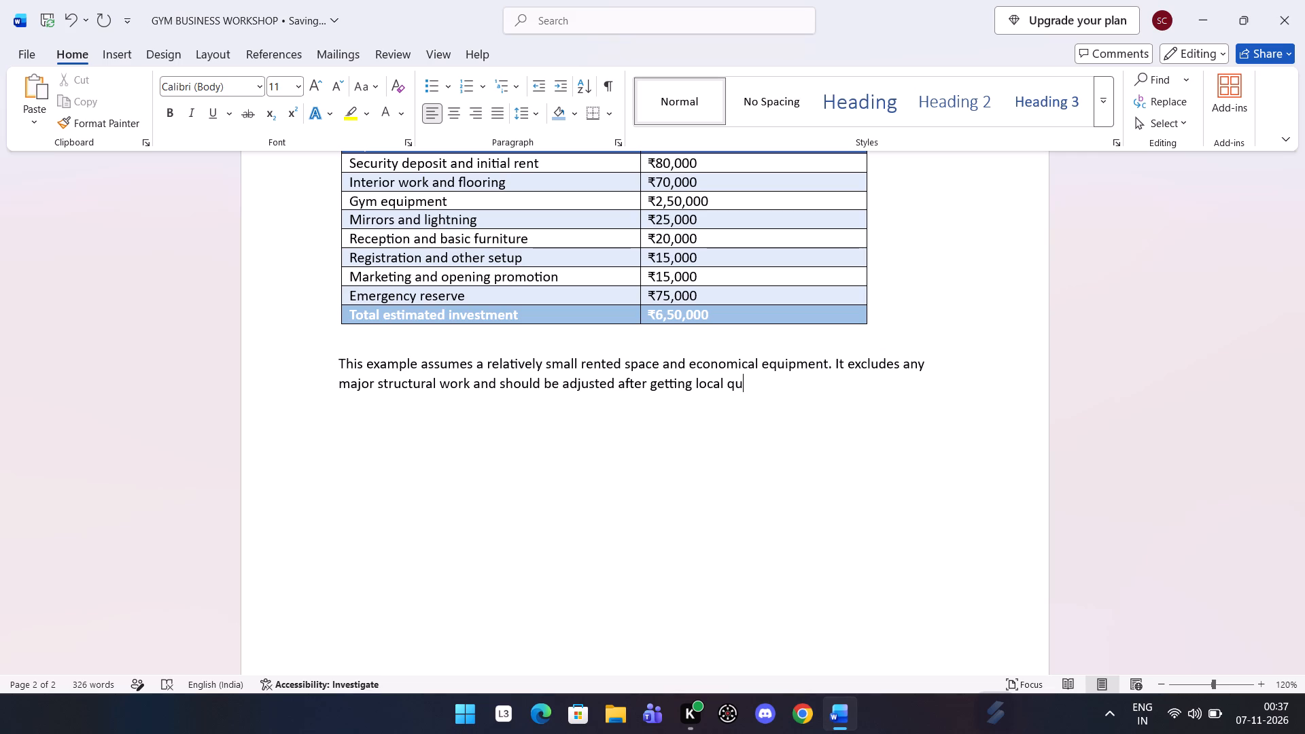
pyautogui.write('otat')
pyautogui.write('ions')
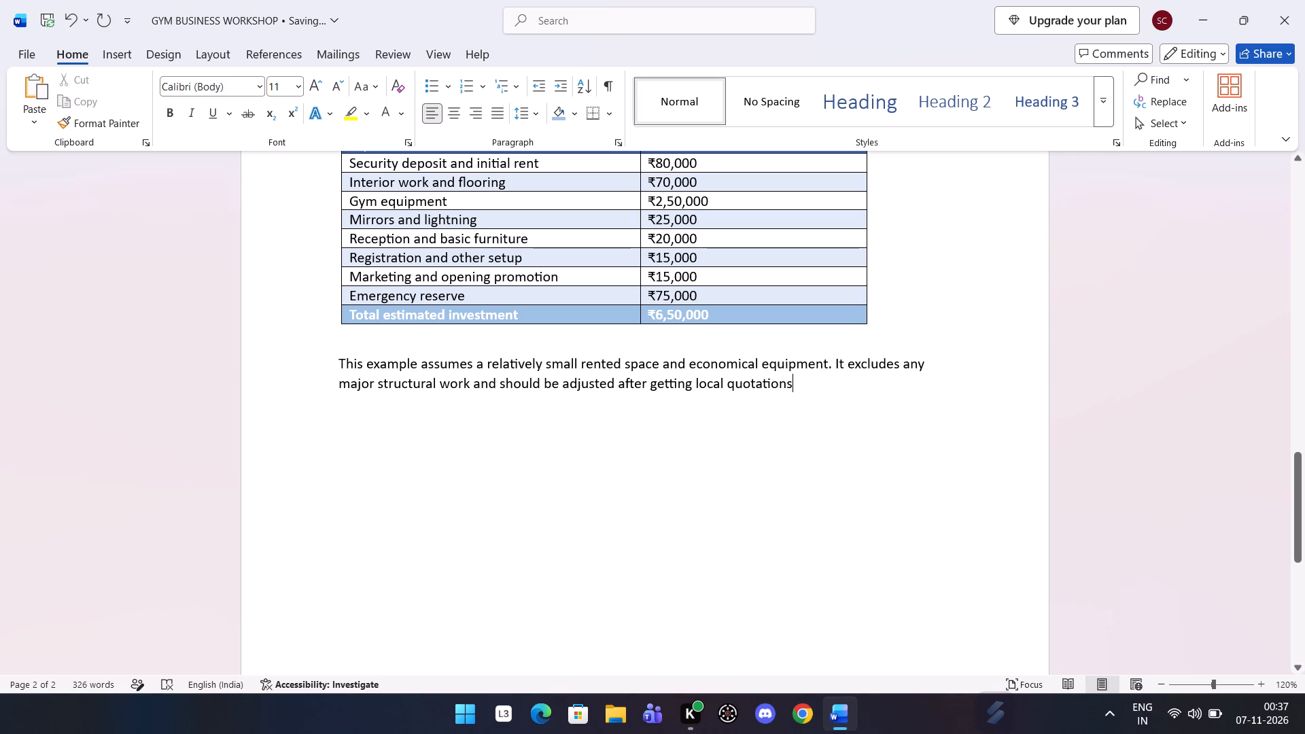
pyautogui.press('.')
# Add a new paragraph below the explanatory note reading "Workshop activity:".
pyautogui.press('Return')
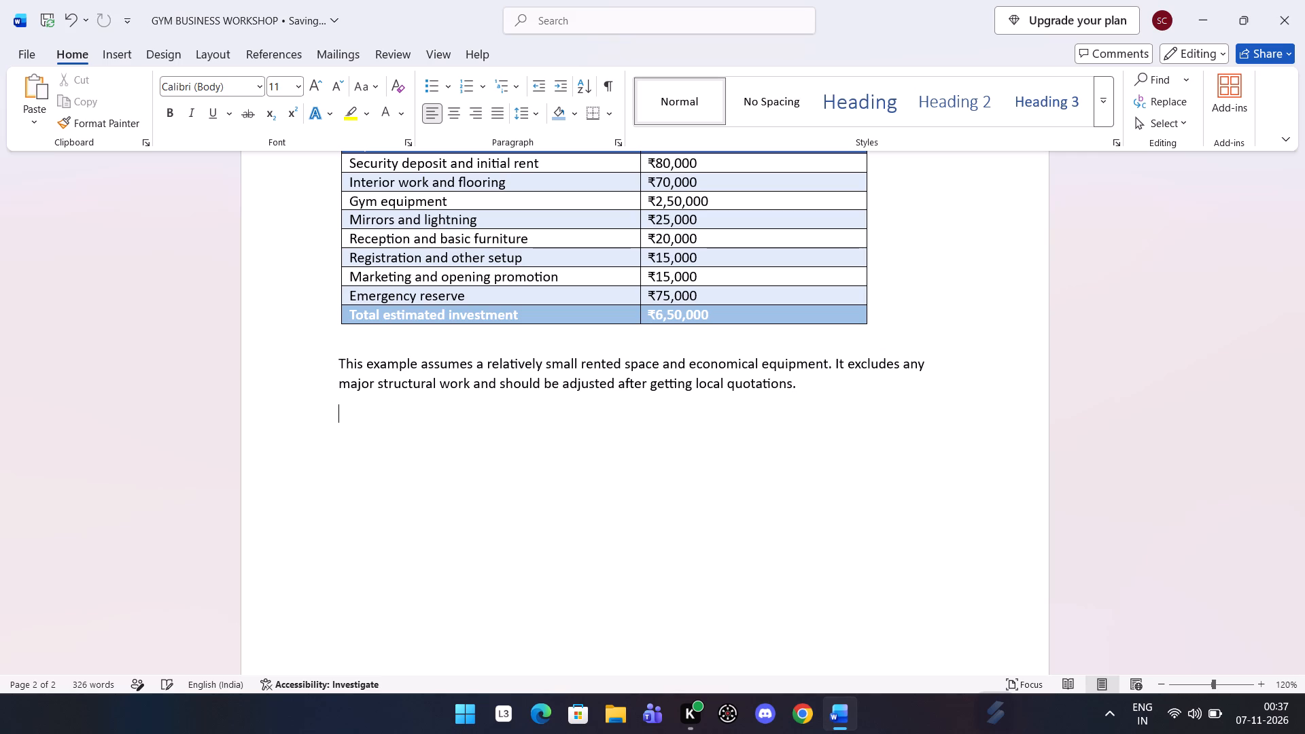
pyautogui.write('orkshop')
pyautogui.press('space')
pyautogui.write('acti')
pyautogui.write('vity')
pyautogui.press('space')
pyautogui.press('BackSpace')
pyautogui.hotkey('shift', ':')
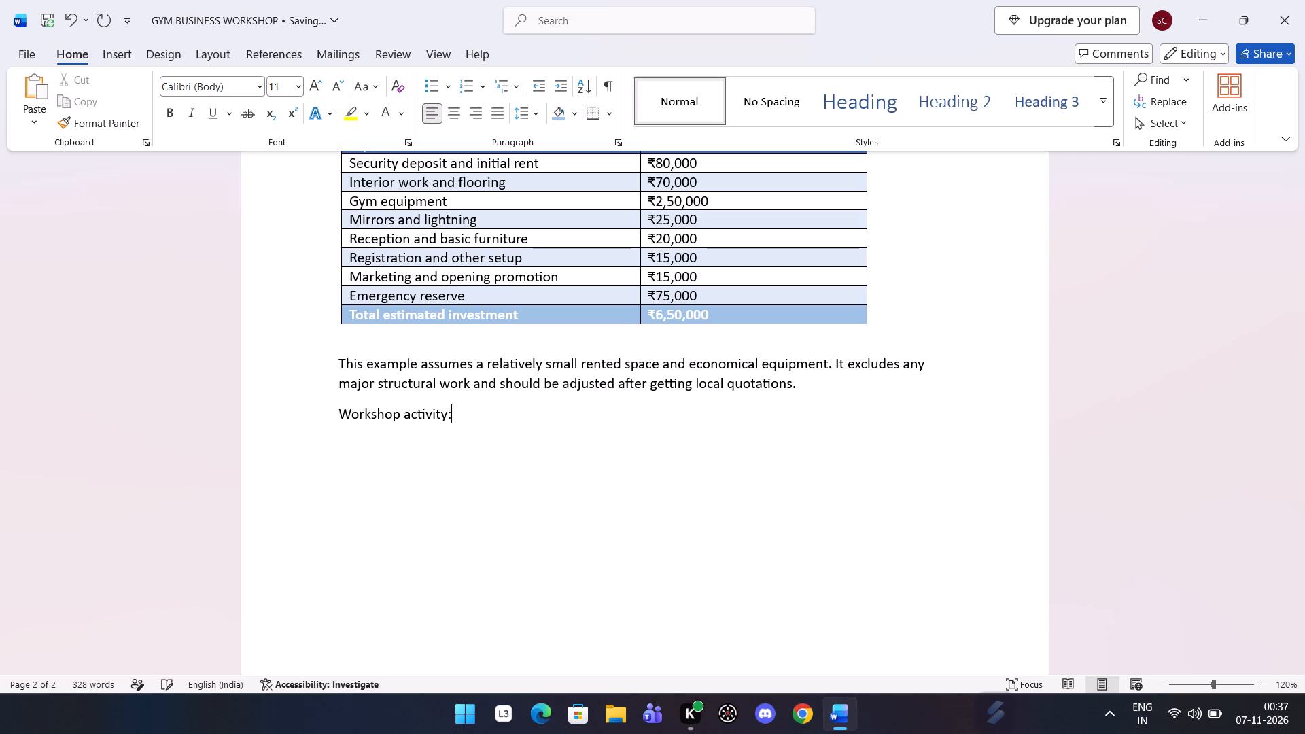
# Make the "Workshop activity:" line bold.
pyautogui.moveTo(456, 407); pyautogui.dragTo(323, 410)
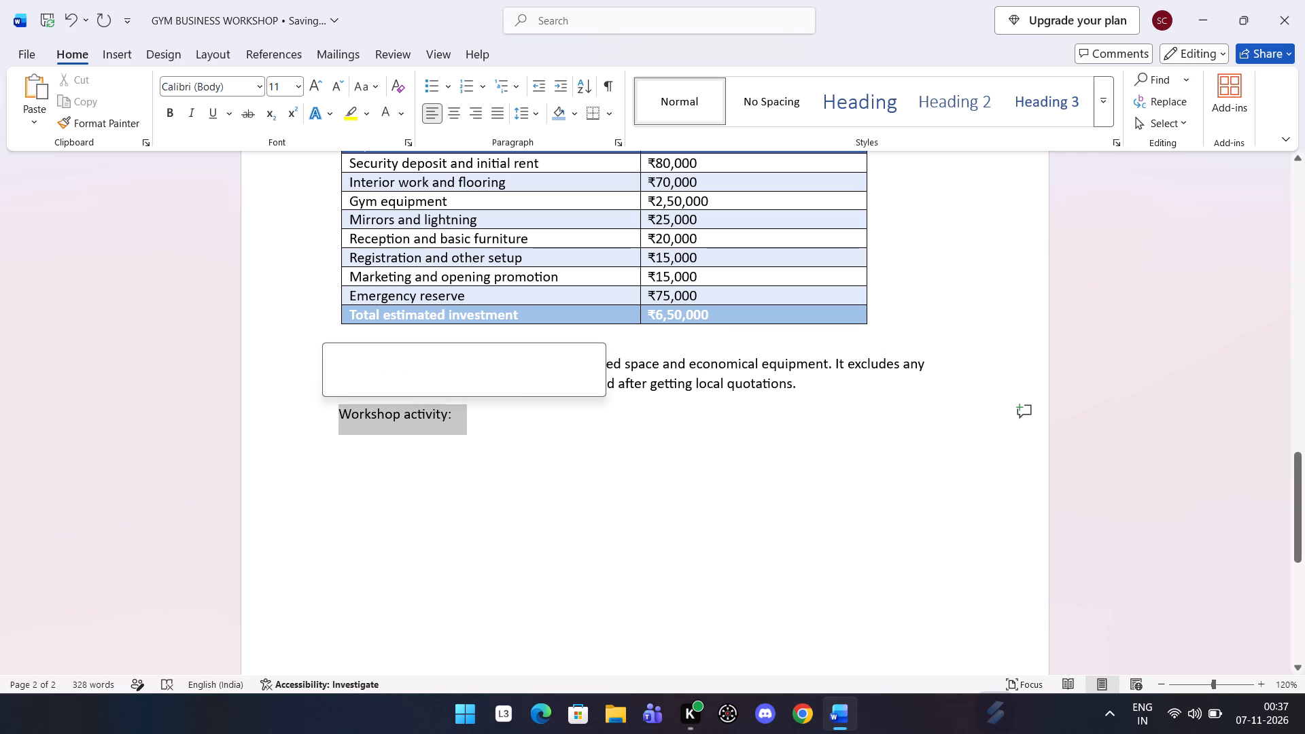
pyautogui.click(334, 382)
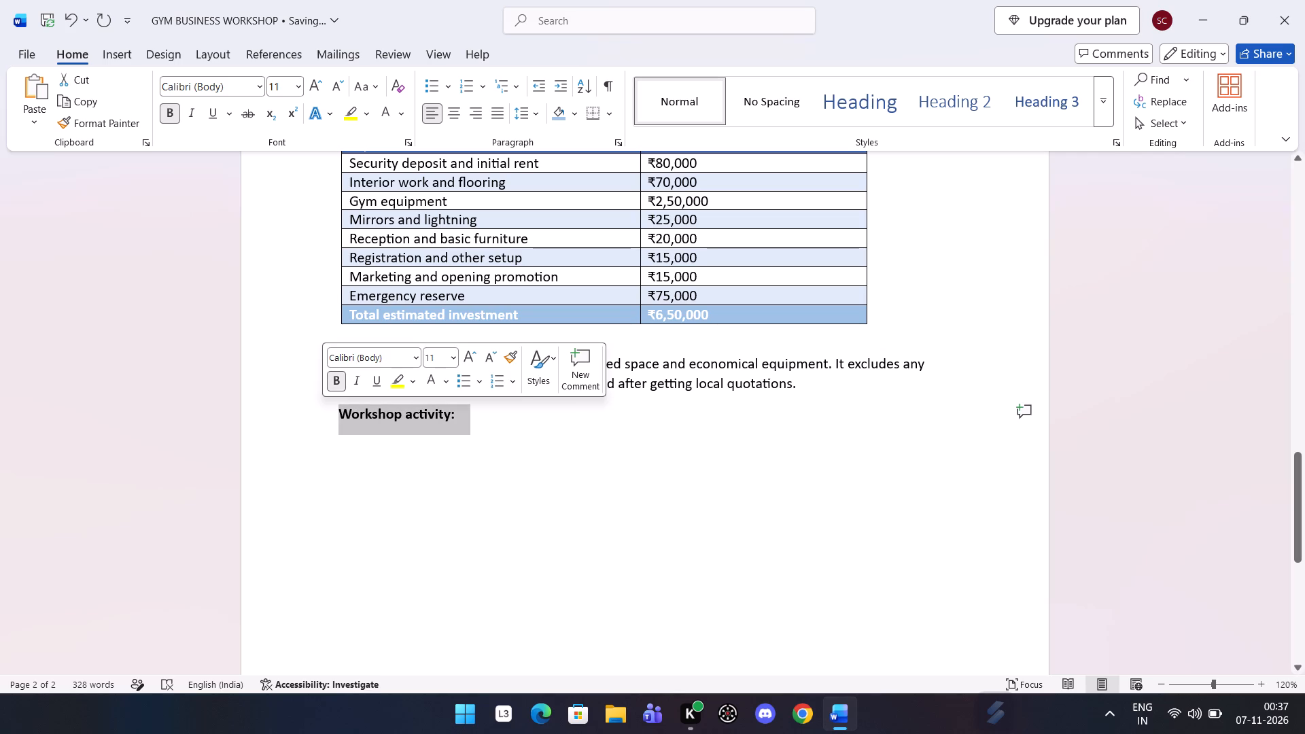
# Begin the activity description after the "Workshop activity:" label with the word "Ask".
pyautogui.click(494, 446)
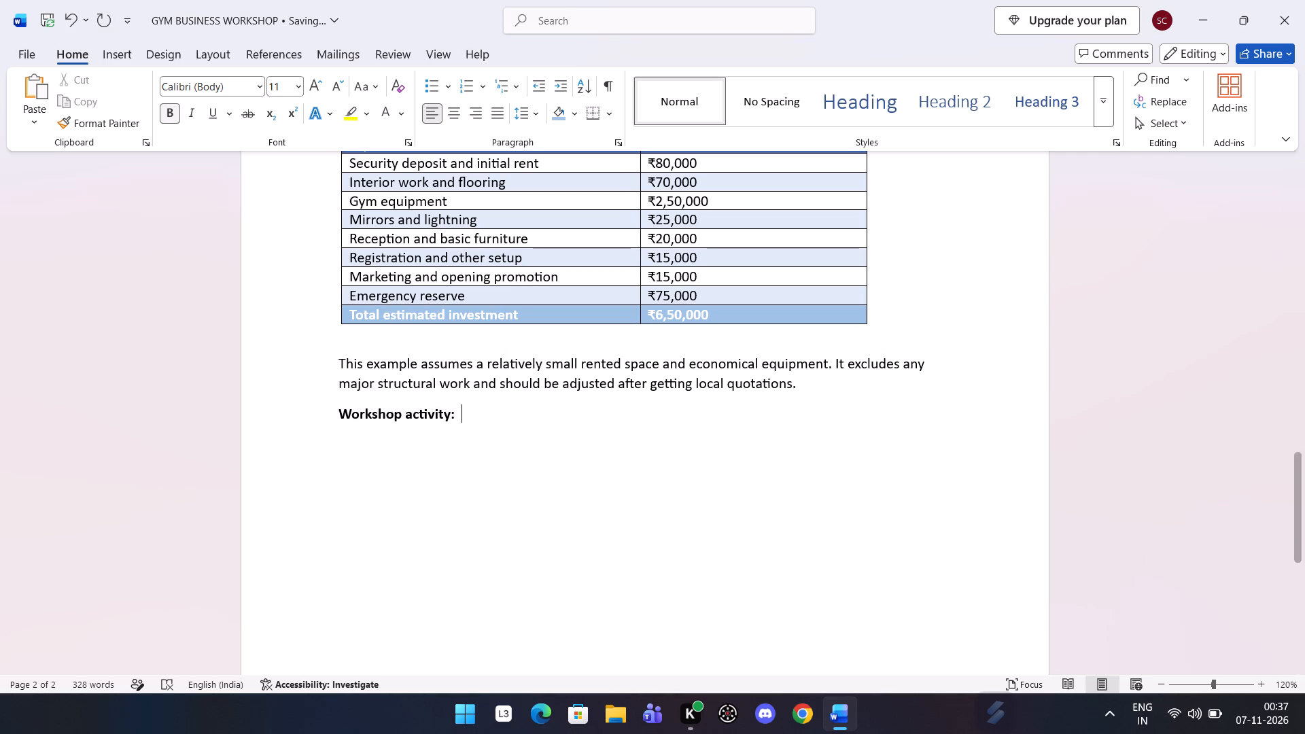
pyautogui.click(169, 116)
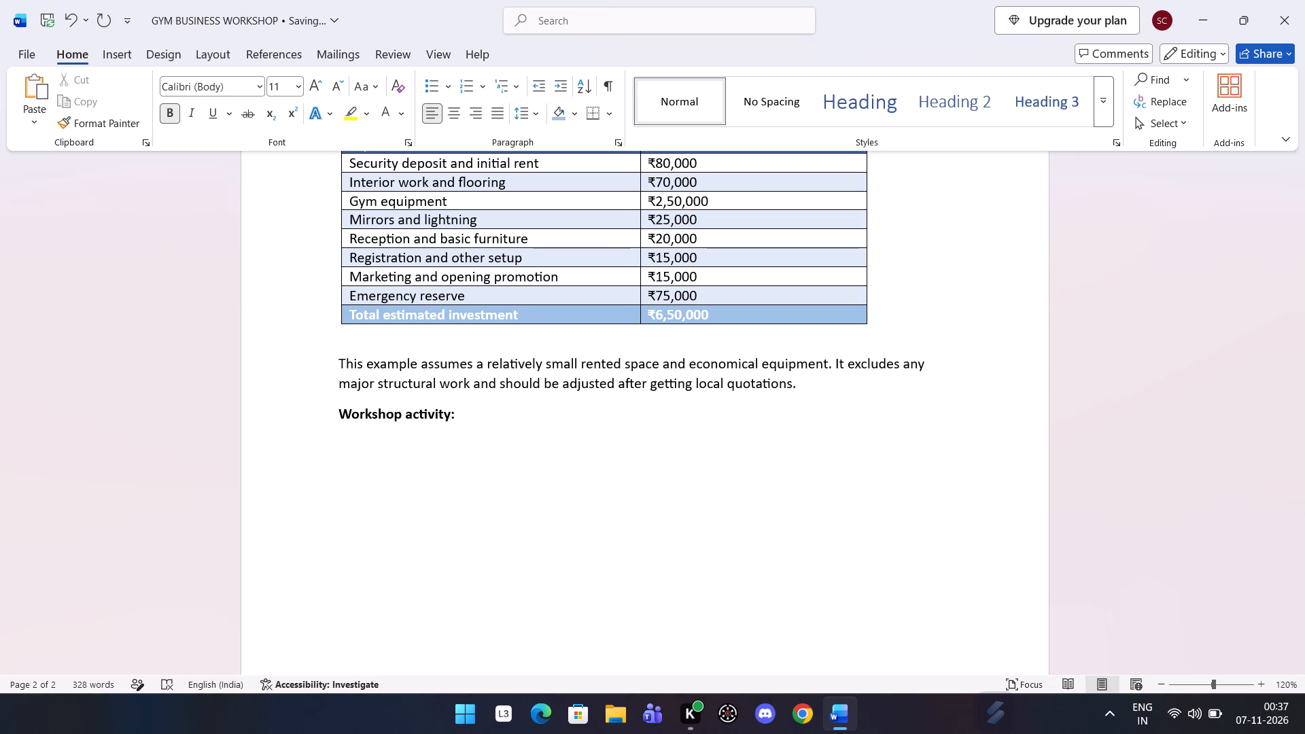
pyautogui.press('a')
pyautogui.write('sk')
pyautogui.press('space')
# Remove the bold formatting from the word "Ask", leaving the "Workshop activity:" label bold.
pyautogui.moveTo(481, 402); pyautogui.dragTo(462, 406)
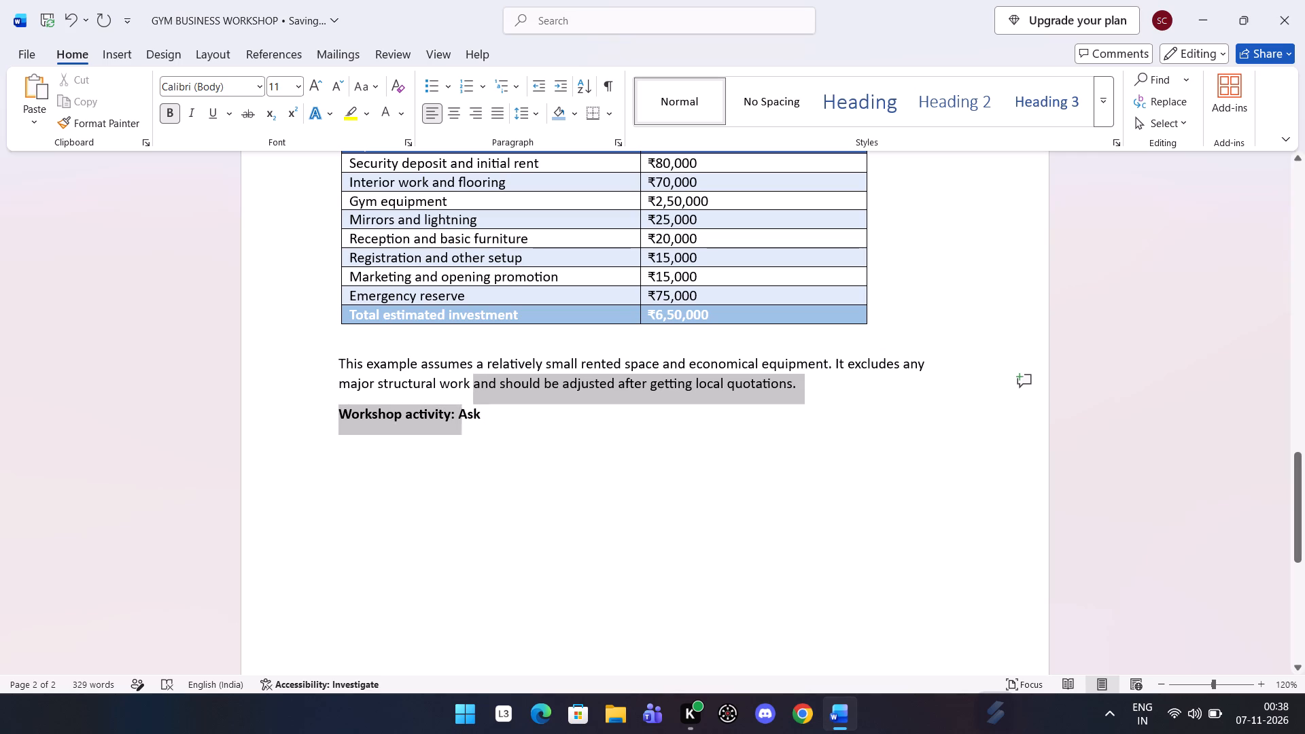
pyautogui.moveTo(462, 406); pyautogui.dragTo(488, 417)
pyautogui.click(488, 417)
pyautogui.moveTo(488, 417); pyautogui.dragTo(464, 419)
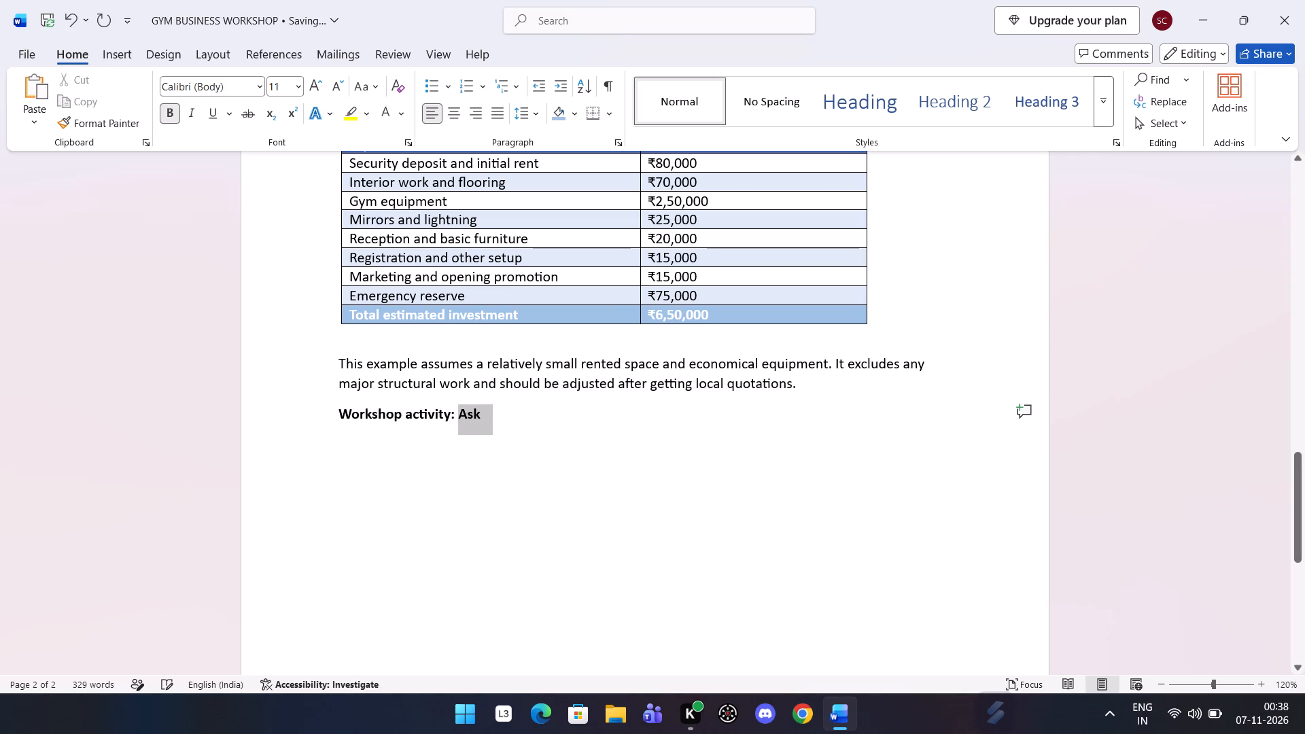
pyautogui.moveTo(464, 419); pyautogui.dragTo(459, 420)
pyautogui.click(171, 119)
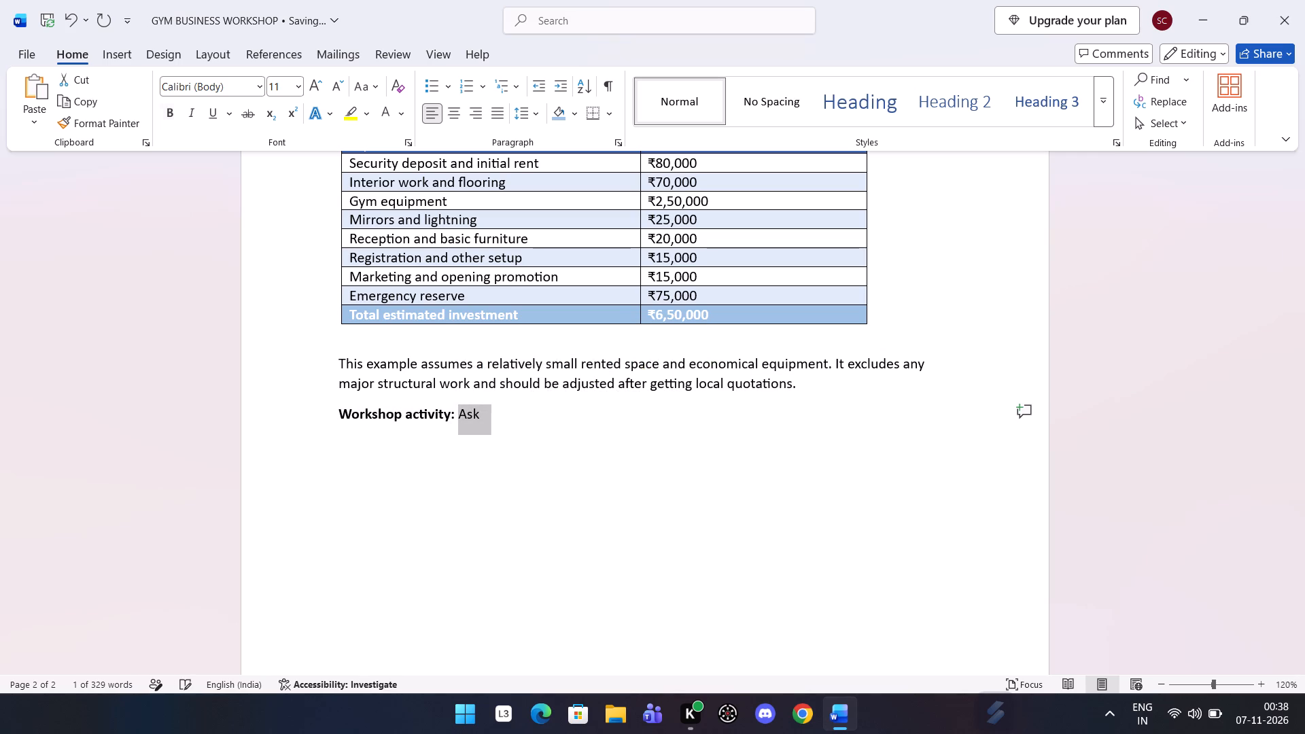
pyautogui.click(528, 426)
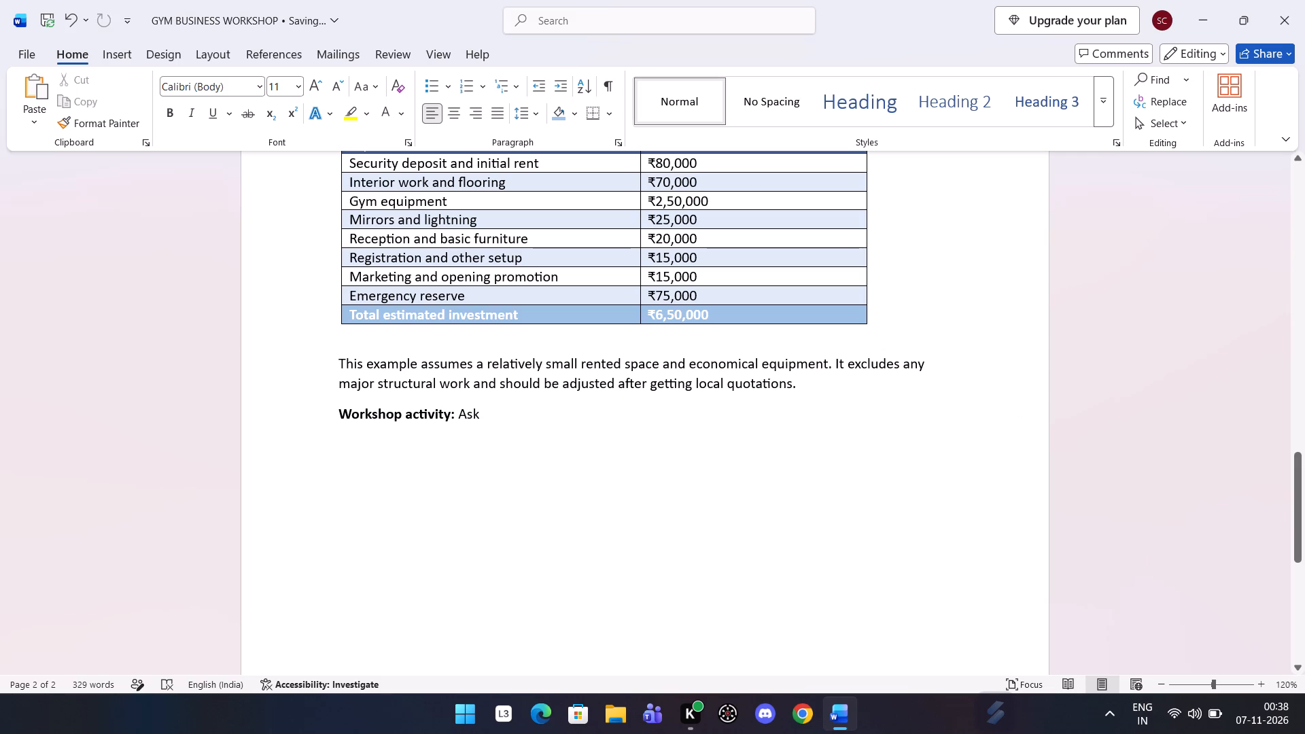
# Continue the activity sentence after "Ask" with "participants to create their own".
pyautogui.write('participanr')
pyautogui.press('BackSpace')
pyautogui.write('ts')
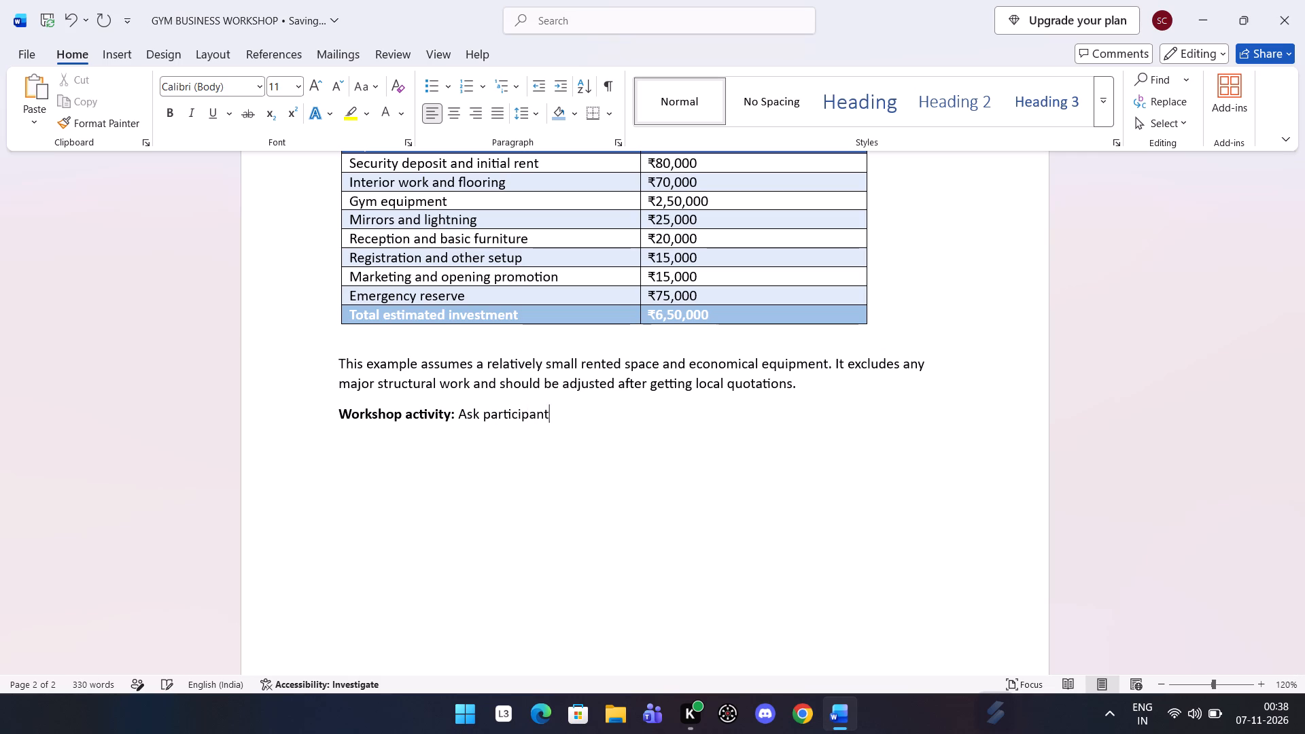
pyautogui.press('space')
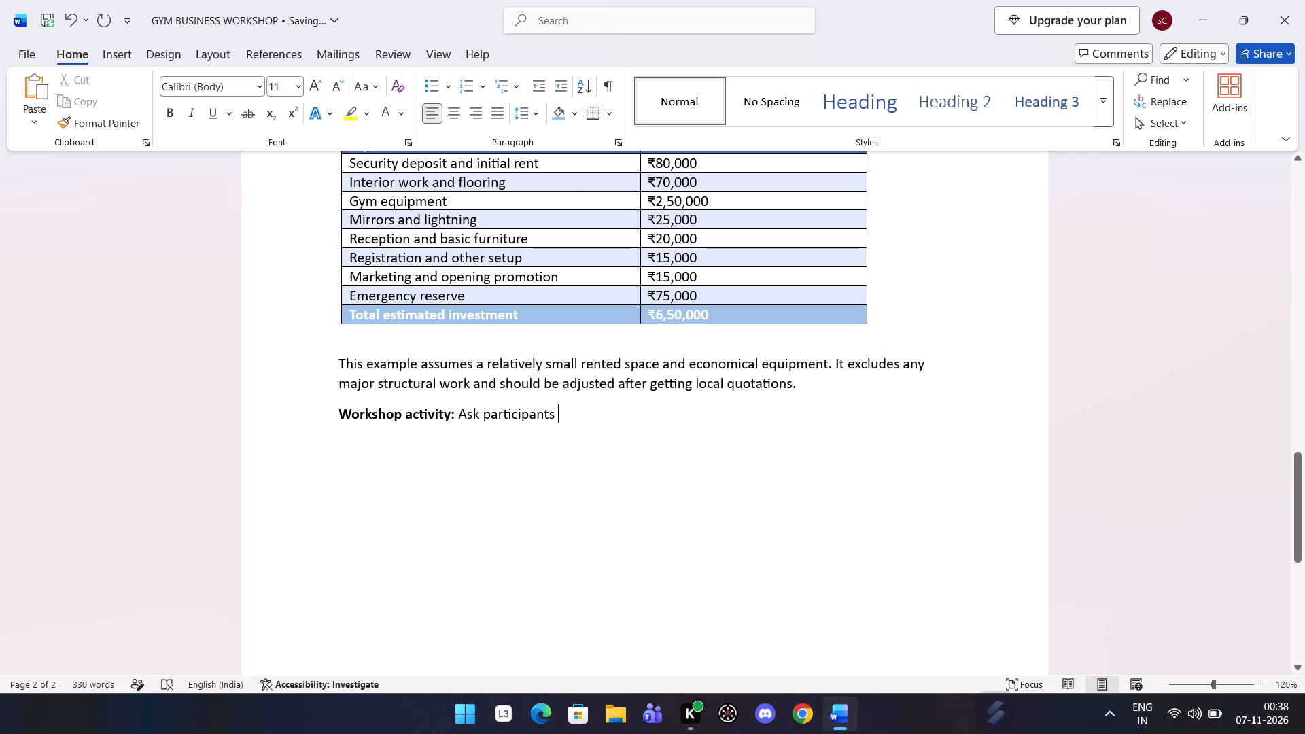
pyautogui.write('to creat')
pyautogui.press('space')
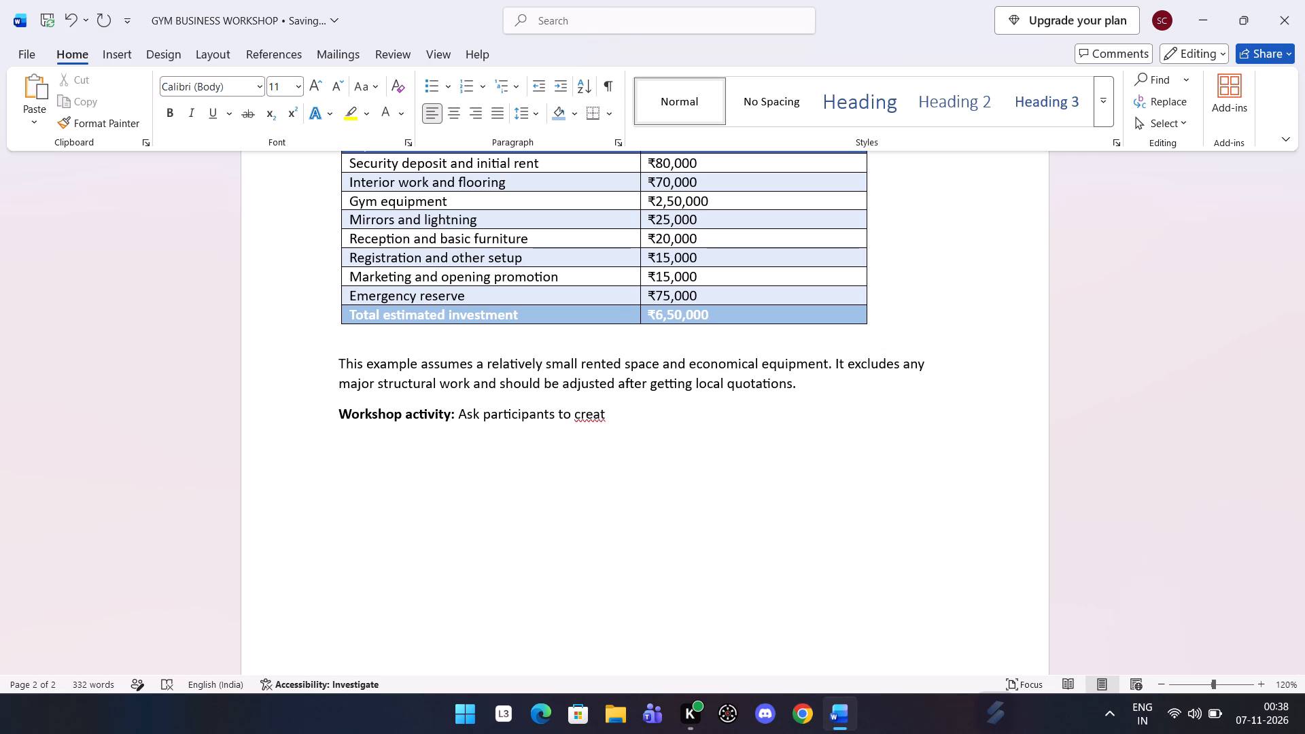
pyautogui.press('BackSpace')
pyautogui.write('e their')
pyautogui.press('space')
pyautogui.write('own')
pyautogui.press('space')
# Extend the activity sentence with "startup budget".
pyautogui.press('s')
pyautogui.write('ta')
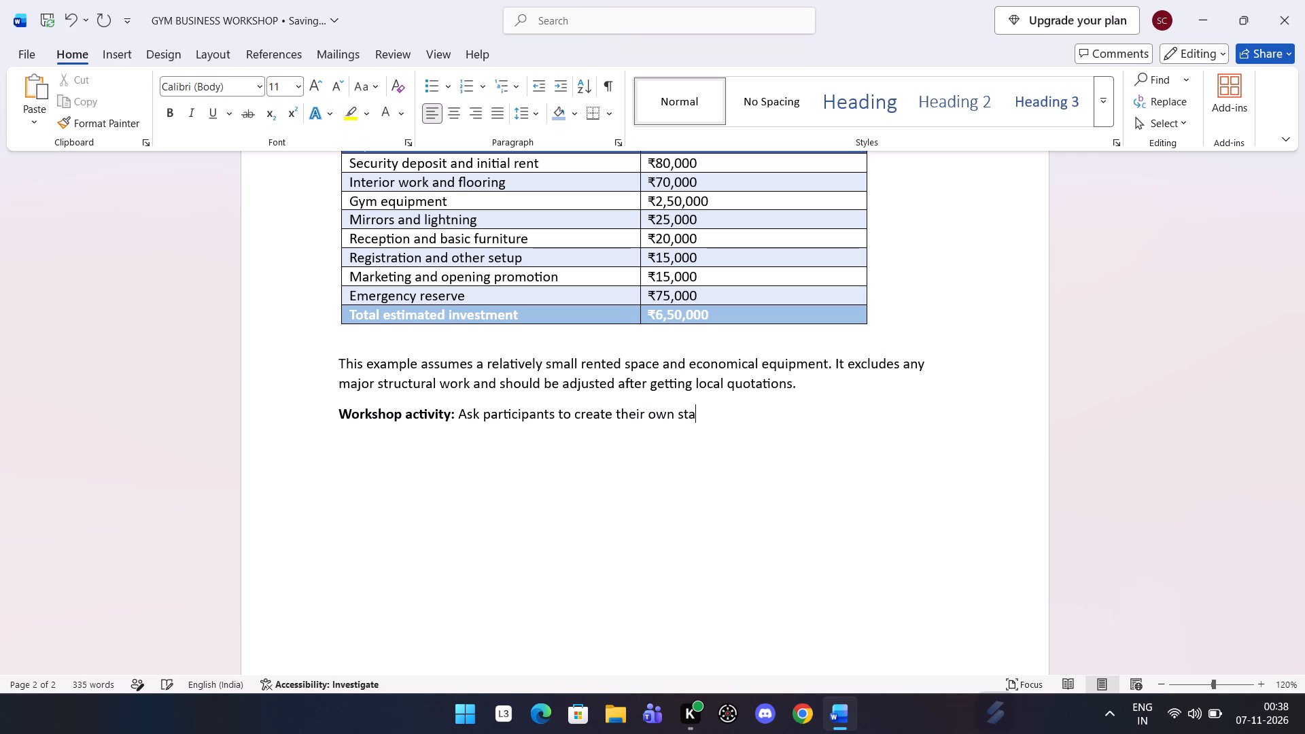
pyautogui.press('r')
pyautogui.write('tep')
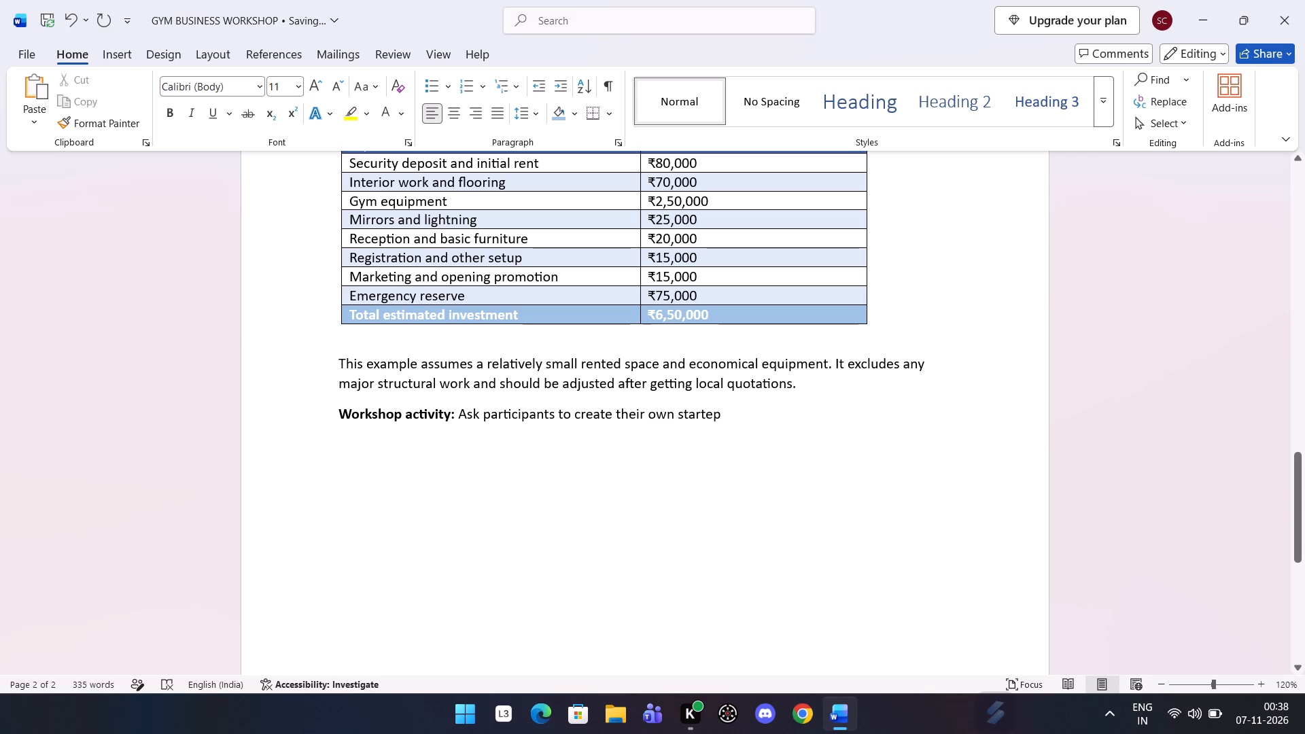
pyautogui.press('BackSpace')
pyautogui.press('BackSpace')
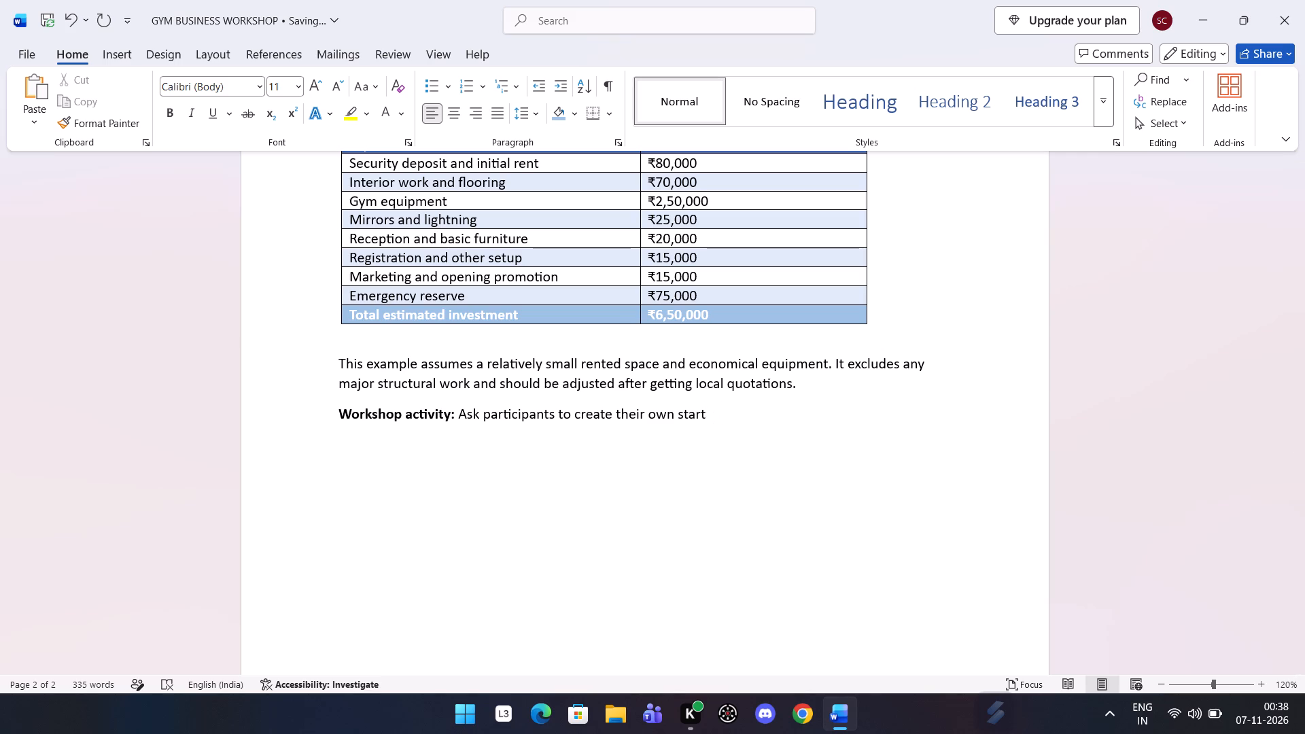
pyautogui.write('up')
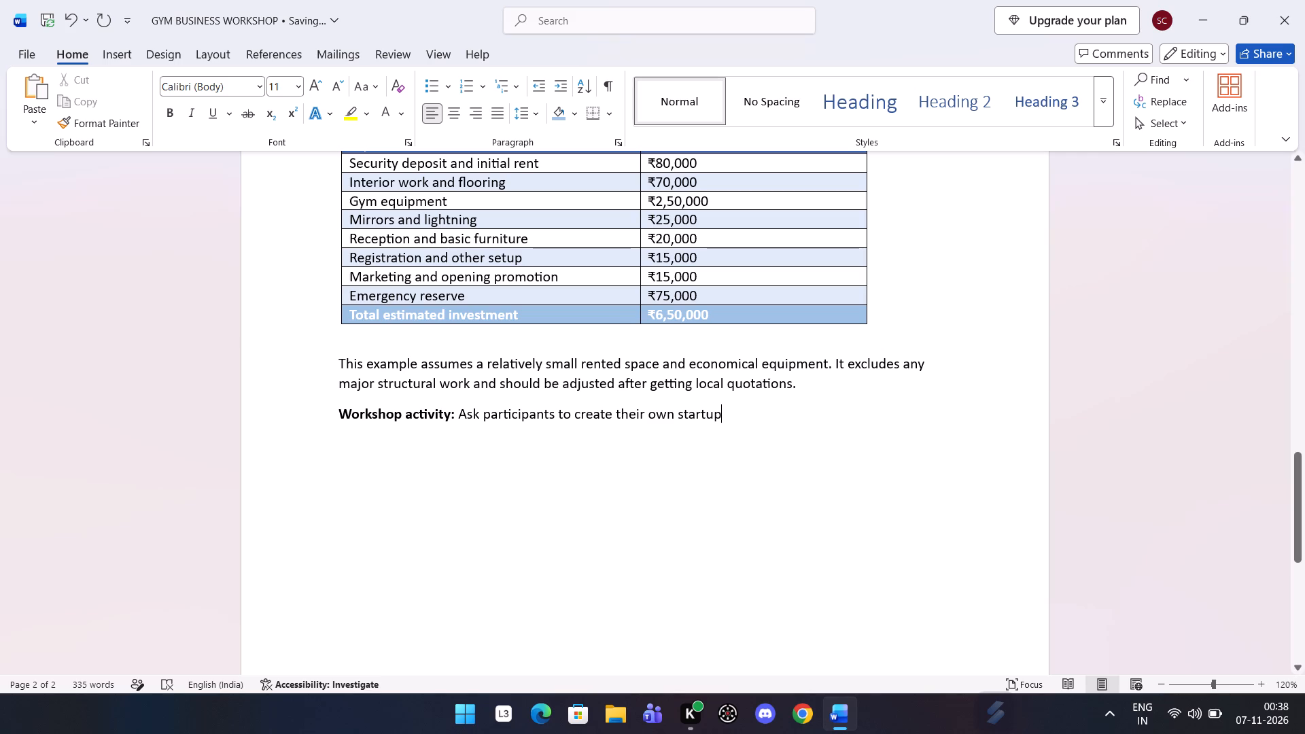
pyautogui.press('space')
pyautogui.write('bu')
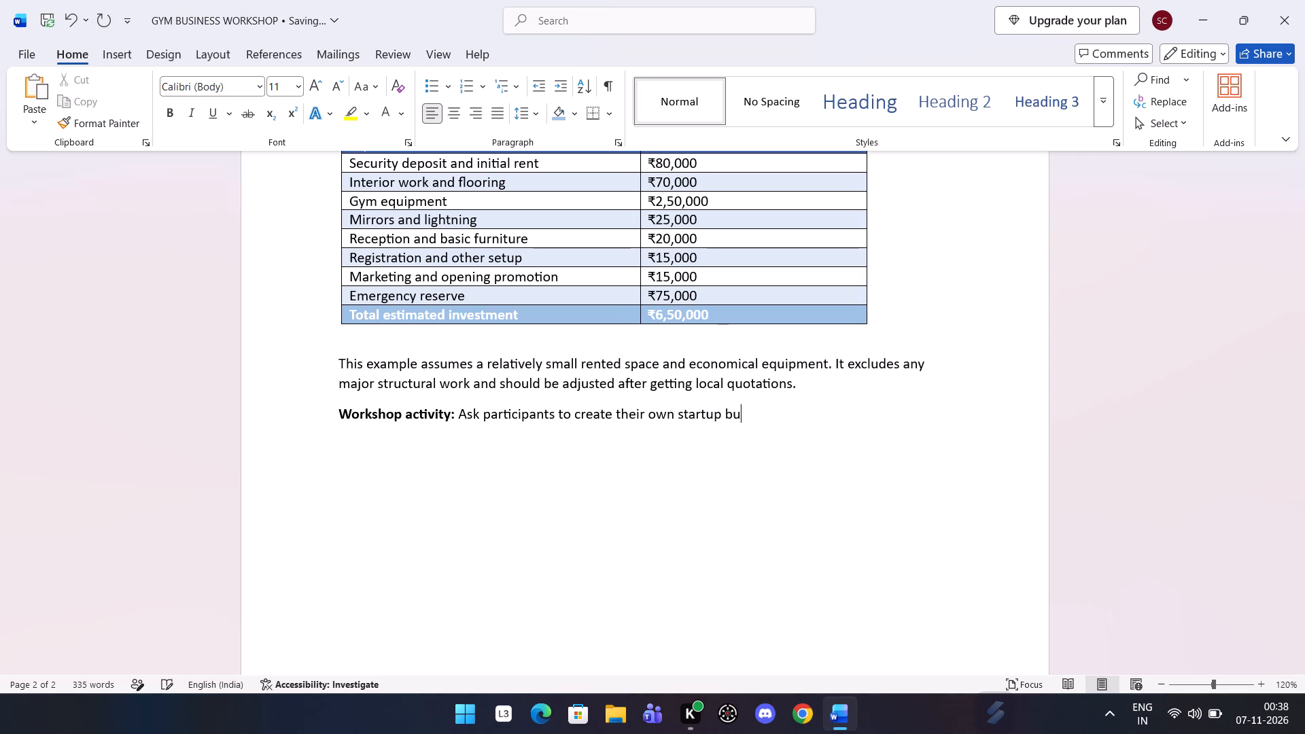
pyautogui.write('dget')
pyautogui.press('space')
# Extend the activity sentence with "using prices from equipment suppliers".
pyautogui.write('usinh')
pyautogui.press('BackSpace')
pyautogui.press('BackSpace')
pyautogui.write('ng')
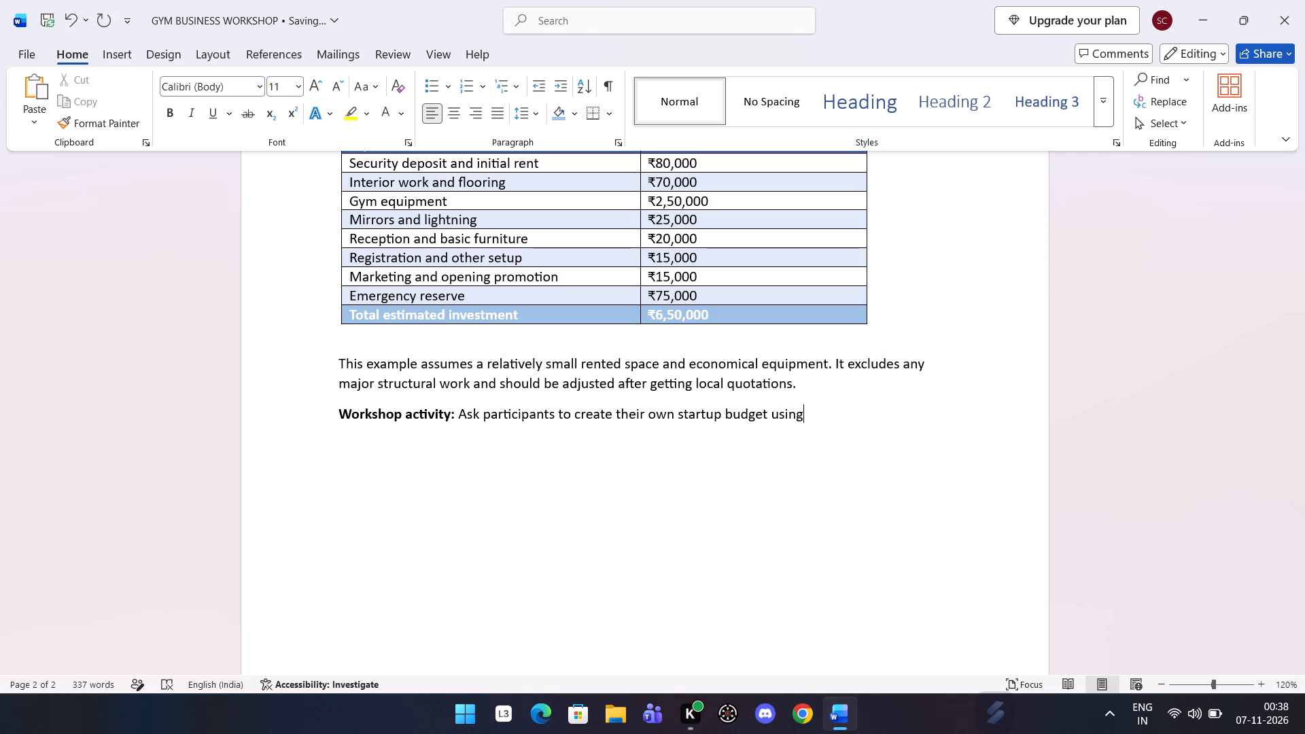
pyautogui.press('space')
pyautogui.write('prices')
pyautogui.press('space')
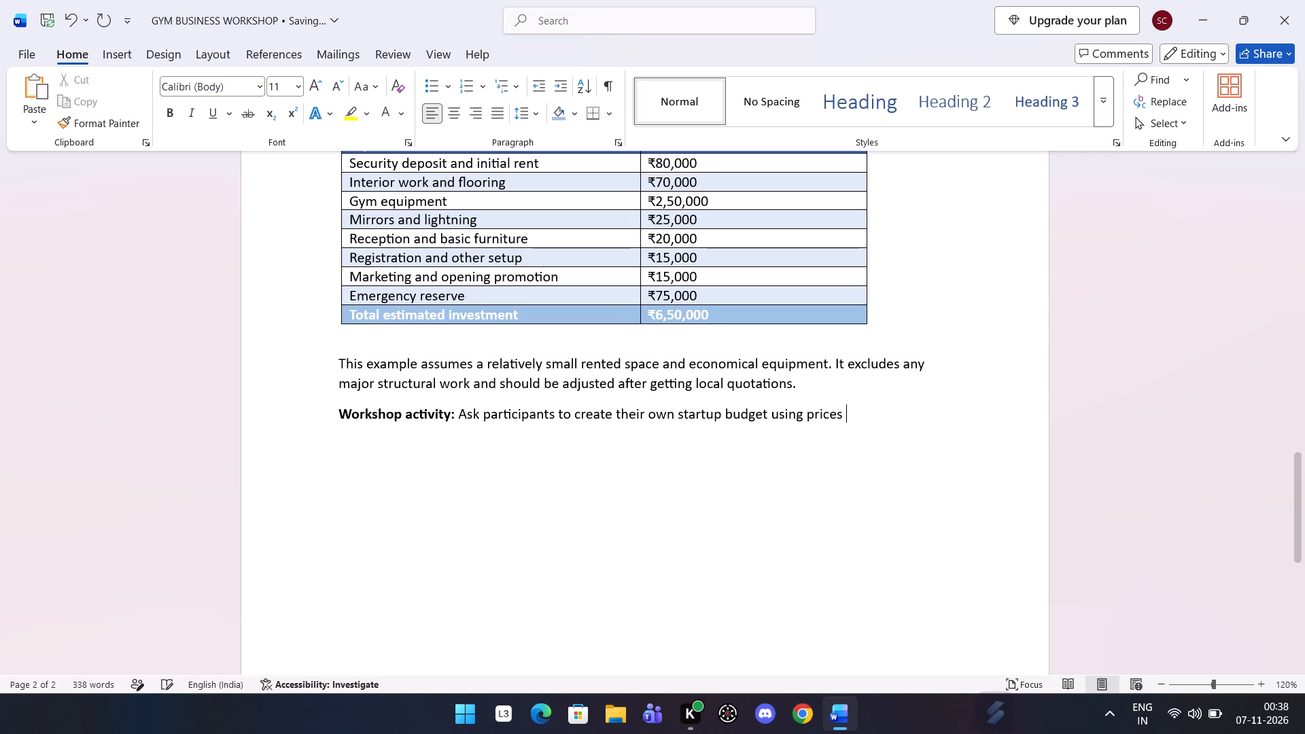
pyautogui.write('from')
pyautogui.press('space')
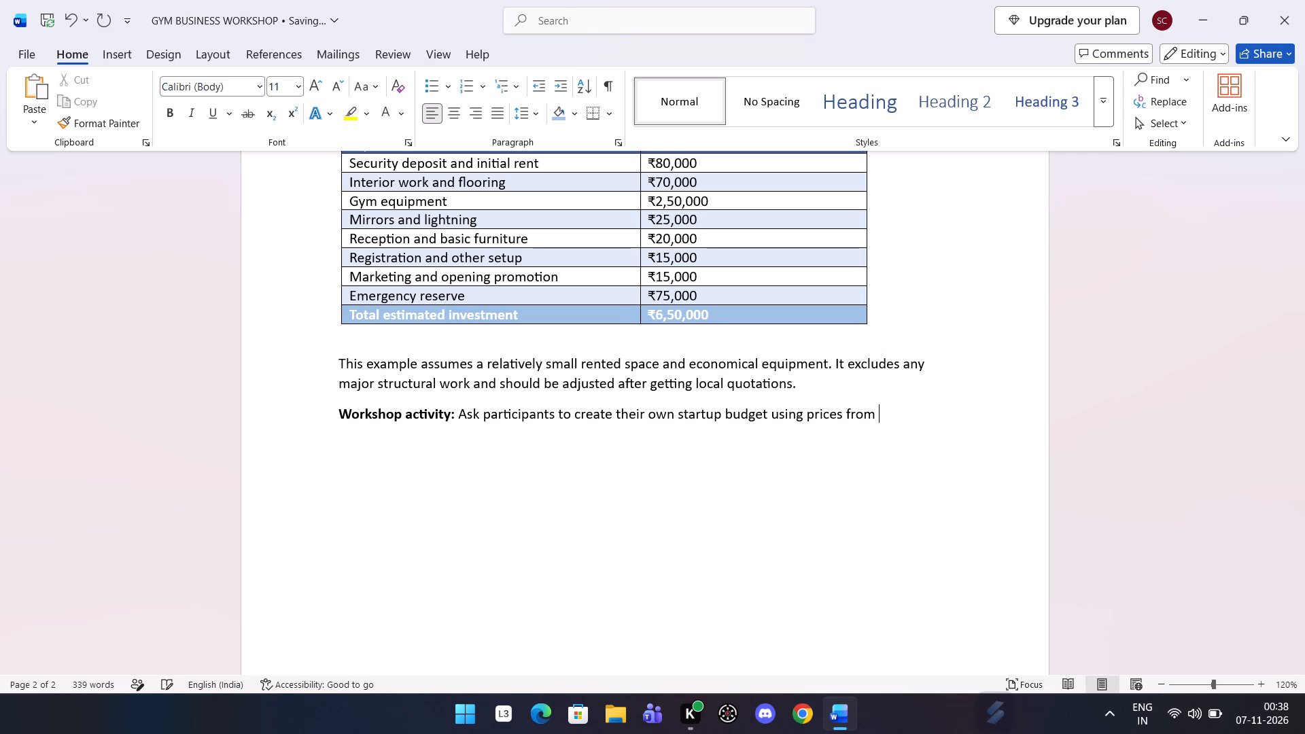
pyautogui.press('e')
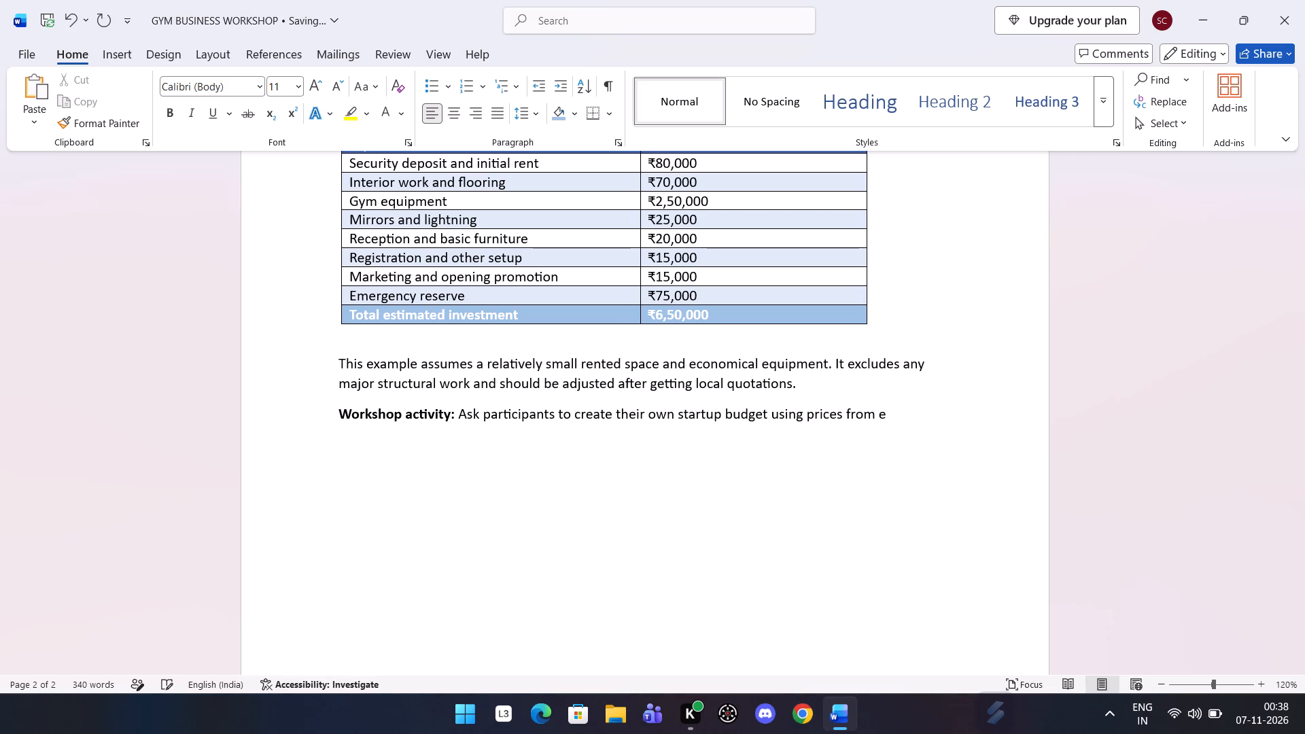
pyautogui.write('quipment')
pyautogui.press('space')
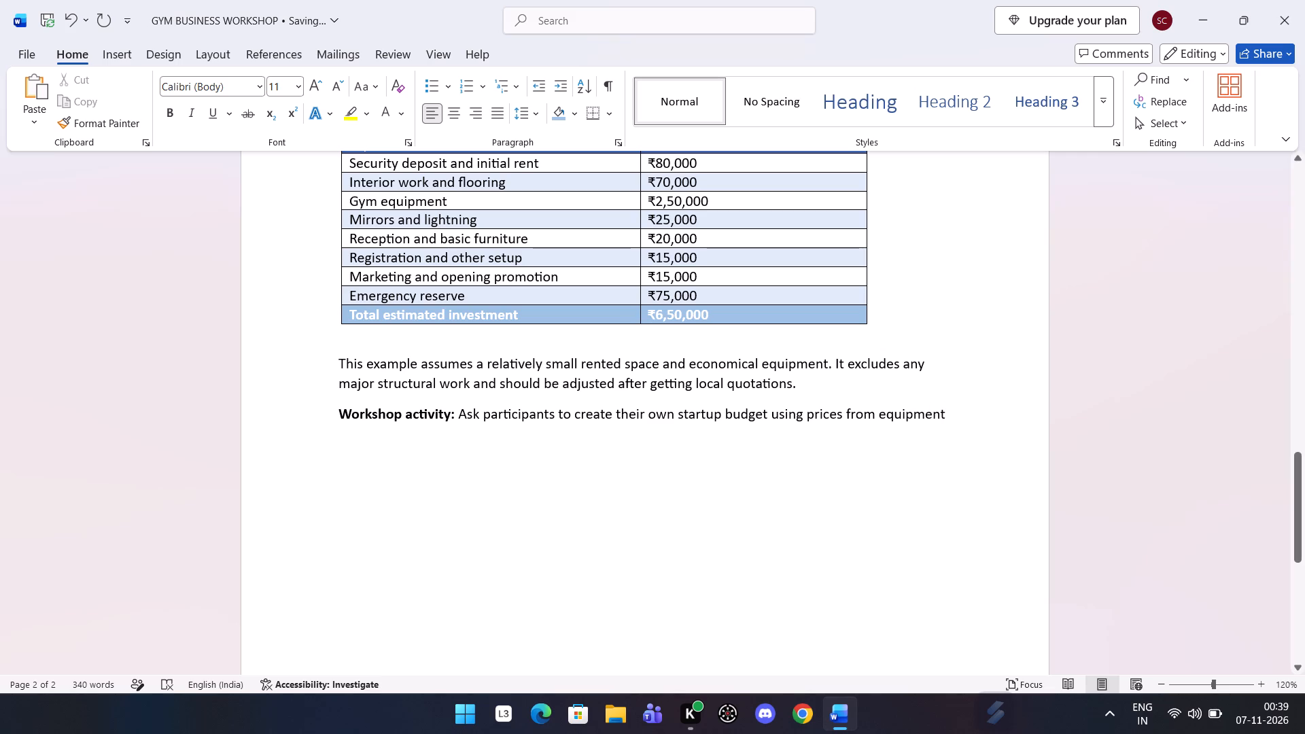
pyautogui.write('supp')
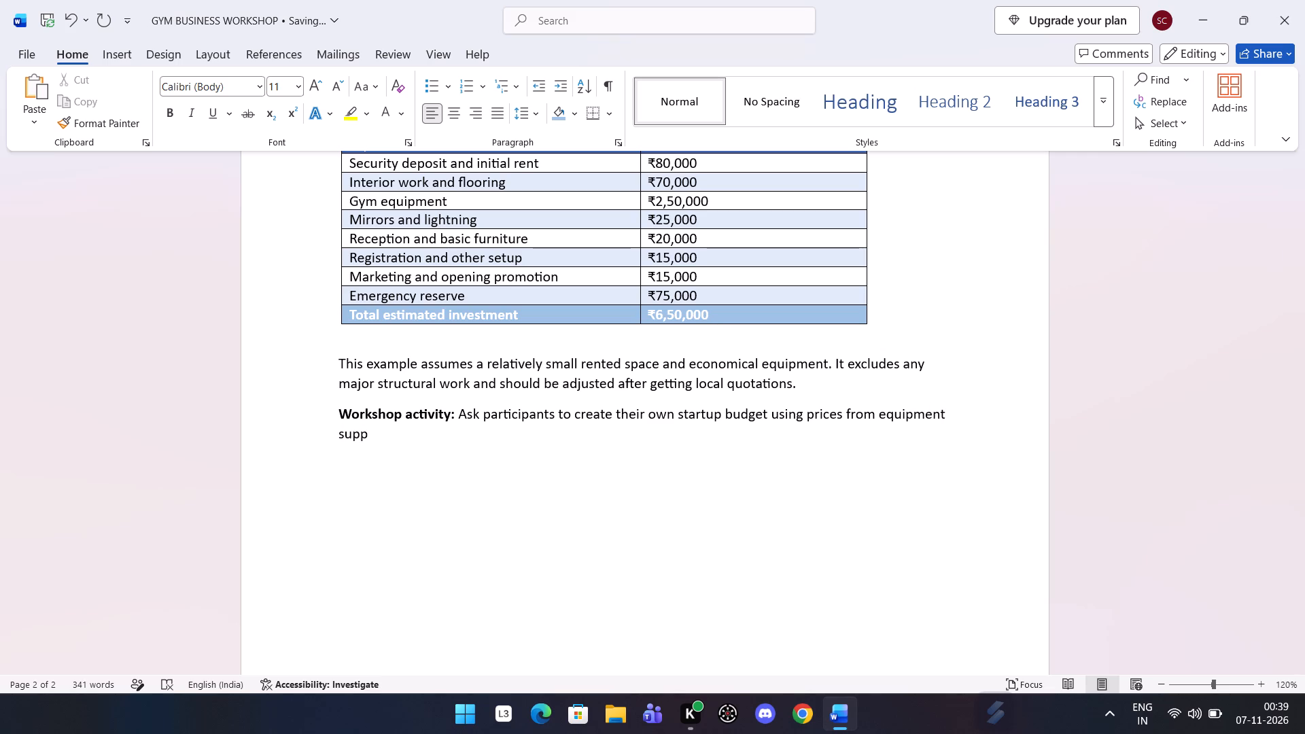
pyautogui.write('liers')
pyautogui.press('space')
# Finish the activity sentence with "and available commercial properties.".
pyautogui.write('and aviav')
pyautogui.press('BackSpace')
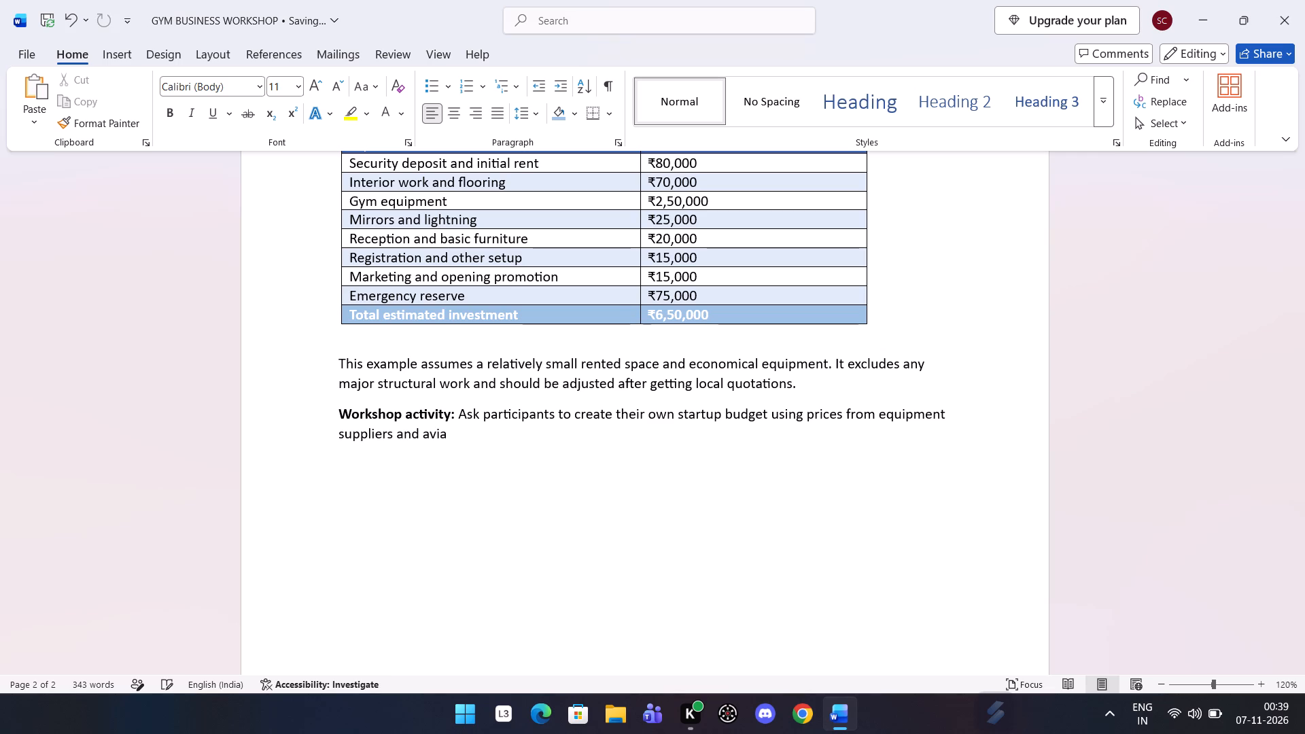
pyautogui.press('BackSpace')
pyautogui.press('BackSpace')
pyautogui.write('ai')
pyautogui.press('l')
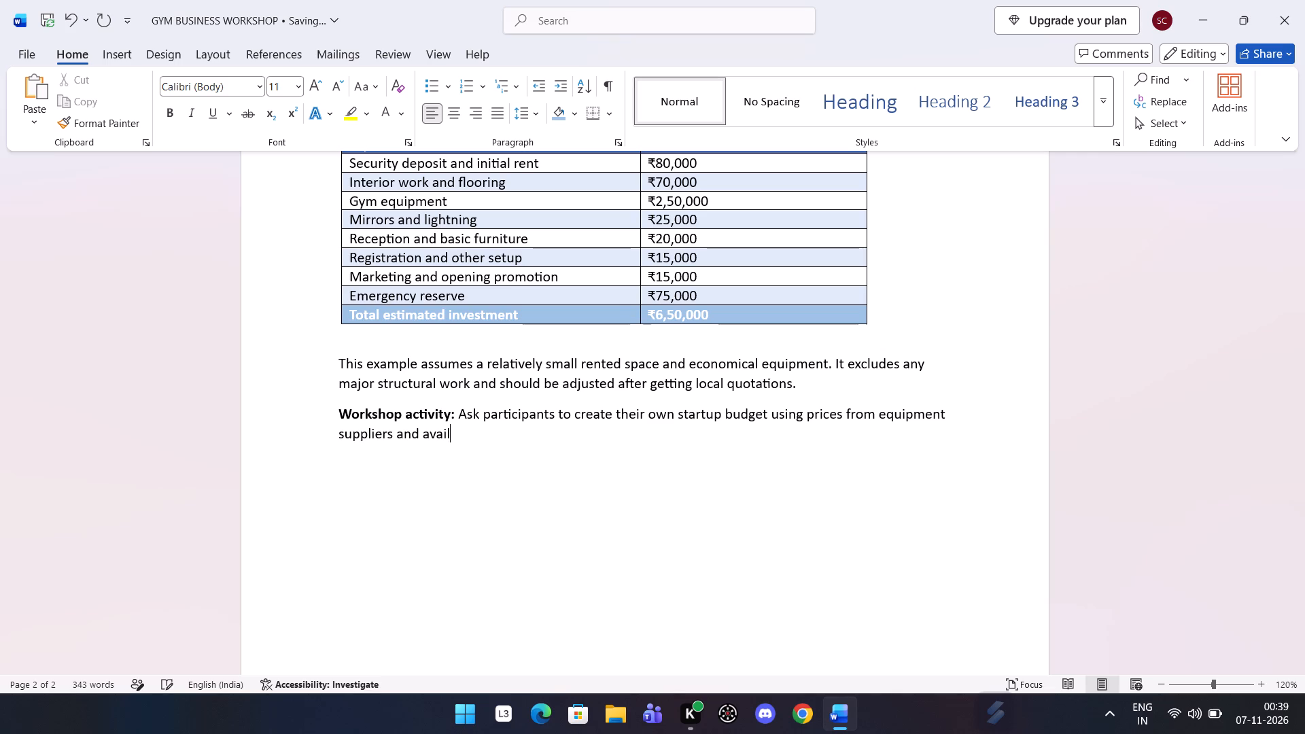
pyautogui.write('able')
pyautogui.press('c')
pyautogui.press('BackSpace')
pyautogui.press('space')
pyautogui.write('commercial')
pyautogui.press('space')
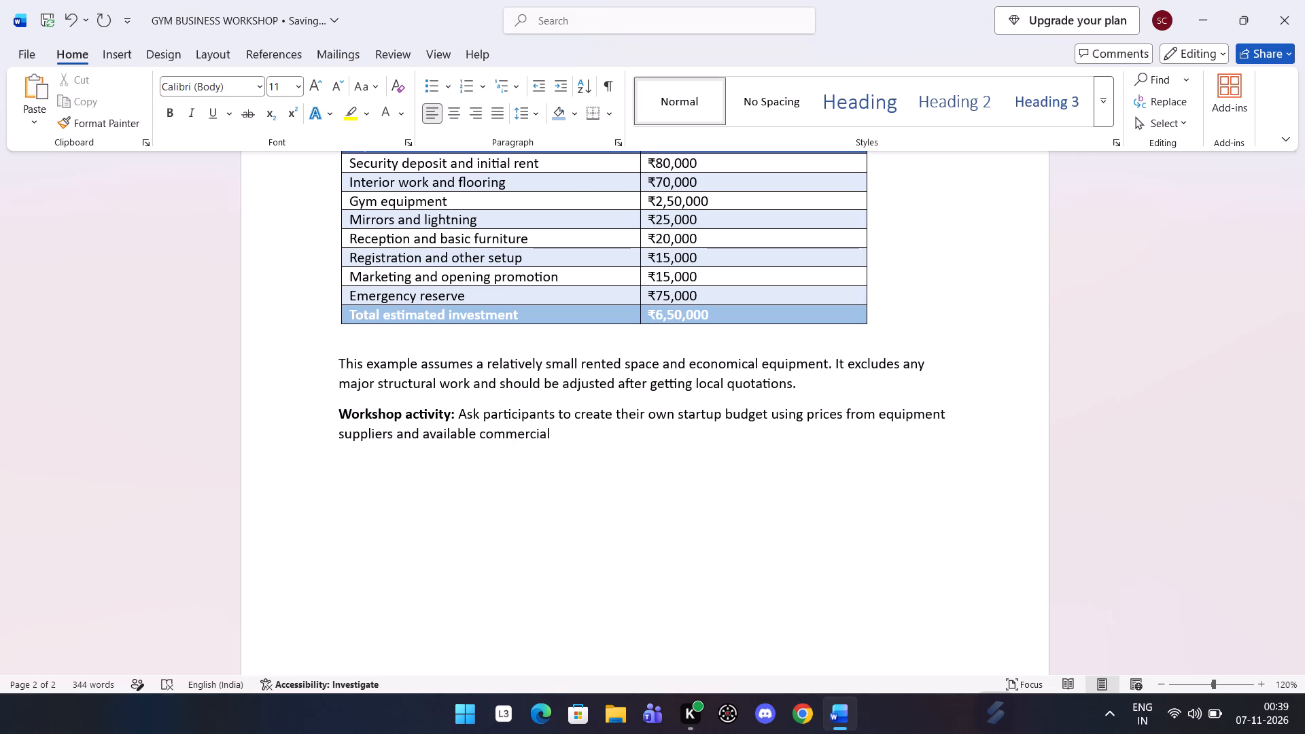
pyautogui.write('properties')
pyautogui.press('.')
# Add a new paragraph below the workshop activity text.
pyautogui.press('Return')
# Change the header row text of the Module 2 business model table to white.
pyautogui.scroll(2, 482, 468)
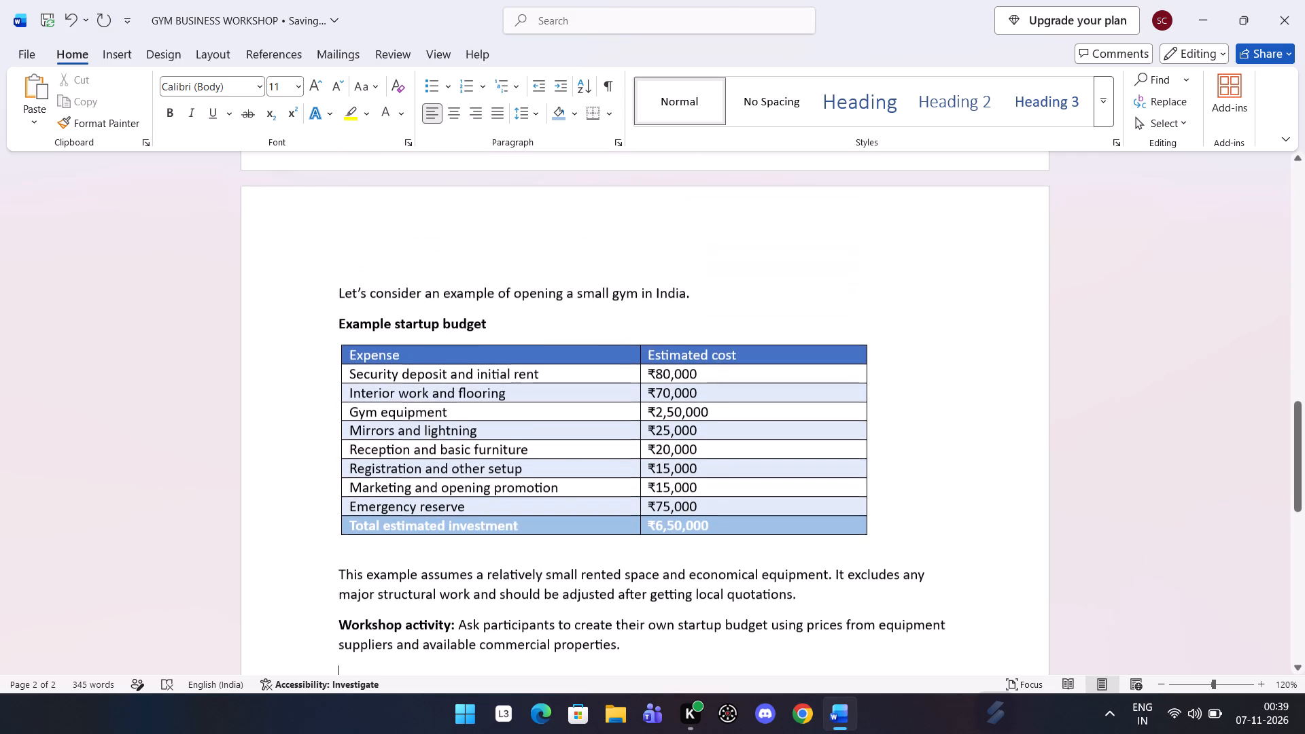
pyautogui.scroll(2, 601, 338)
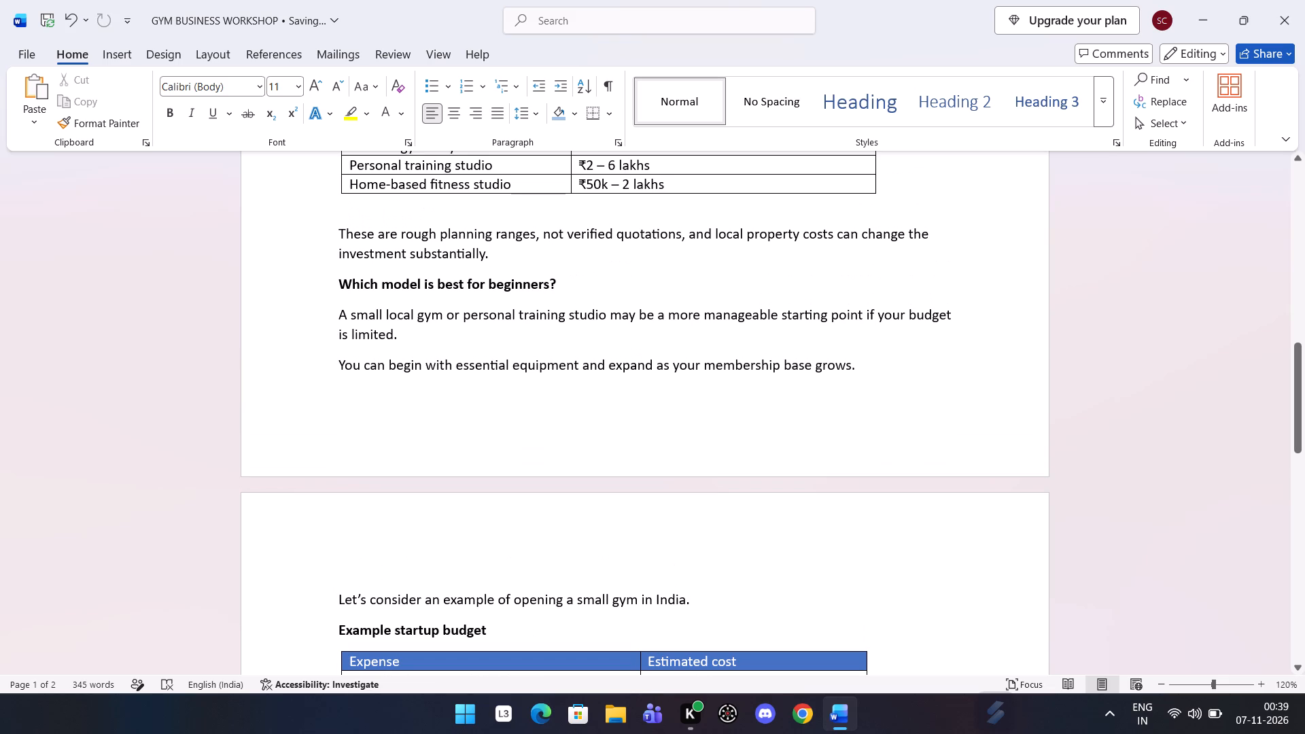
pyautogui.scroll(5, 601, 338)
pyautogui.hscroll(1, 601, 338)
pyautogui.scroll(-1, 601, 338)
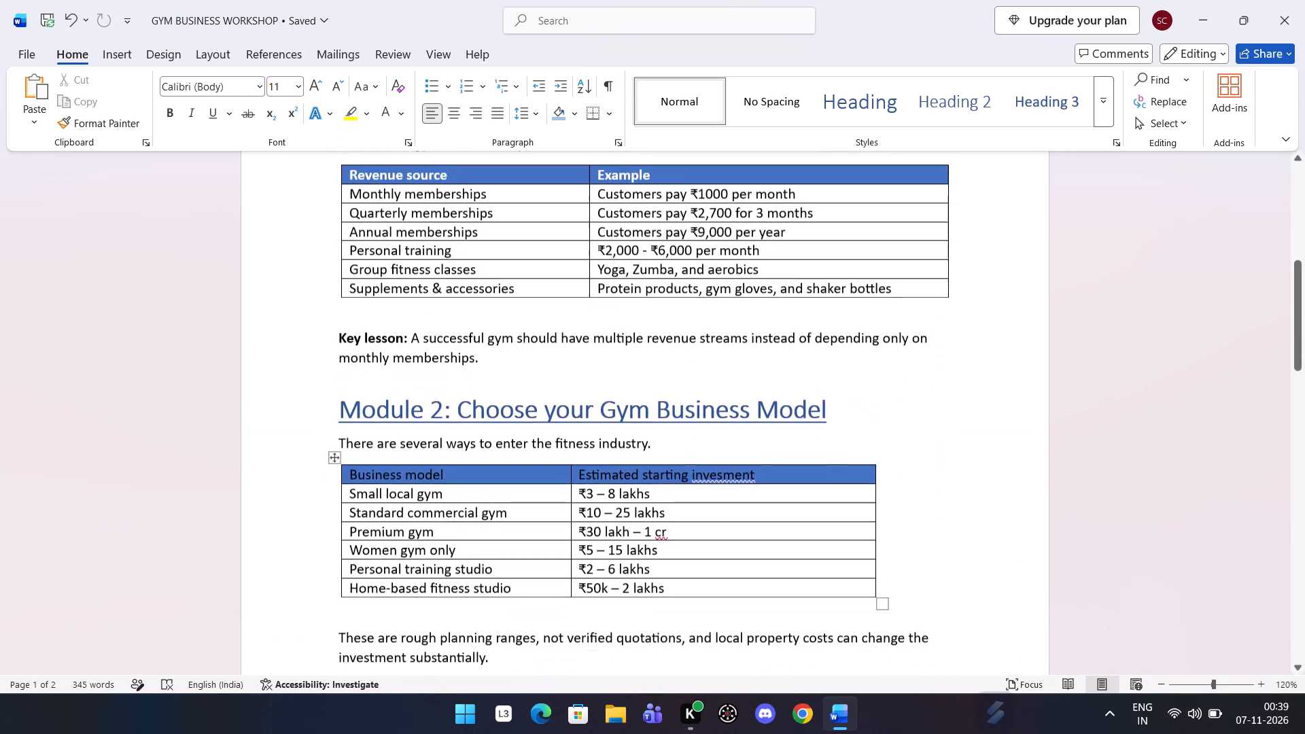
pyautogui.moveTo(351, 453); pyautogui.dragTo(678, 466)
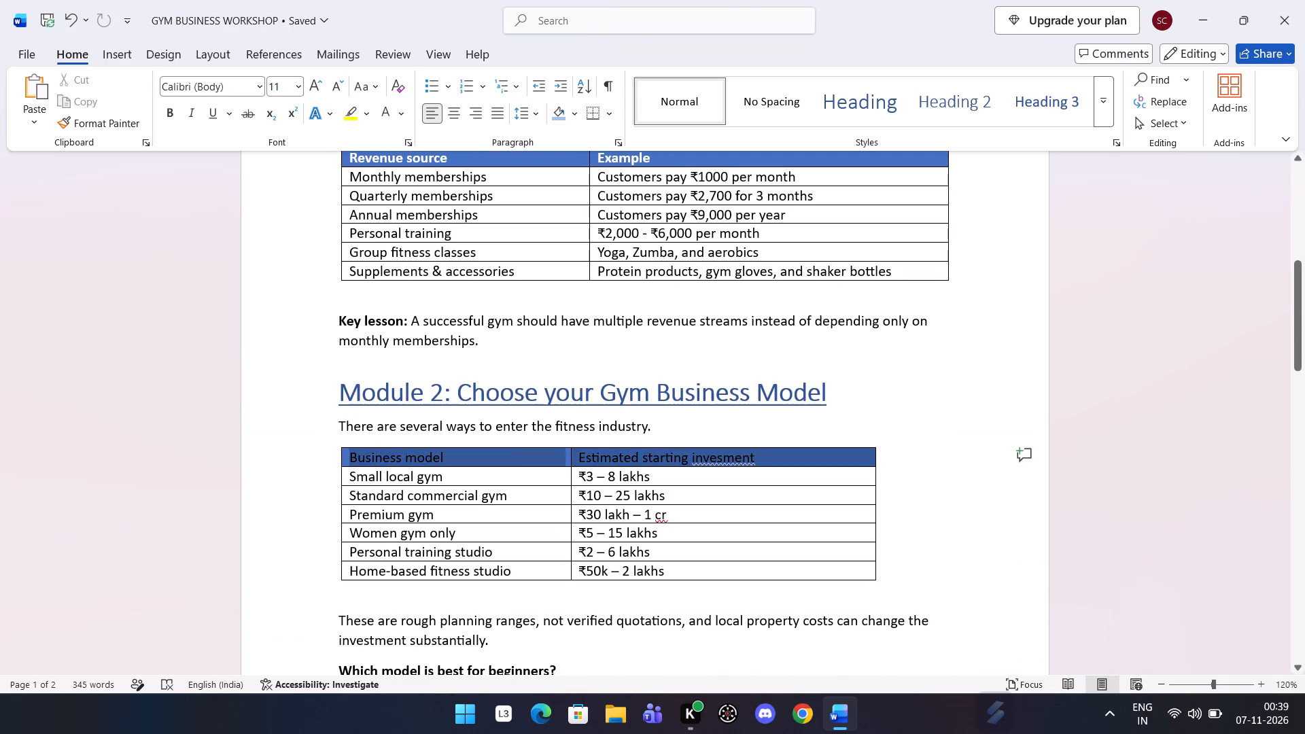
pyautogui.moveTo(678, 466); pyautogui.dragTo(755, 464)
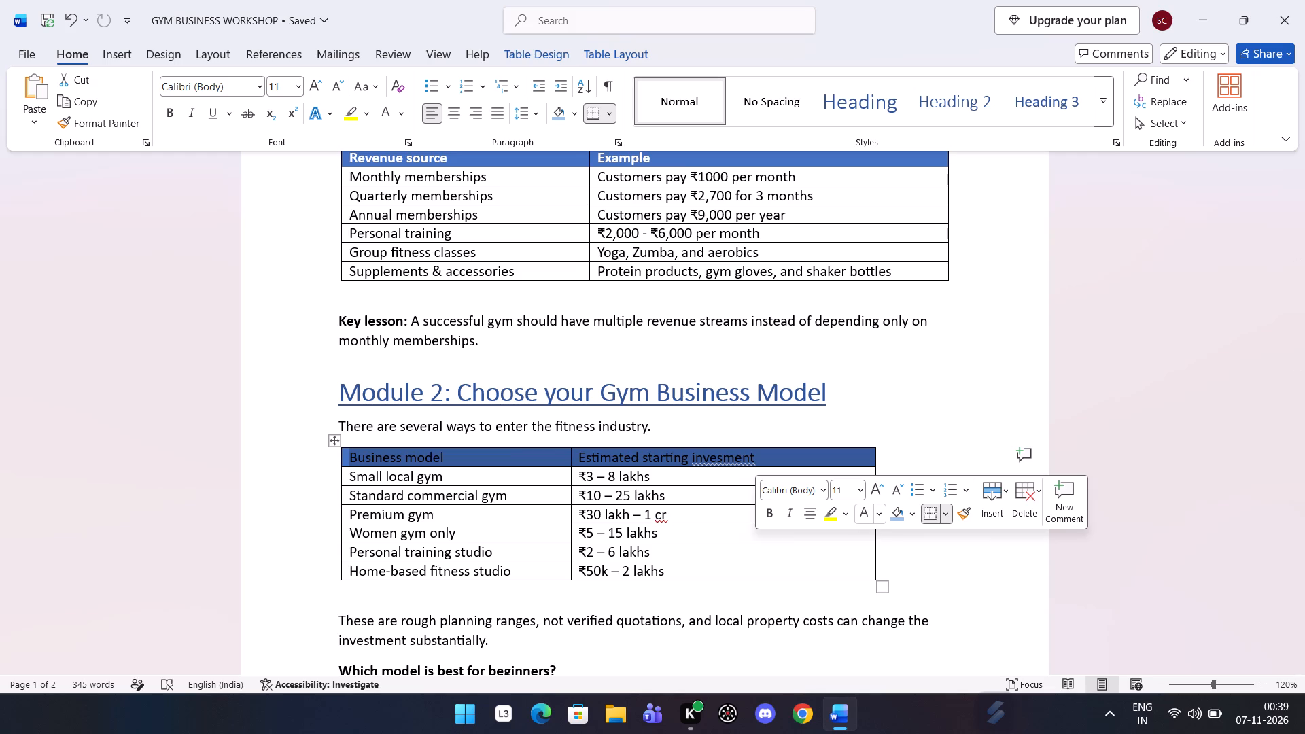
pyautogui.click(863, 516)
pyautogui.click(965, 580)
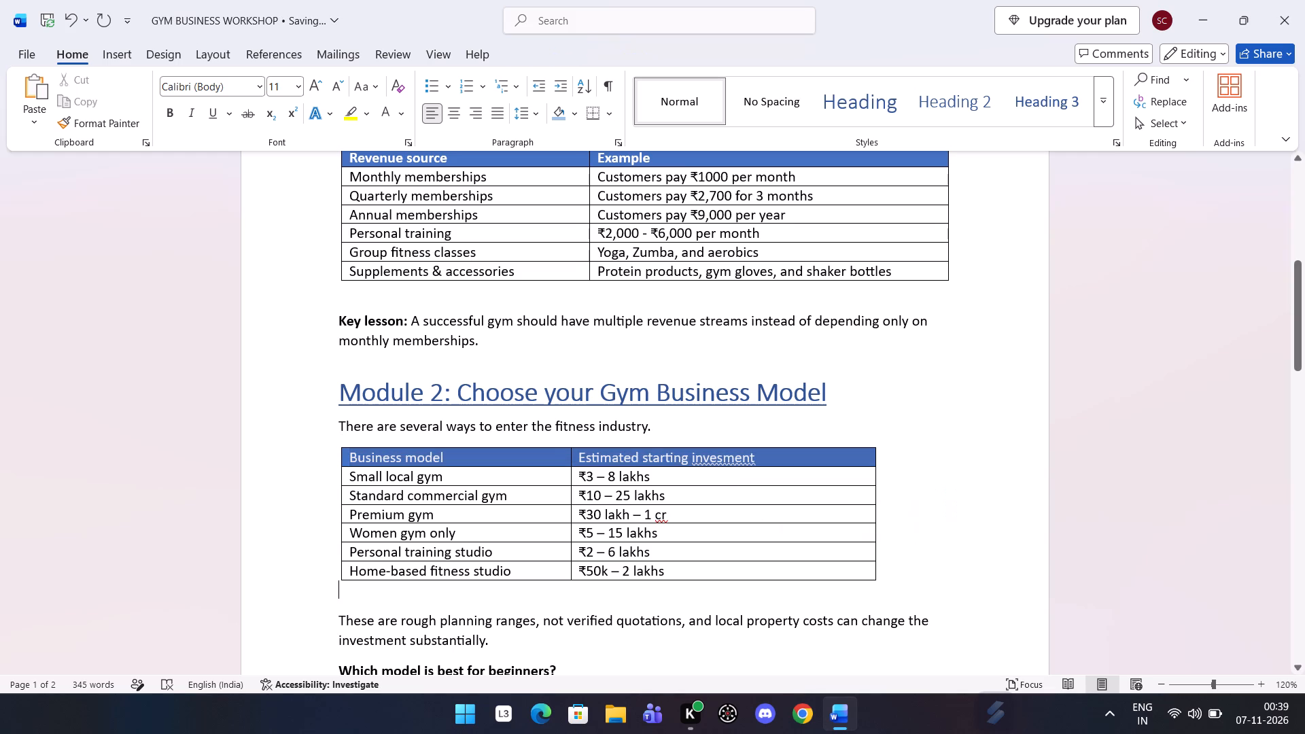
# Correct the misspelled "invesment" to "investment" in the Module 2 table header.
pyautogui.rightClick(695, 462)
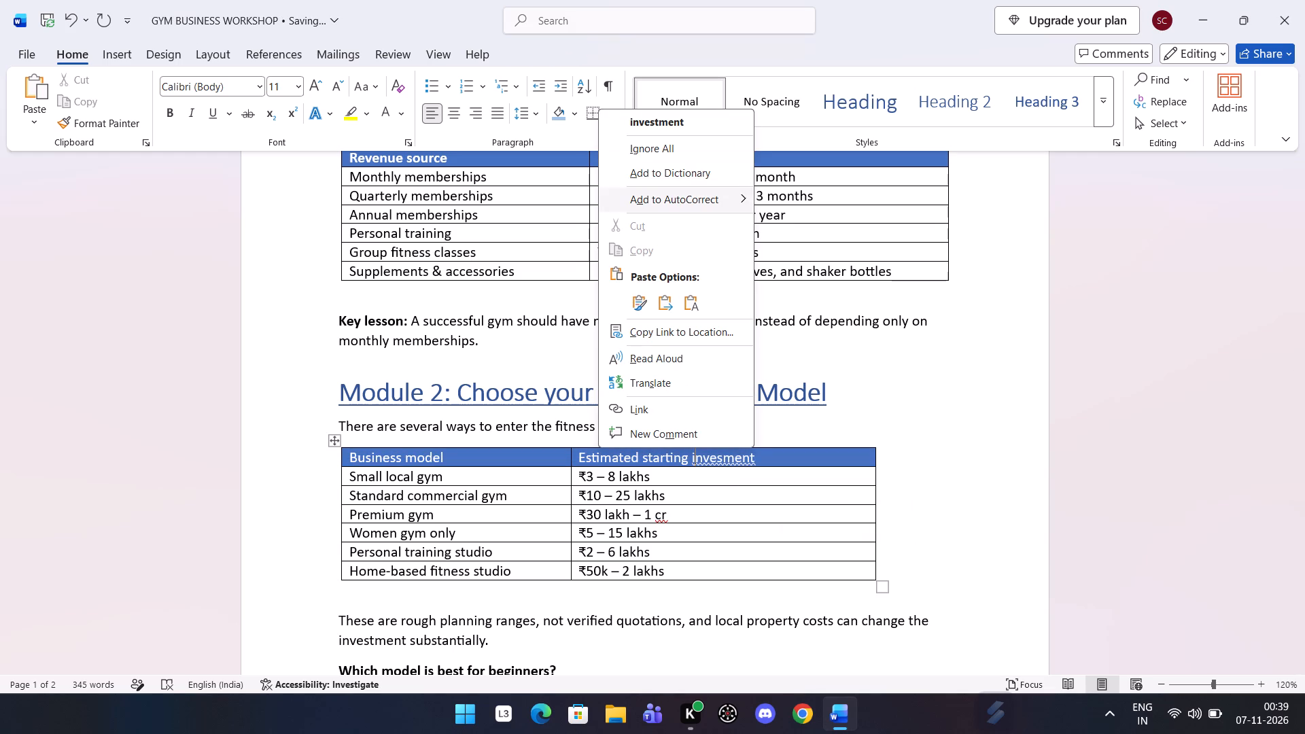
pyautogui.click(672, 127)
pyautogui.click(672, 127)
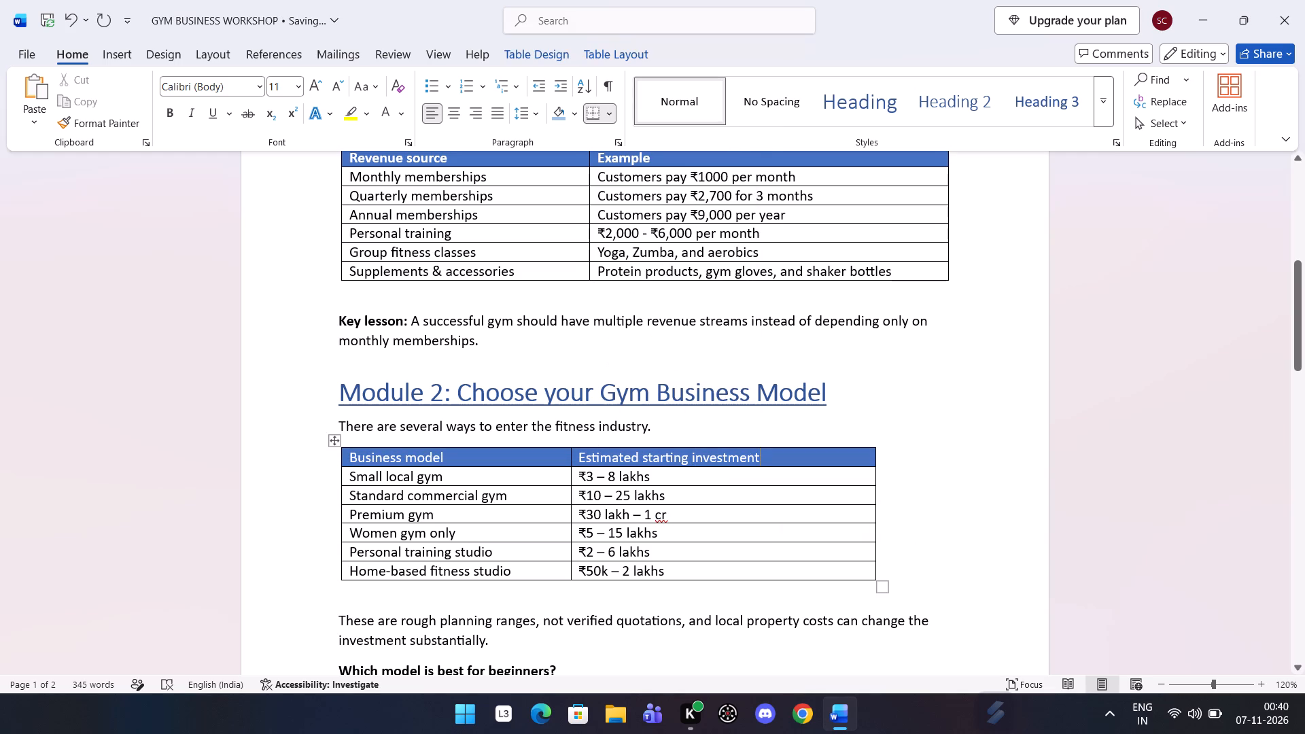
# Add the heading "Module 4: Calculate Monthly Expenses" in the first-level Heading style below the workshop activity paragraph.
pyautogui.scroll(-2, 774, 519)
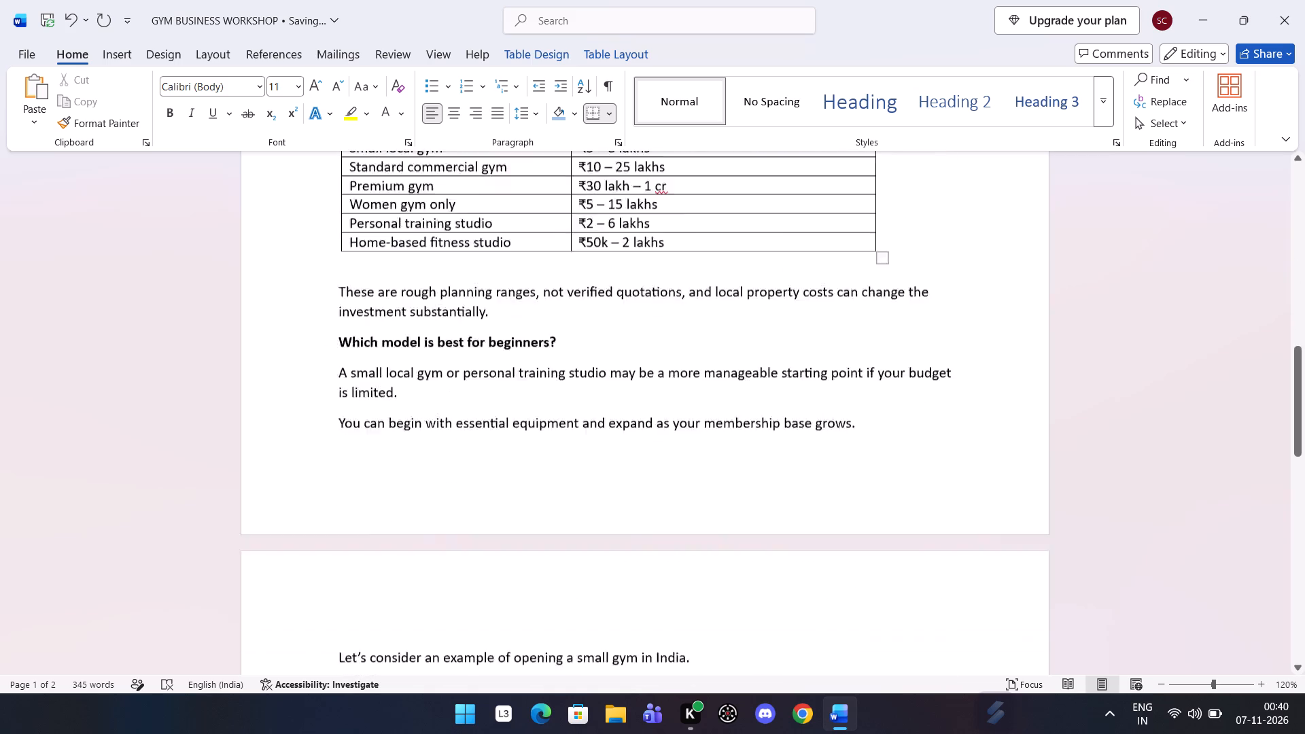
pyautogui.scroll(-7, 774, 519)
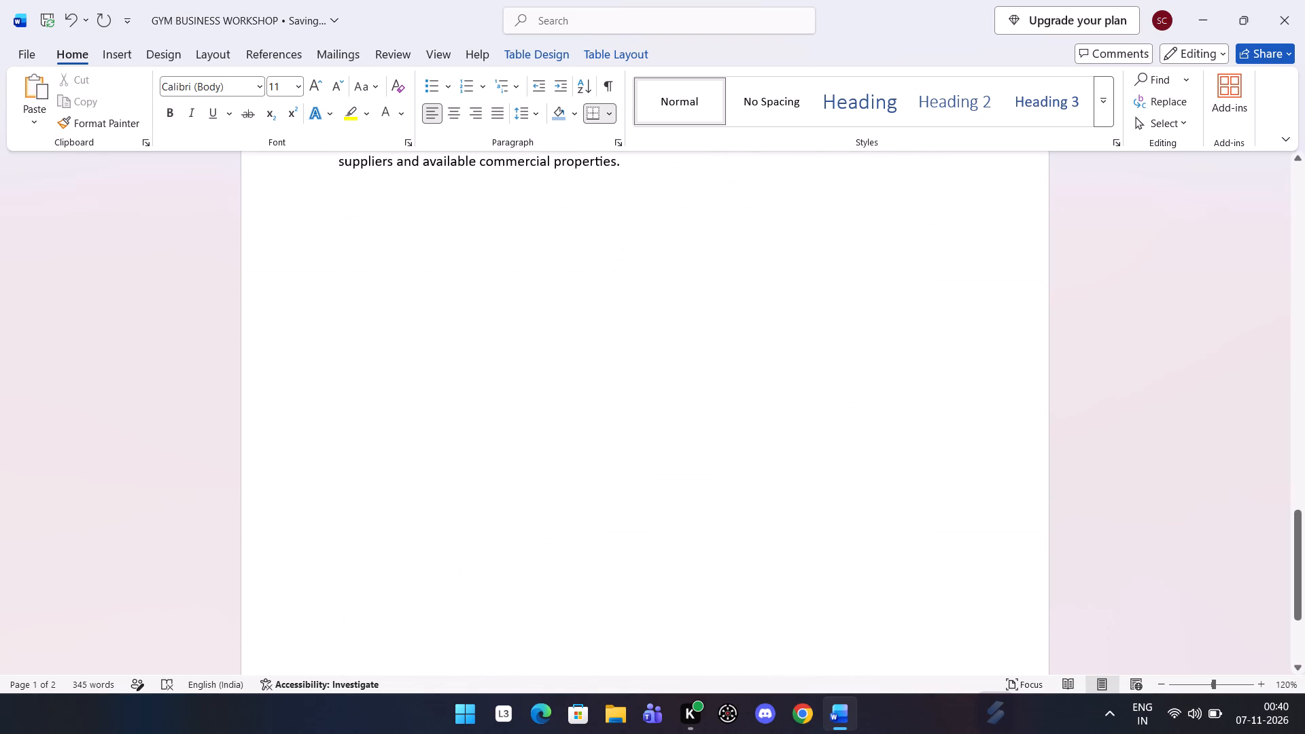
pyautogui.click(632, 173)
pyautogui.press('Return')
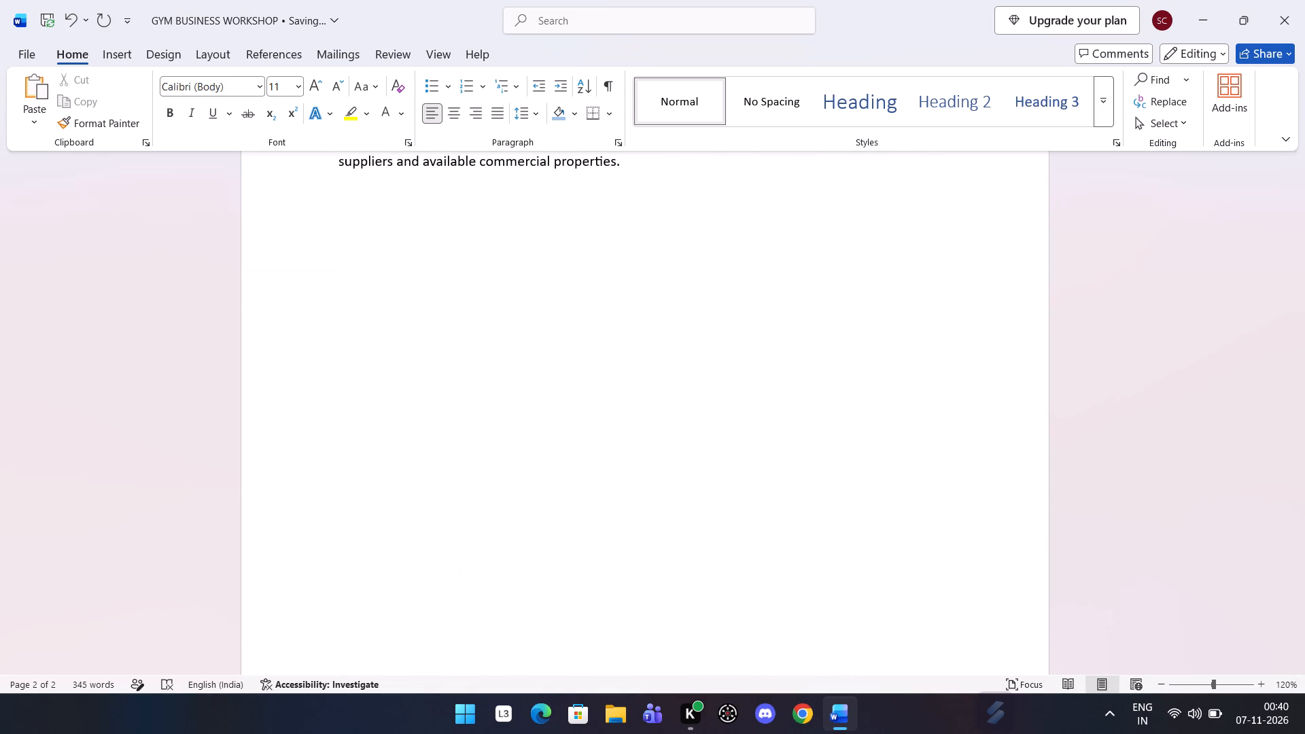
pyautogui.click(888, 94)
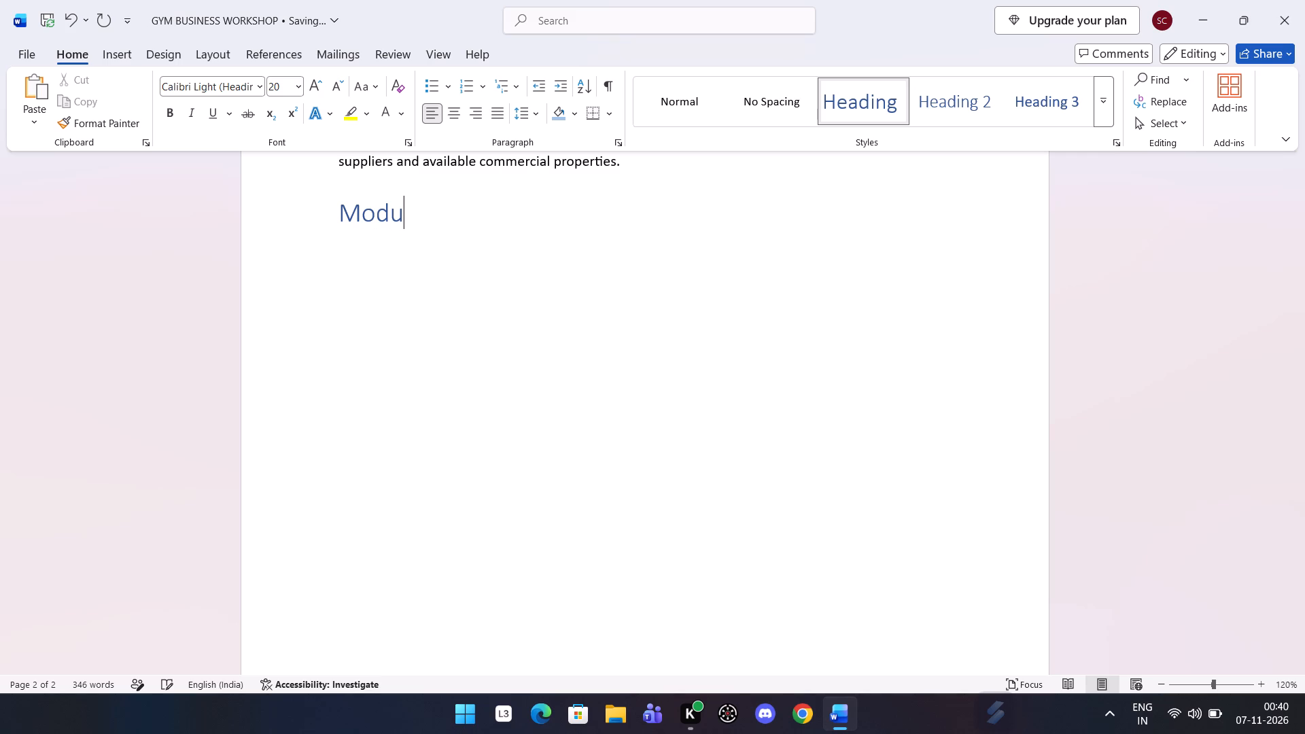
pyautogui.press('space')
pyautogui.write('4')
pyautogui.hotkey('shift', ':')
pyautogui.press('space')
pyautogui.write('alcual')
pyautogui.press('BackSpace')
pyautogui.press('BackSpace')
pyautogui.write('late')
pyautogui.press('space')
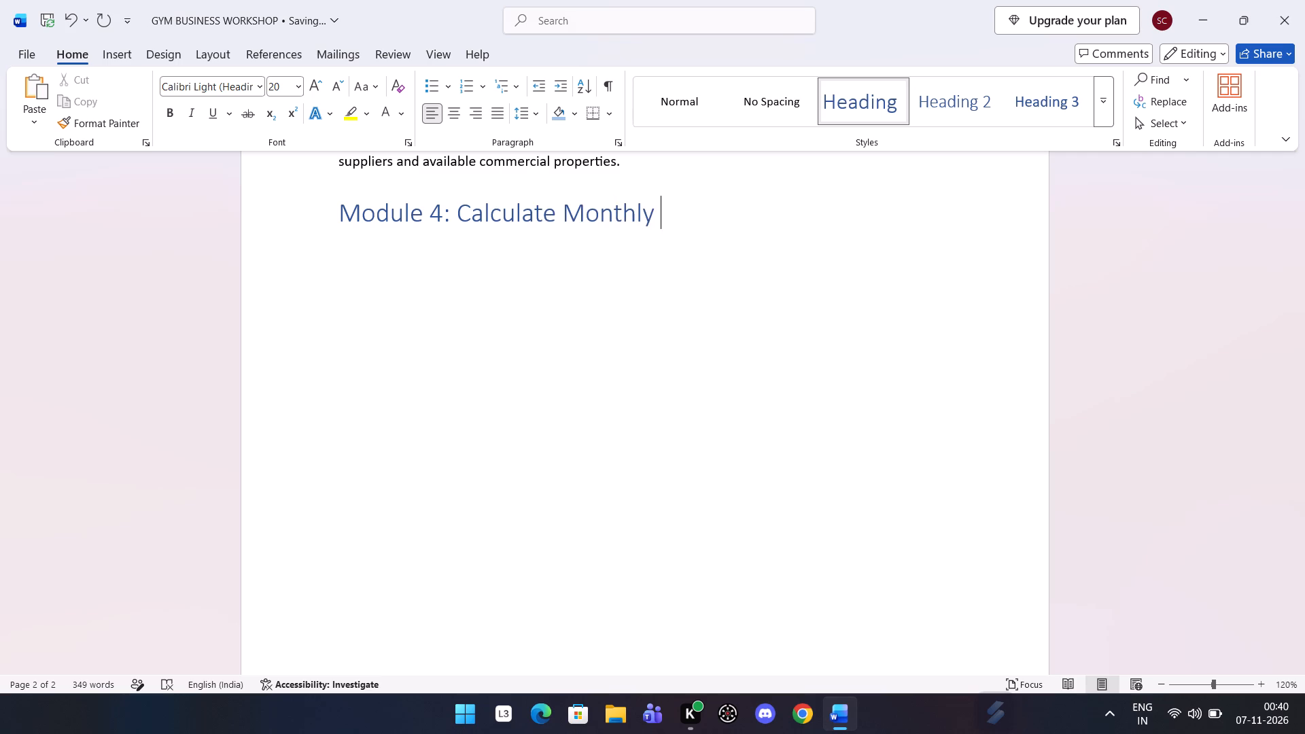
pyautogui.write('xp')
pyautogui.write('enses')
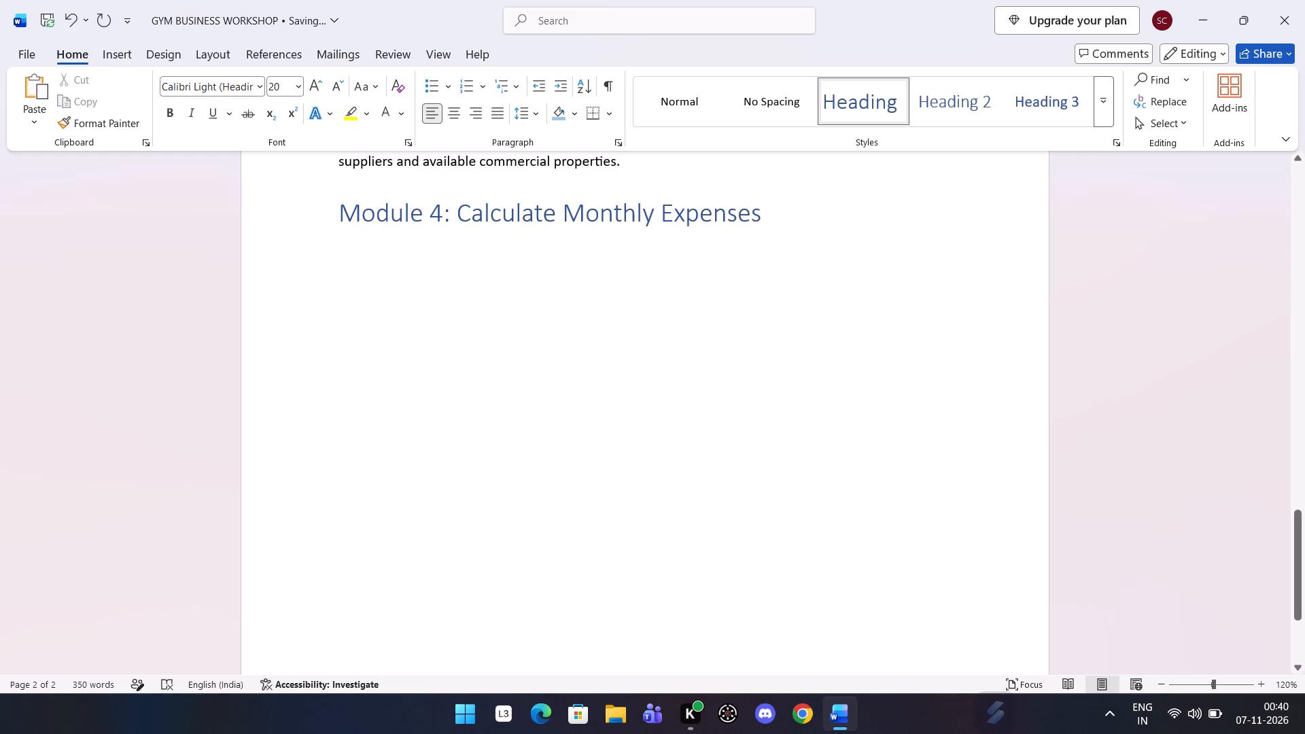
pyautogui.press('Return')
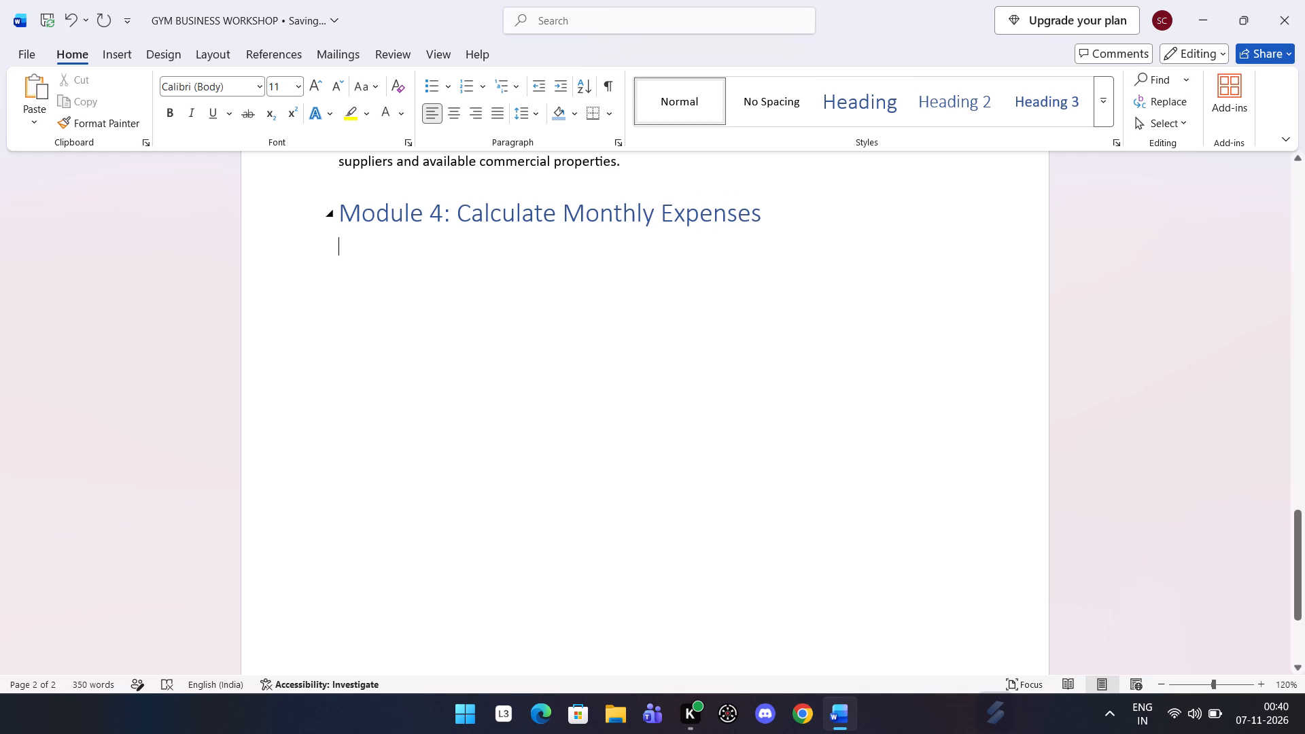
# Make the Module 4 heading bold and underlined.
pyautogui.moveTo(339, 201); pyautogui.dragTo(746, 202)
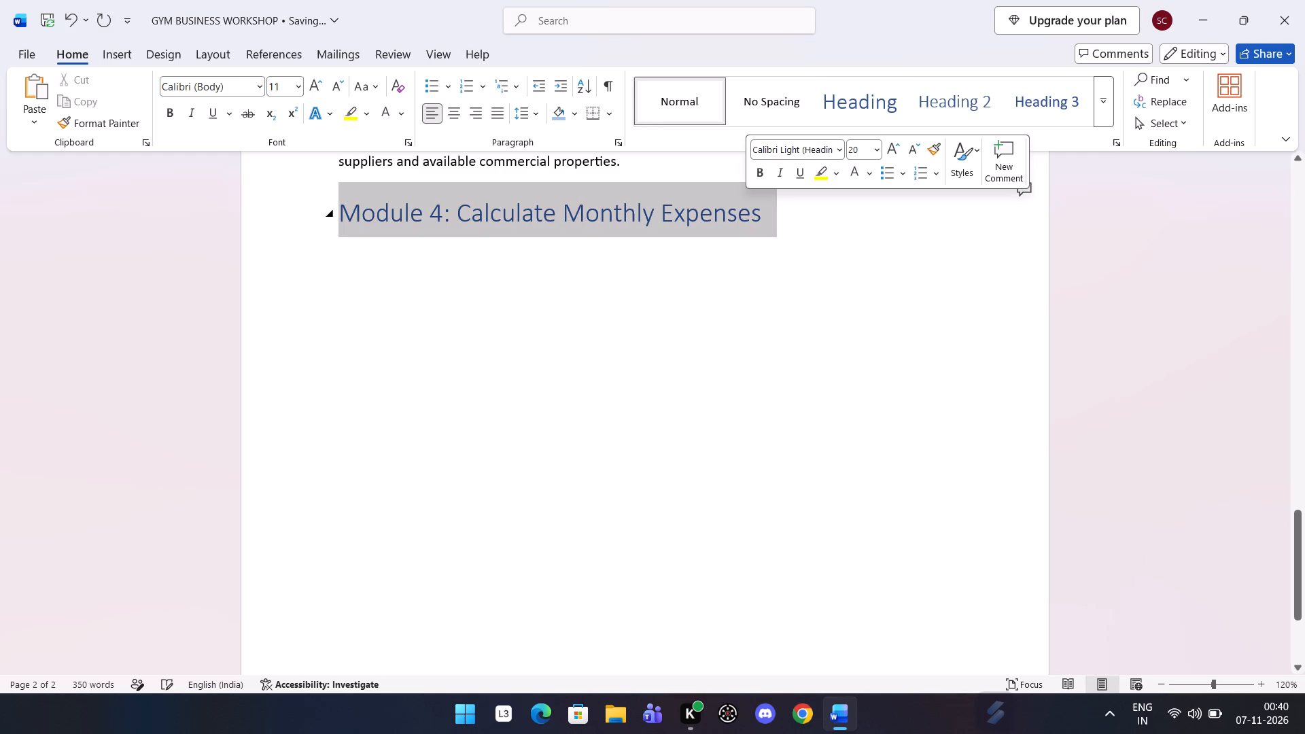
pyautogui.click(751, 169)
pyautogui.click(786, 176)
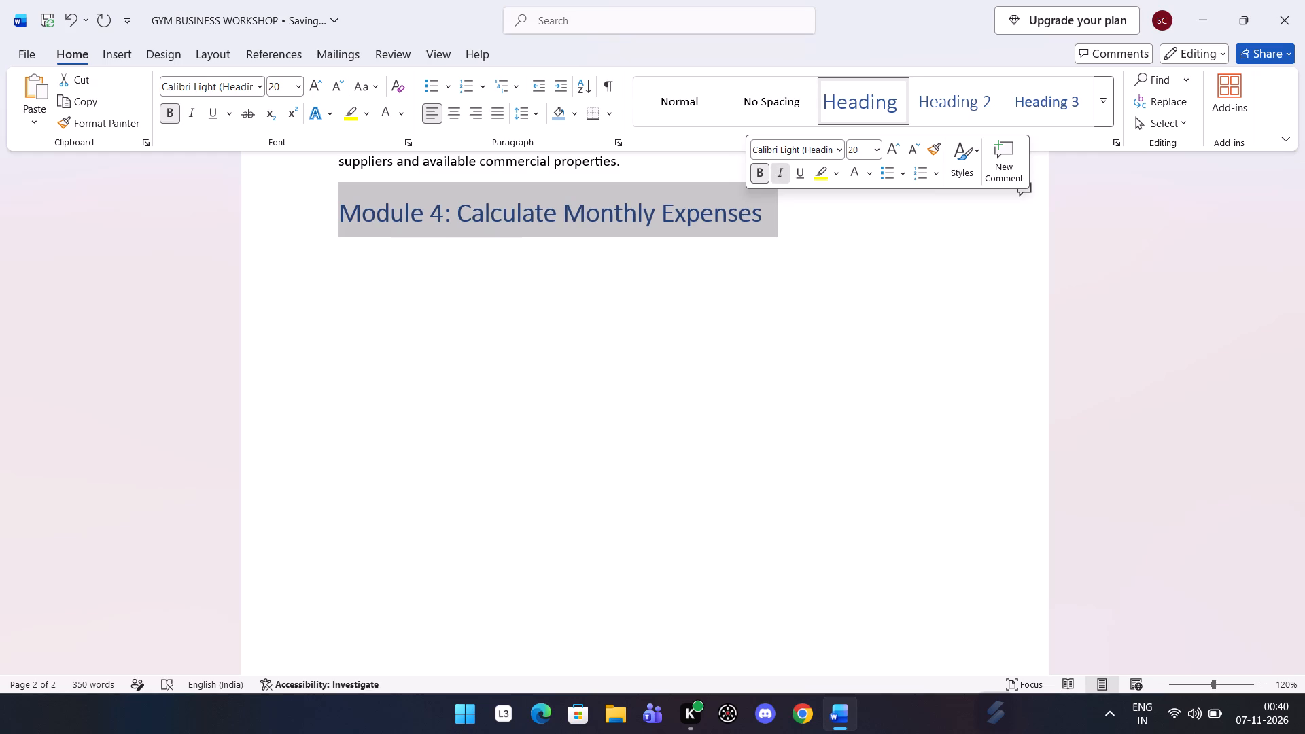
pyautogui.click(786, 176)
pyautogui.click(795, 179)
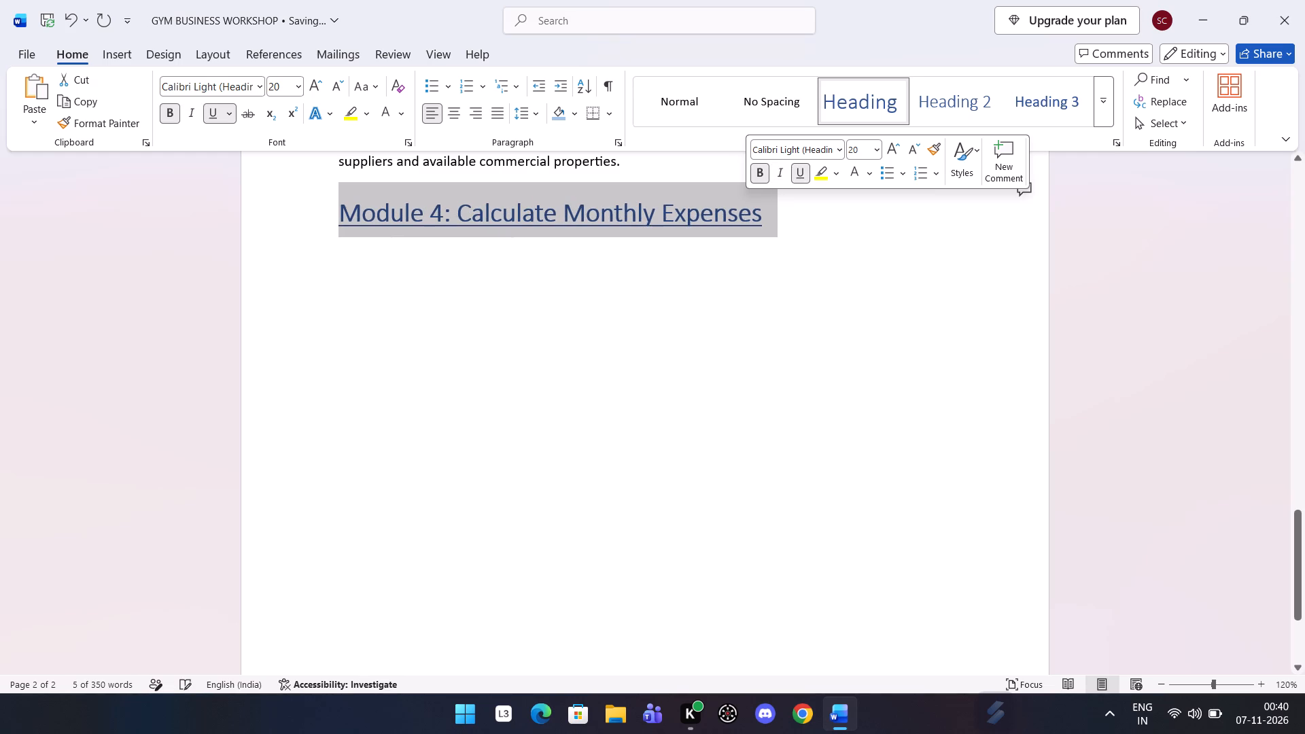
# Start the body paragraph under the Module 4 heading with "Opening a gym Is only the first step".
pyautogui.click(771, 245)
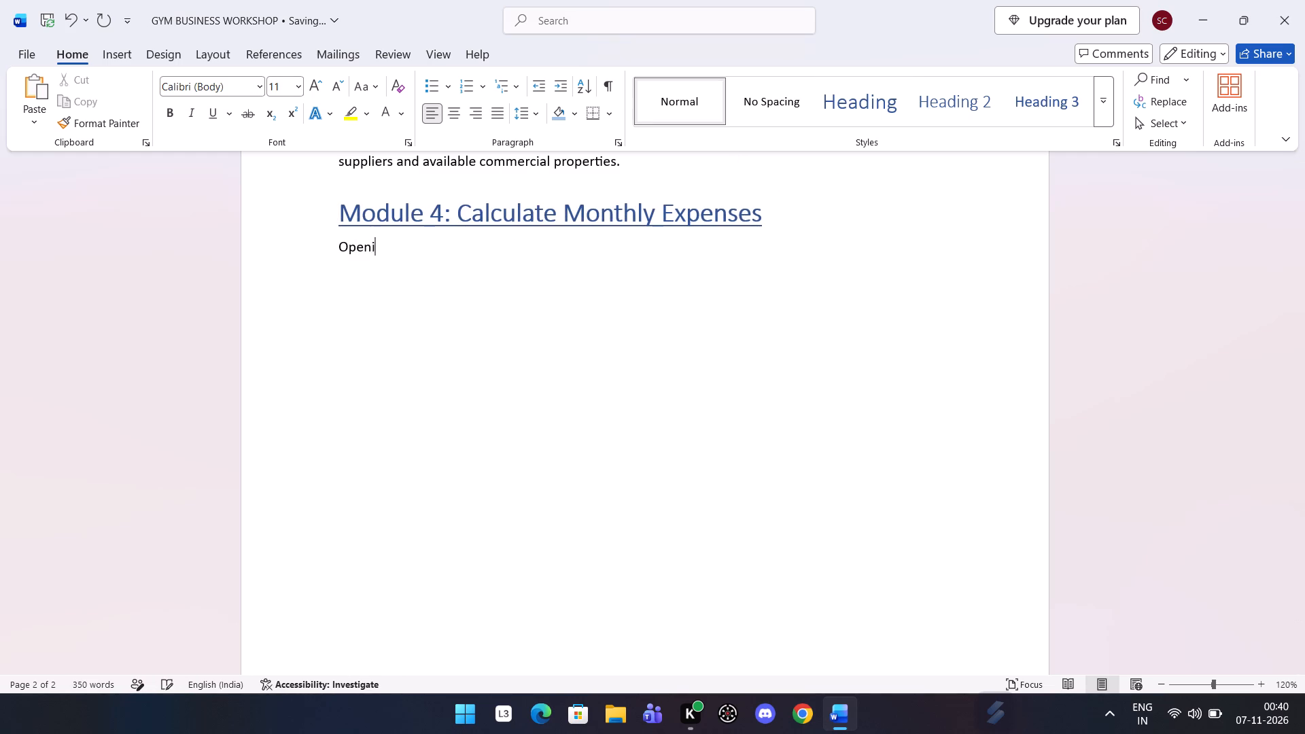
pyautogui.press('space')
pyautogui.write('a gym')
pyautogui.press('space')
pyautogui.write('i')
pyautogui.press('space')
pyautogui.press('BackSpace')
pyautogui.write('s only')
pyautogui.press('space')
pyautogui.write('the first')
pyautogui.press('space')
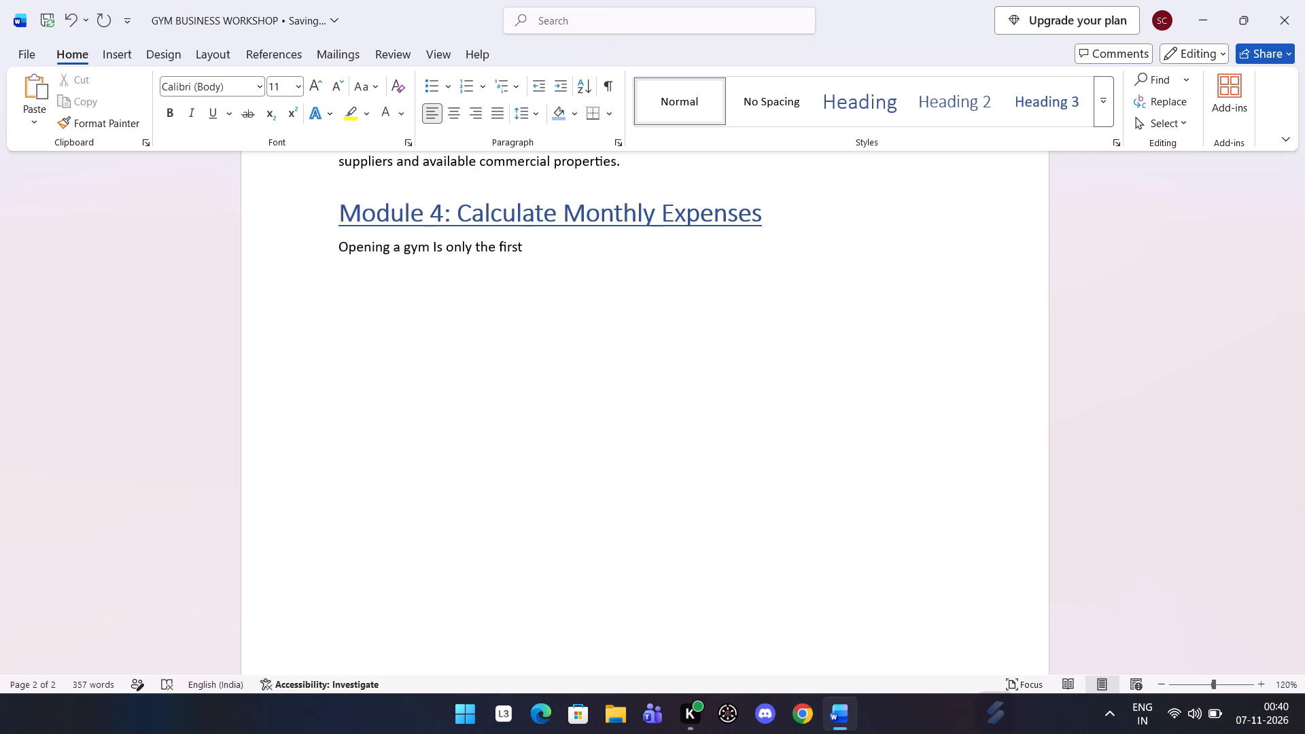
pyautogui.write('sten+')
pyautogui.press('BackSpace')
pyautogui.press('BackSpace')
pyautogui.press('p')
# Continue the Module 4 paragraph with ". You must also cover recurringexpenses.".
pyautogui.write('. you must')
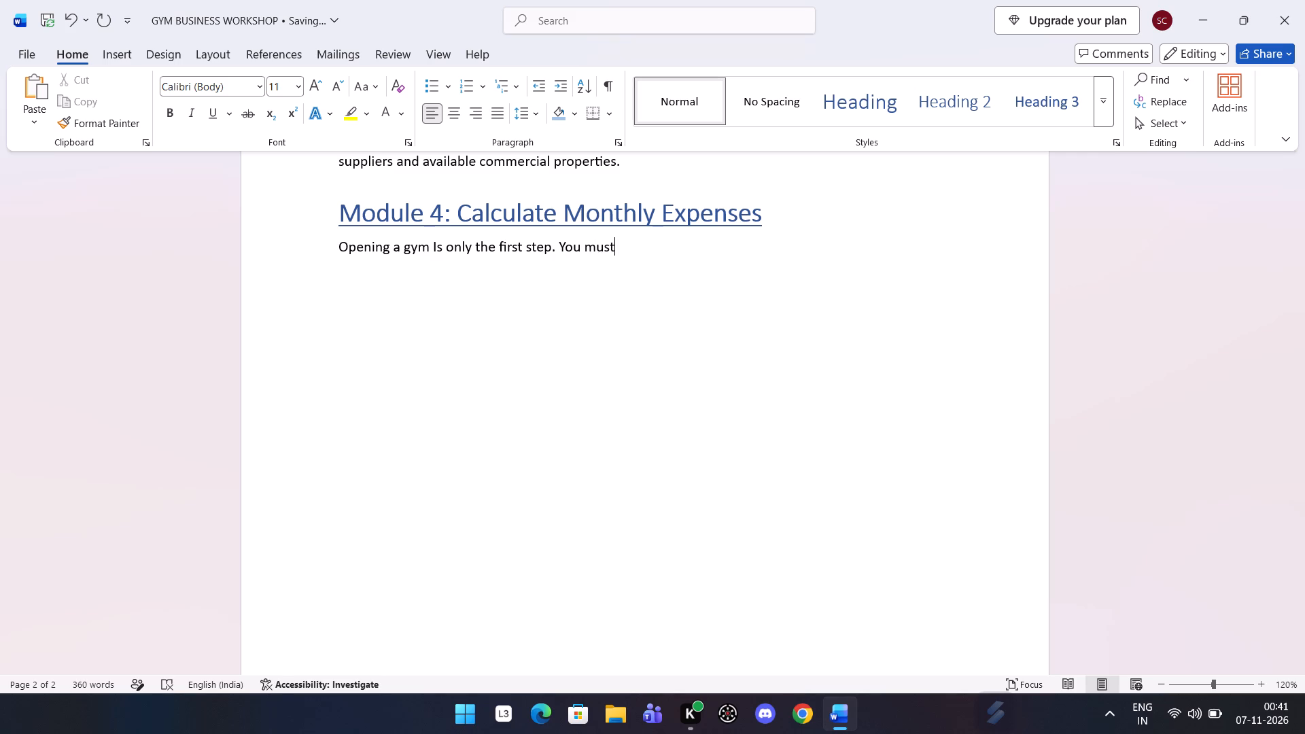
pyautogui.press('space')
pyautogui.write('aslo')
pyautogui.press('space')
pyautogui.write('cover')
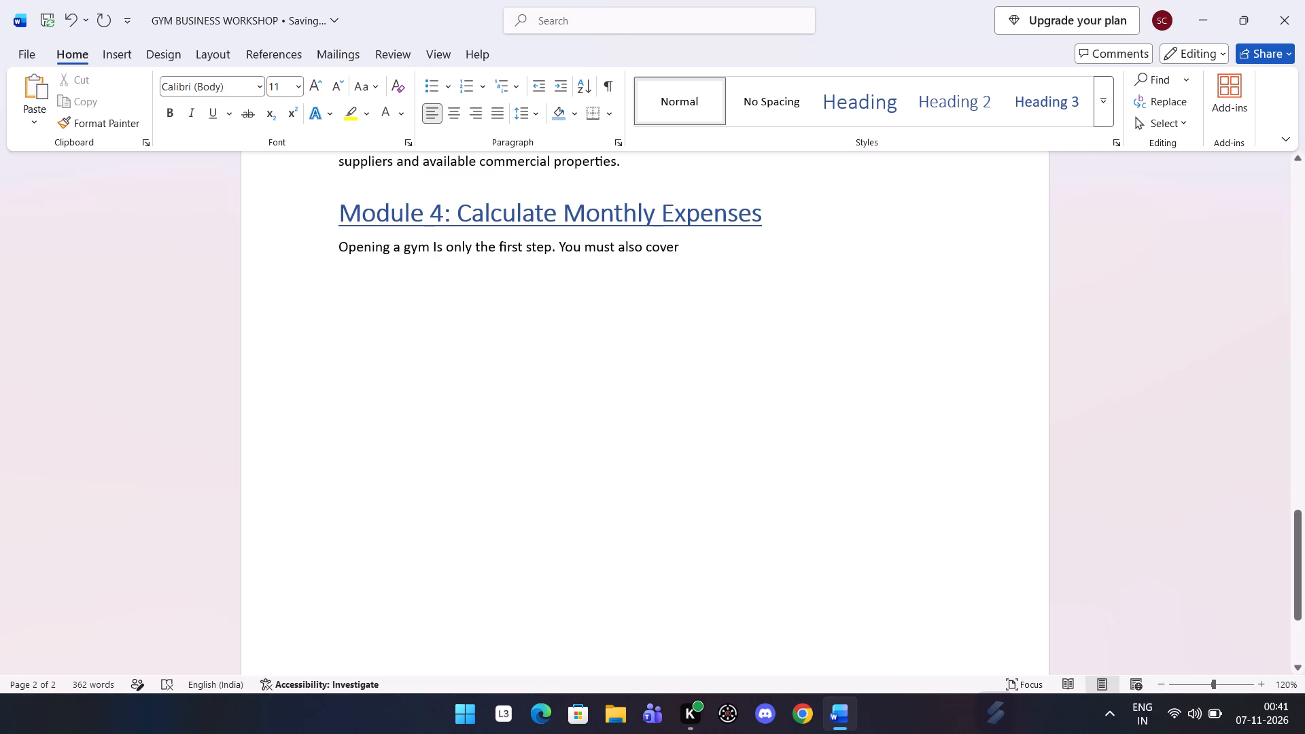
pyautogui.press('space')
pyautogui.write('re')
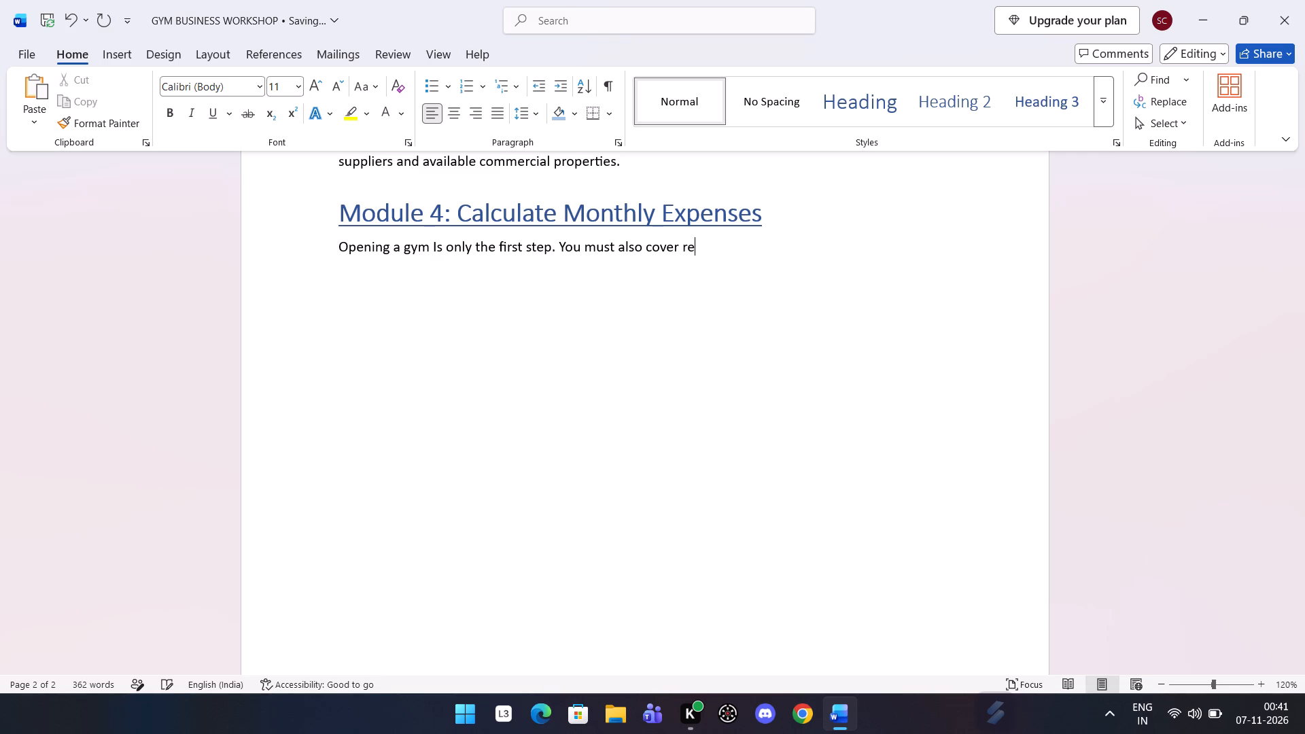
pyautogui.write('currin')
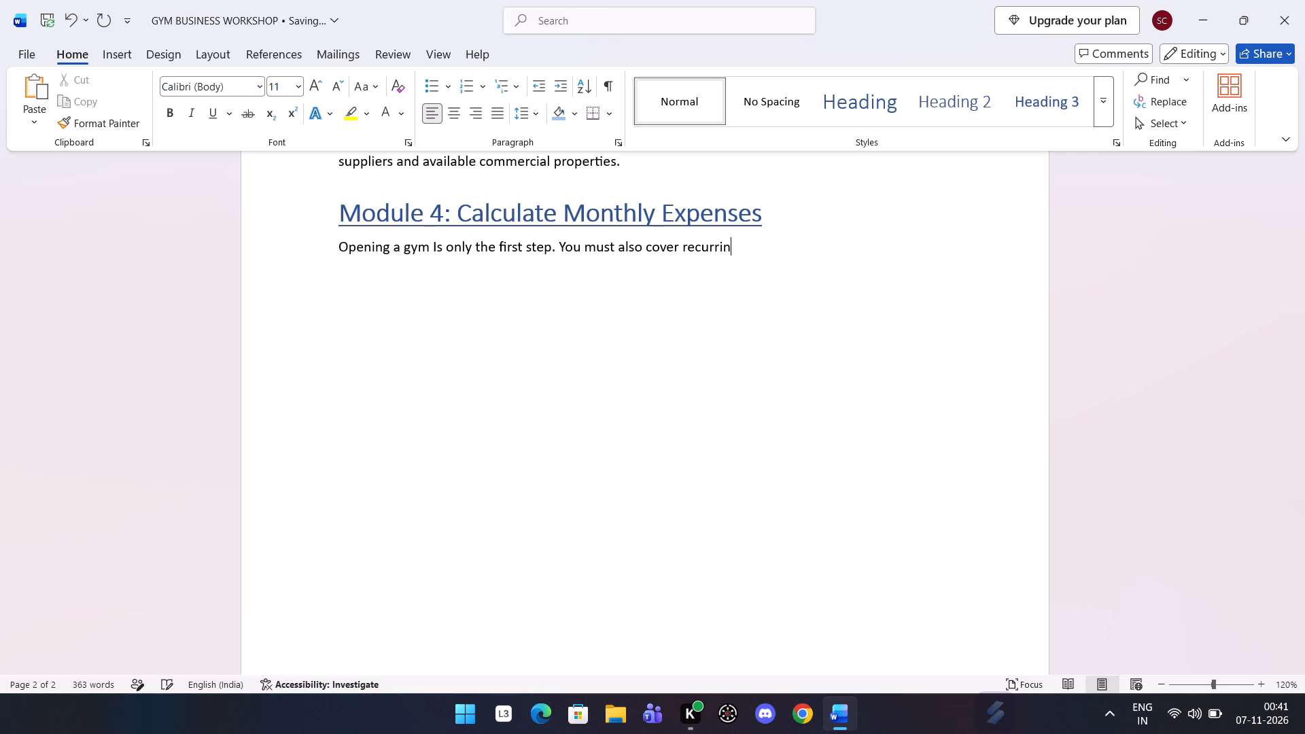
pyautogui.press('g')
pyautogui.write('expenses')
pyautogui.press('.')
pyautogui.press('space')
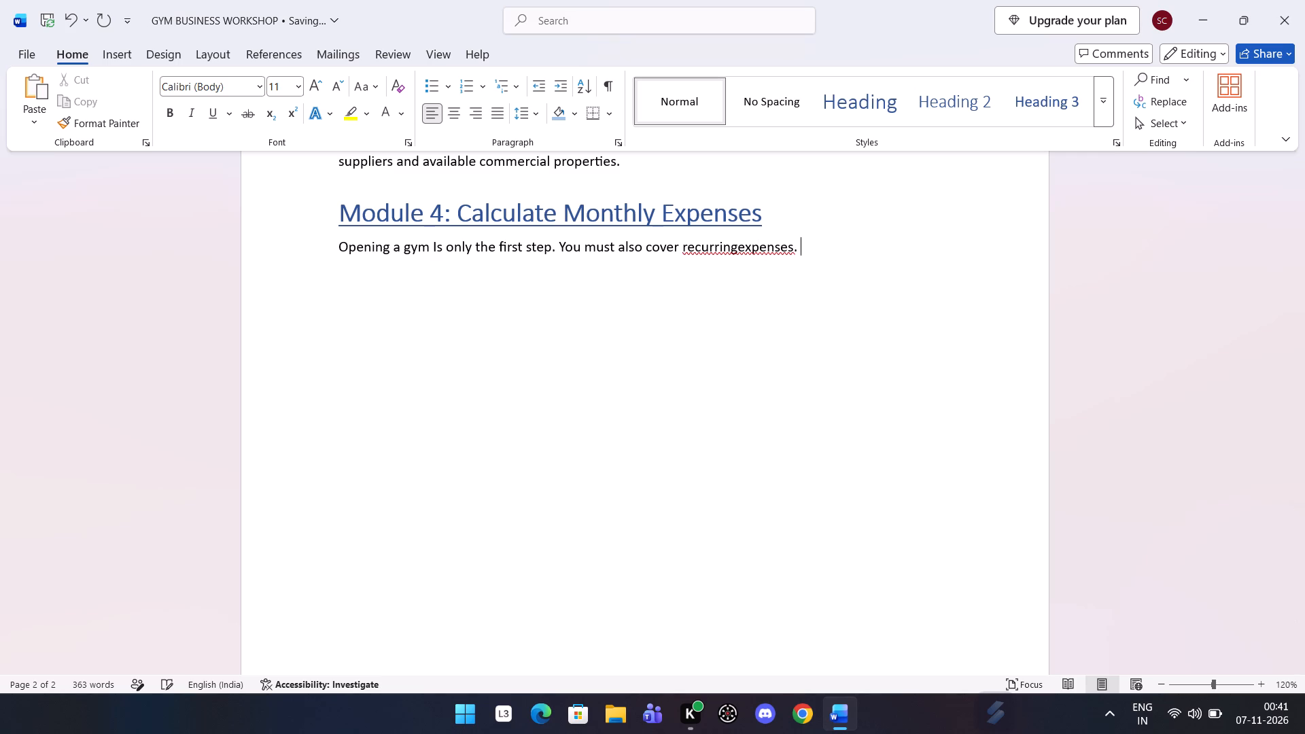
# Correct the misspelled "recurringexpenses" in the Module 4 paragraph to "recurring expenses".
pyautogui.rightClick(733, 247)
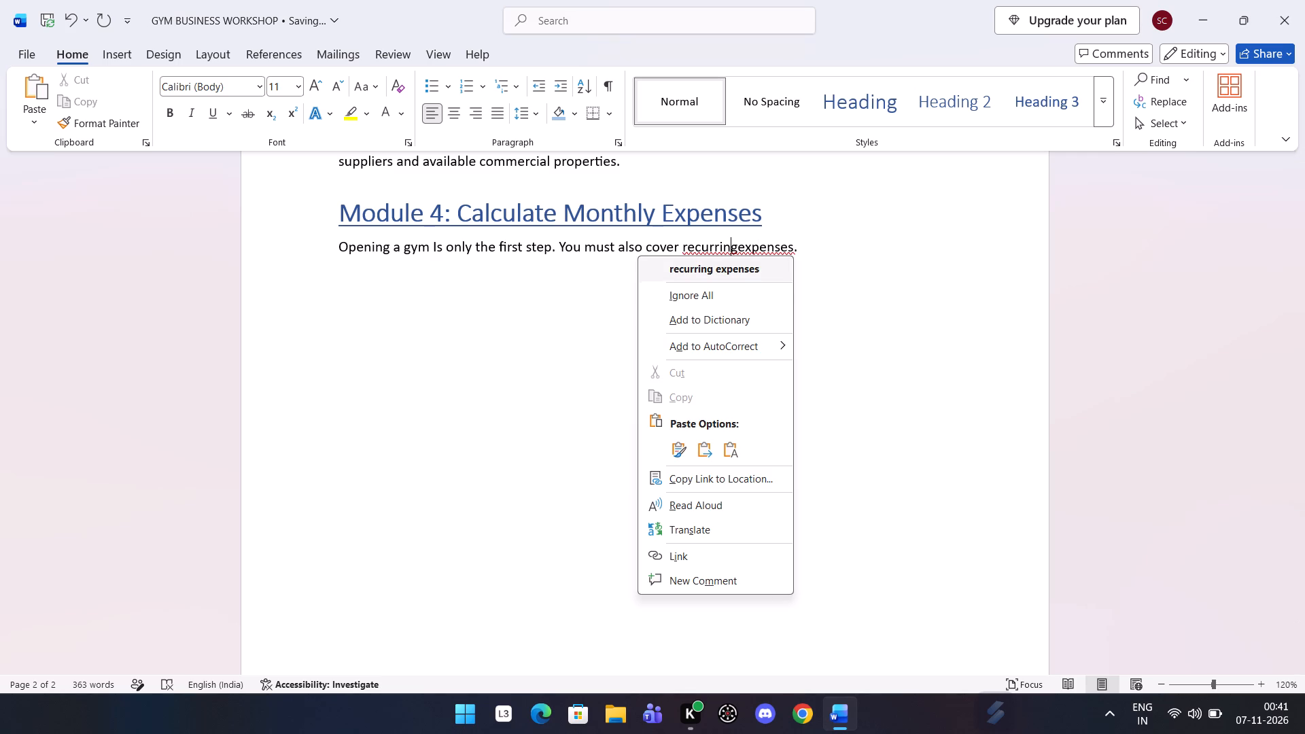
pyautogui.click(723, 263)
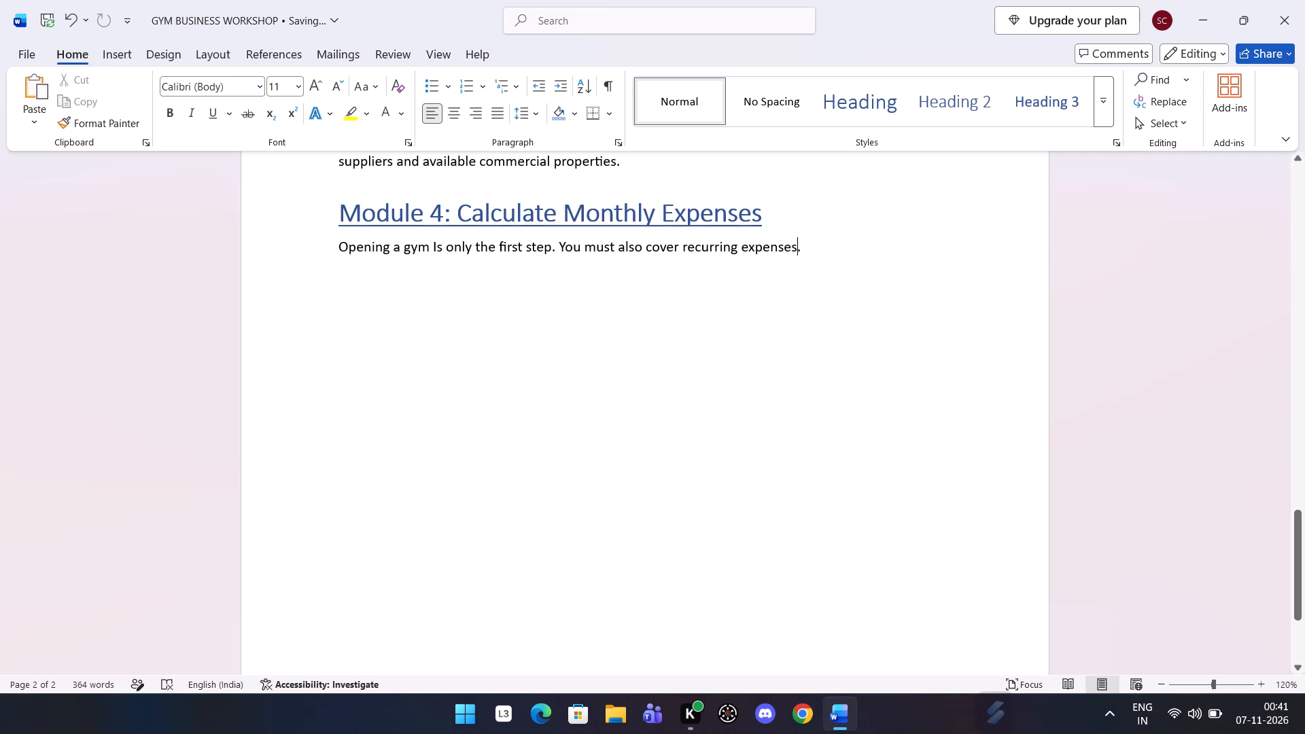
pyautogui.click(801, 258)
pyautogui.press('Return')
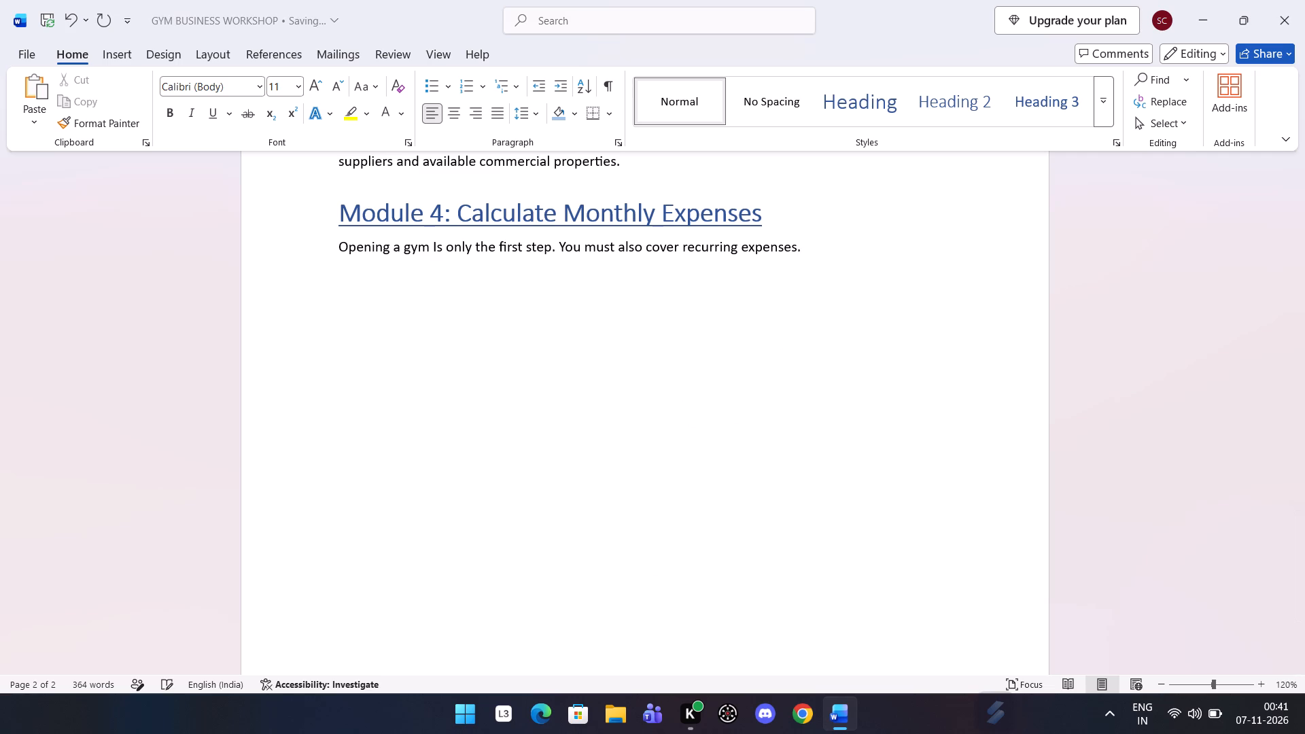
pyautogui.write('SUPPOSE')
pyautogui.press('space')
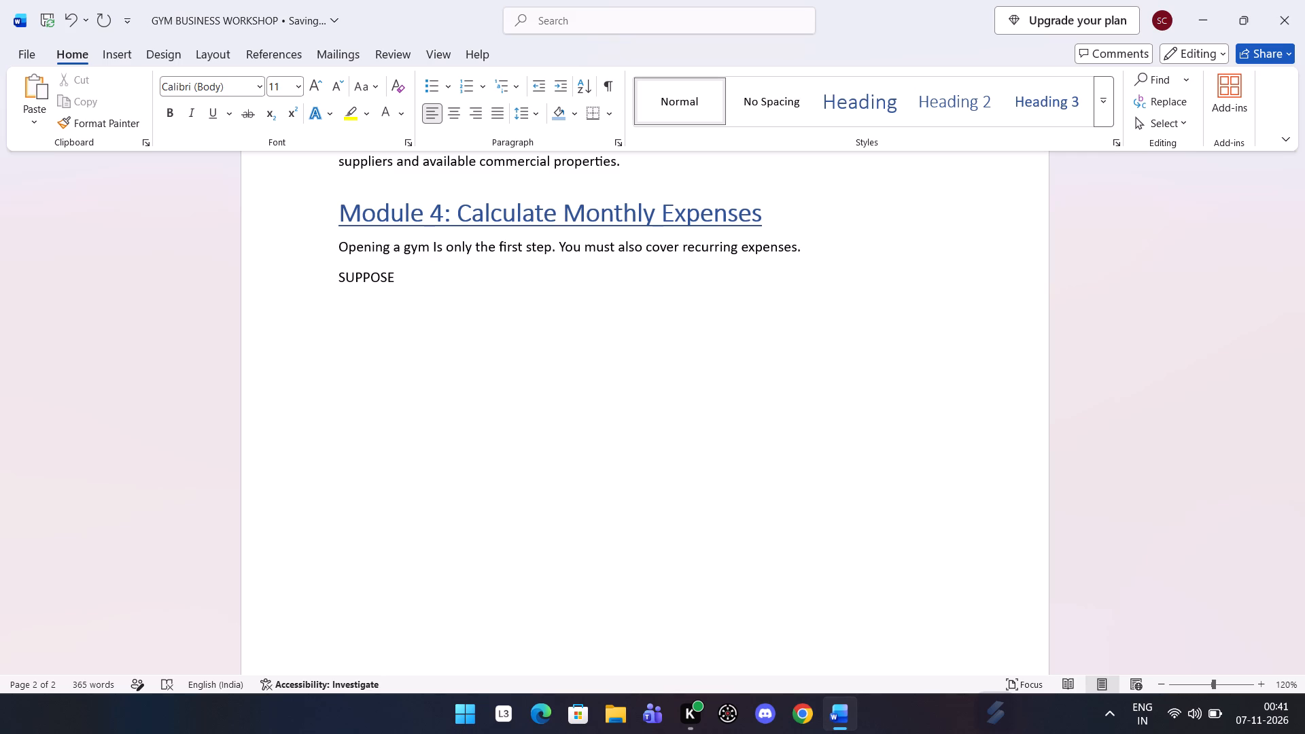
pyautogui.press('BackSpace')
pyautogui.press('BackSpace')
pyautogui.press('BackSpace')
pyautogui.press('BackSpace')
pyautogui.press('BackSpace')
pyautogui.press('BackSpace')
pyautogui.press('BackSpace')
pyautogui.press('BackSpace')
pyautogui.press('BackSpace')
# Add a new paragraph below the Module 4 introduction reading "Suppose your gym has the following monthly costs:".
pyautogui.press('Return')
pyautogui.write('su')
pyautogui.write('ppose')
pyautogui.press('space')
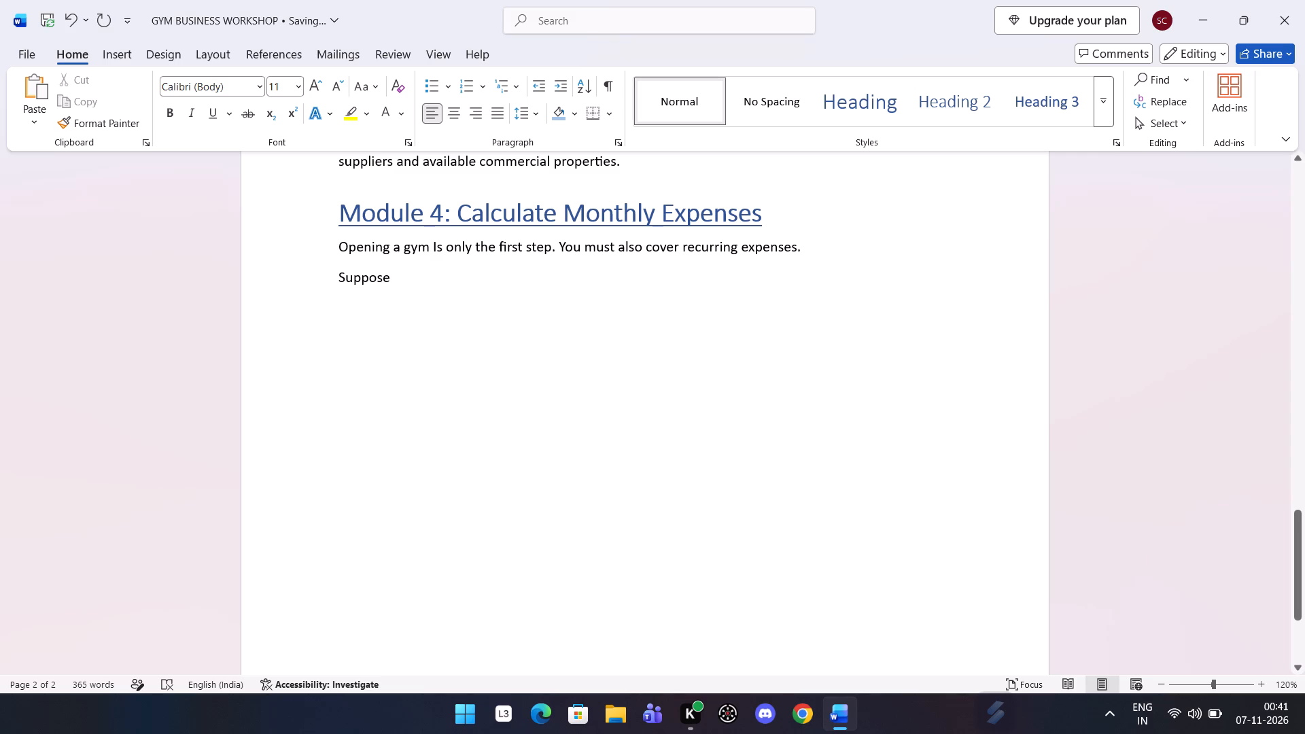
pyautogui.write('your')
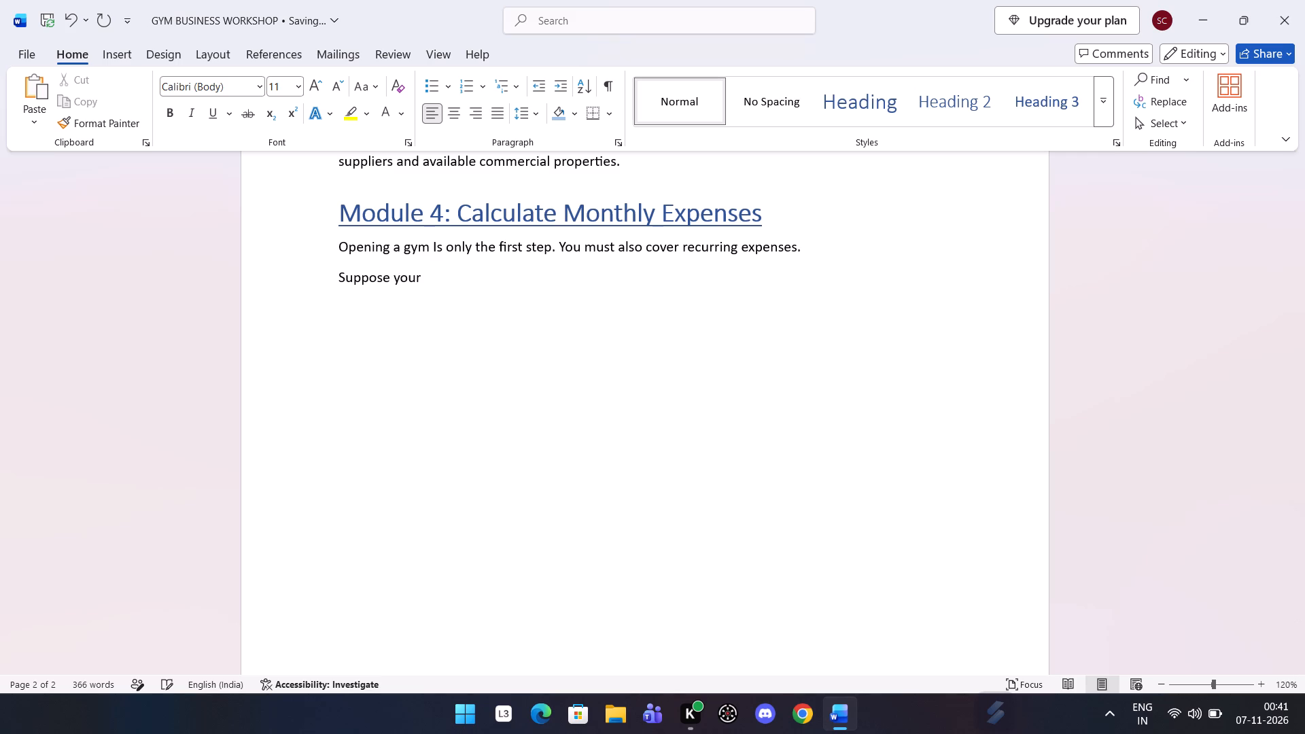
pyautogui.press('space')
pyautogui.write('gym')
pyautogui.press('space')
pyautogui.write('has the')
pyautogui.press('space')
pyautogui.write('fo')
pyautogui.press('BackSpace')
pyautogui.write('ollowig monthly')
pyautogui.press('space')
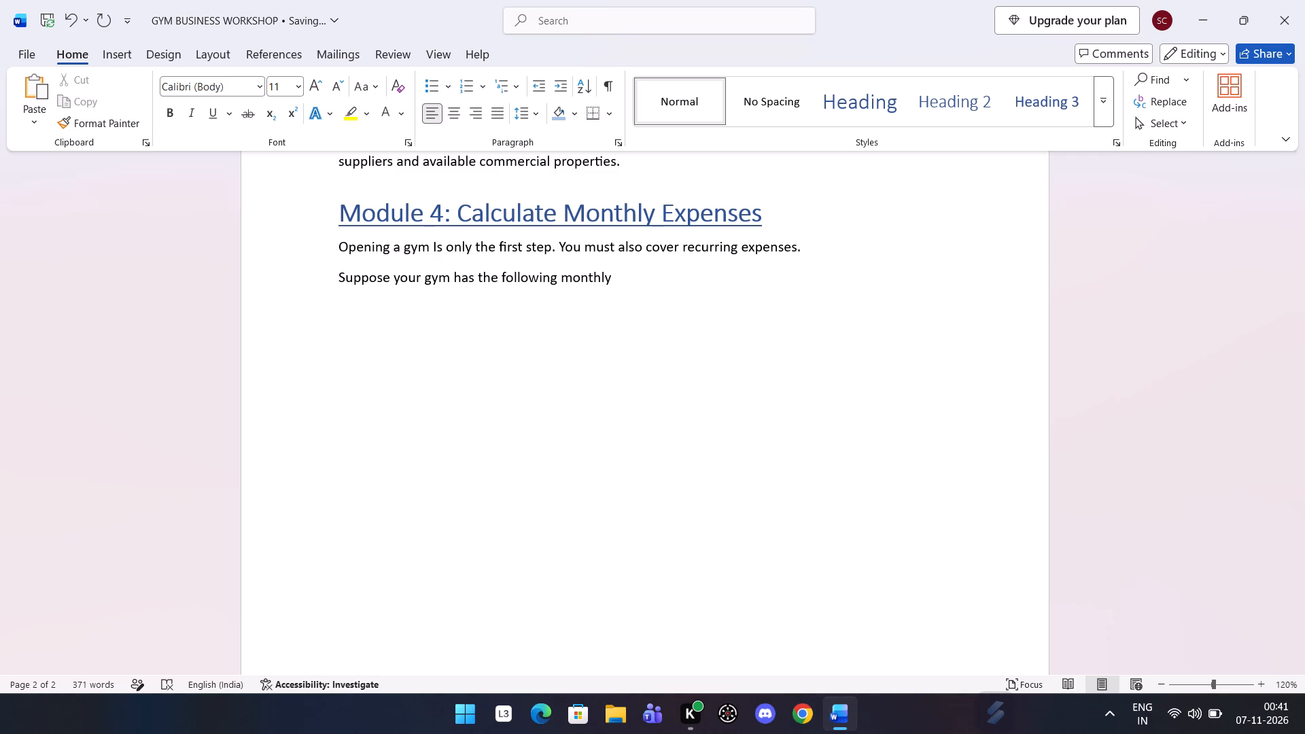
pyautogui.write('costs')
pyautogui.hotkey('shift', ':')
# Create a one-row, two-column table below the monthly costs sentence, with the second column wider than the first.
pyautogui.press('Return')
pyautogui.write('+-')
pyautogui.write('+-')
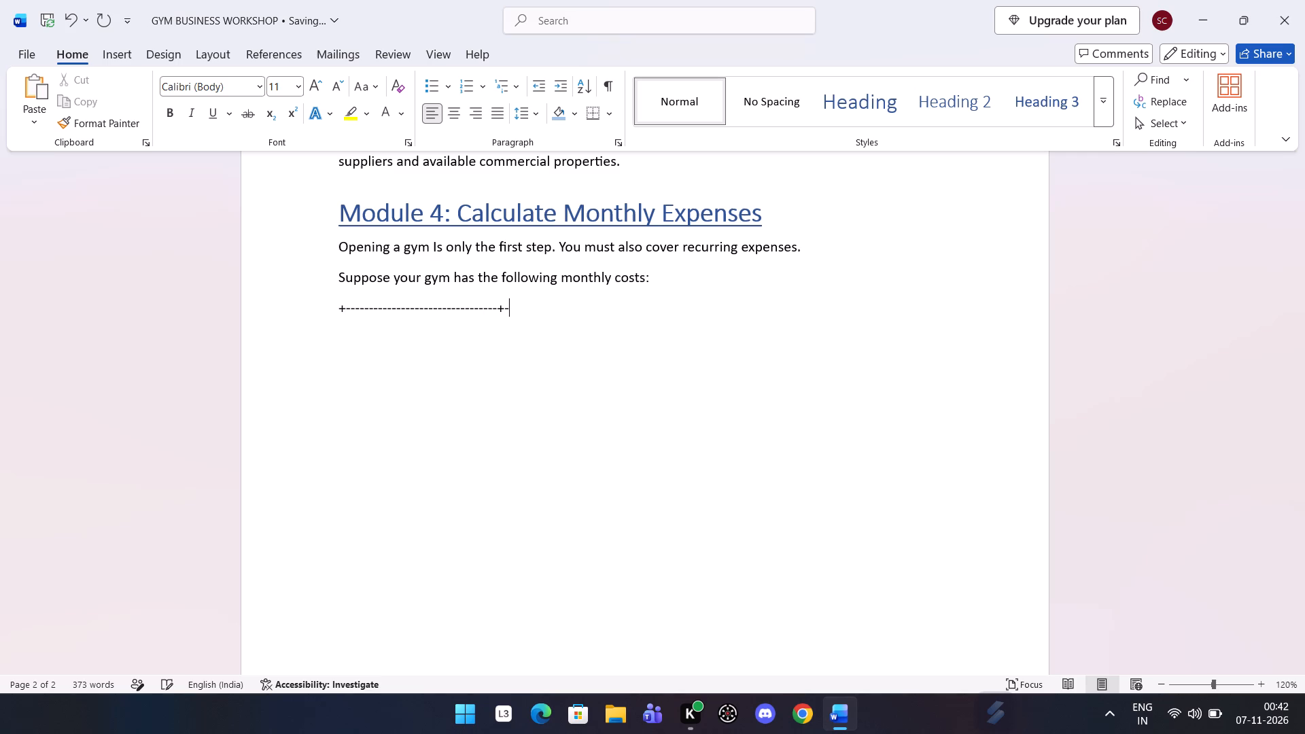
pyautogui.press('+')
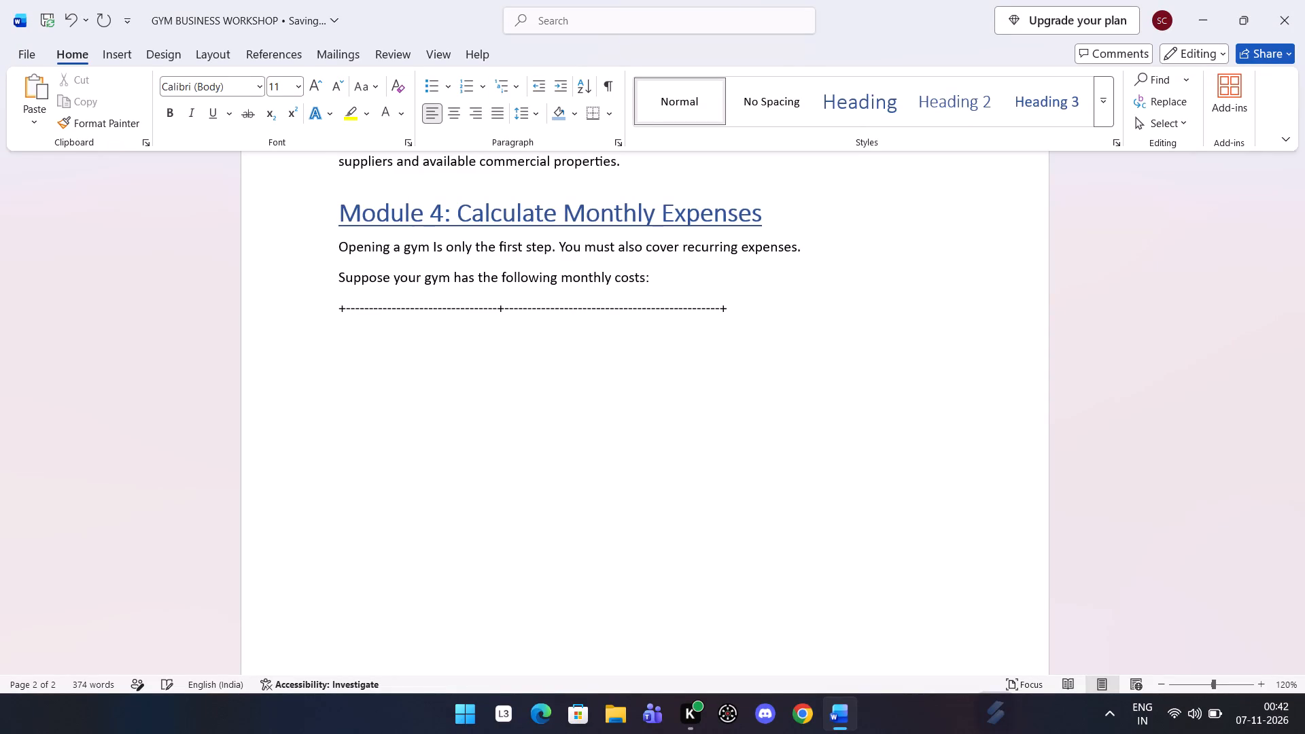
pyautogui.press('Return')
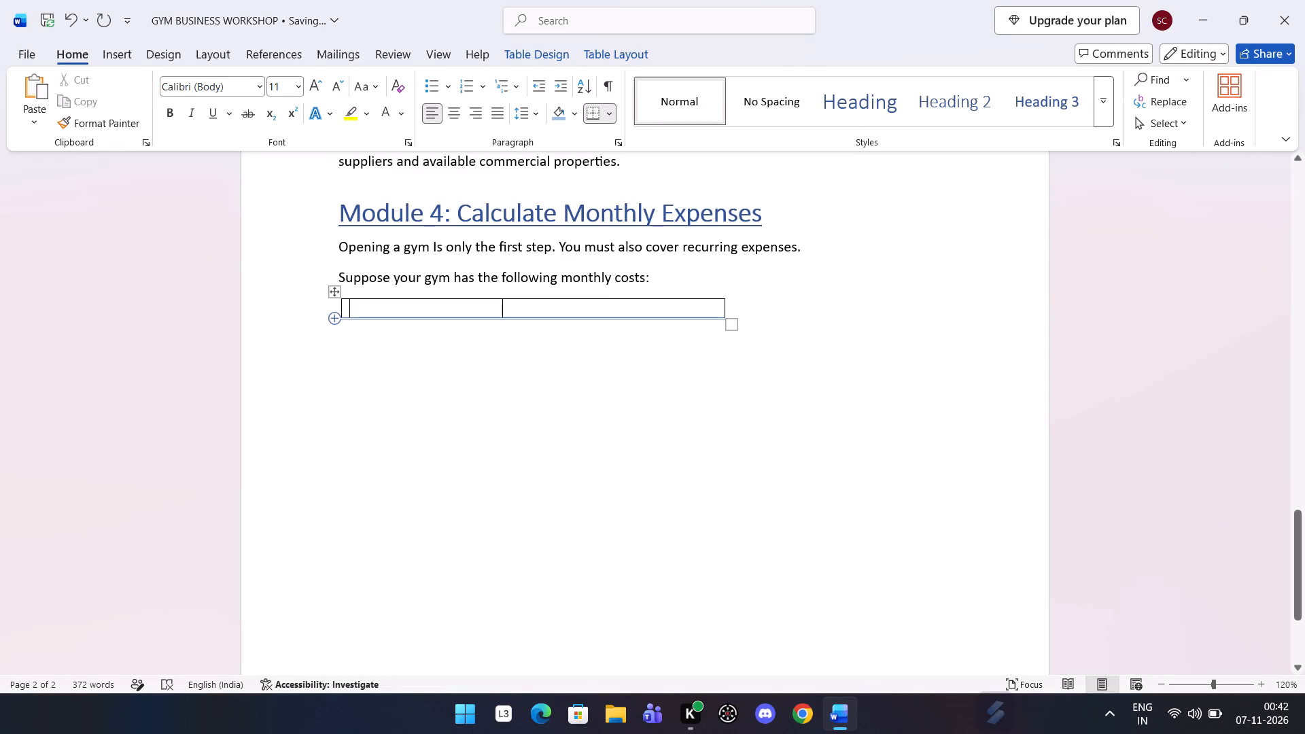
# Add seven rows below the first row of the monthly costs table.
pyautogui.click(336, 318)
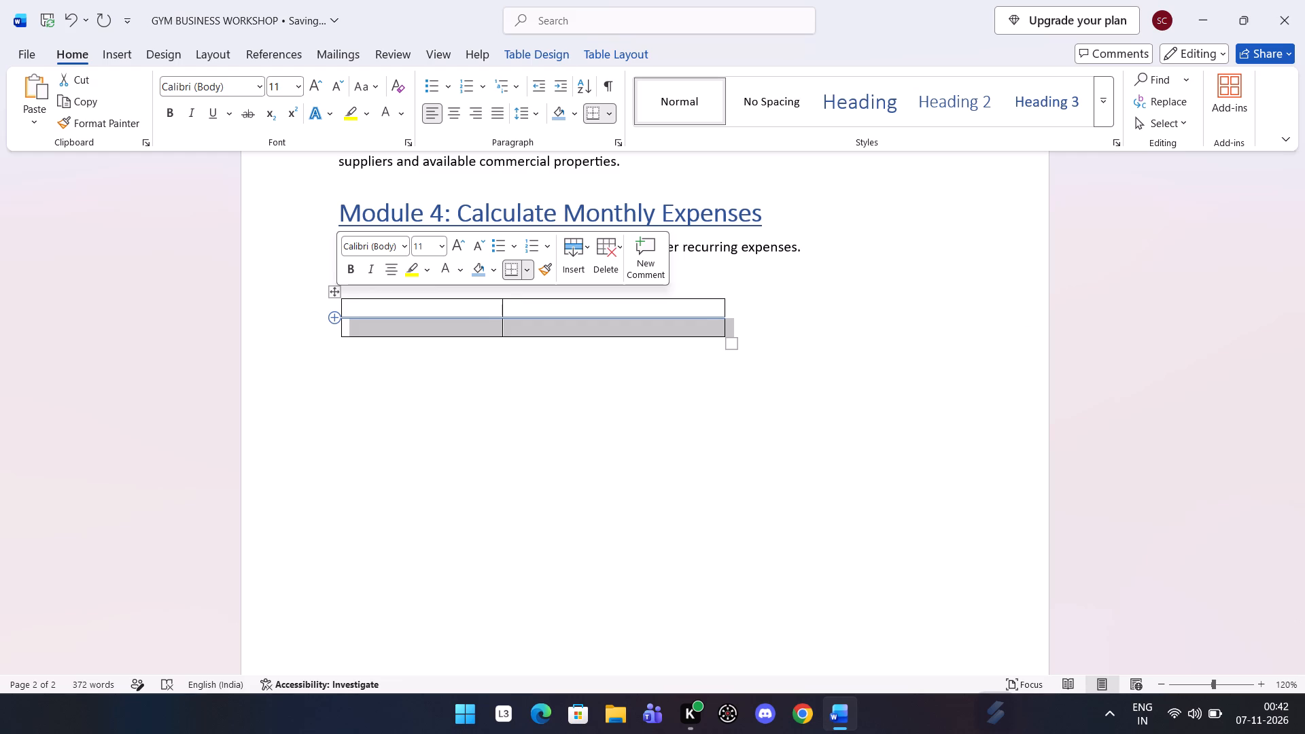
pyautogui.click(336, 318)
pyautogui.click(336, 318)
pyautogui.click(336, 318)
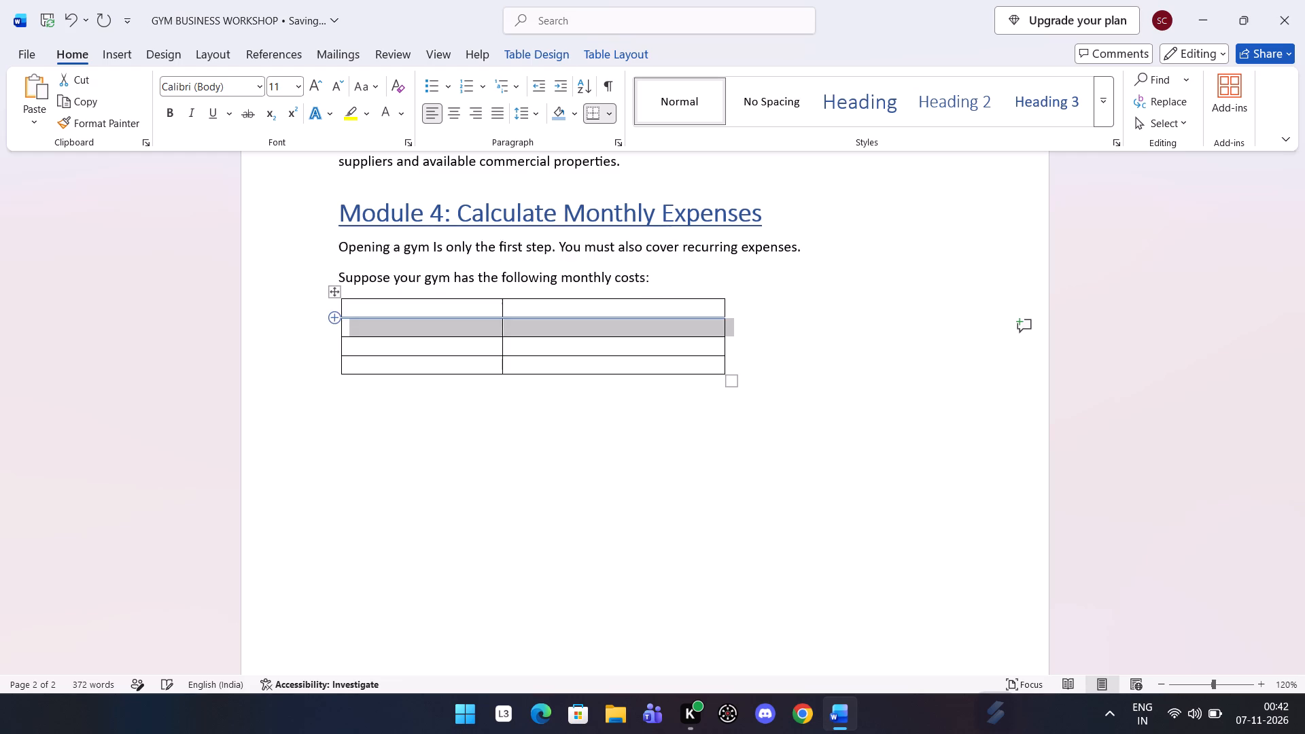
pyautogui.click(336, 318)
pyautogui.click(336, 318)
pyautogui.click(336, 318)
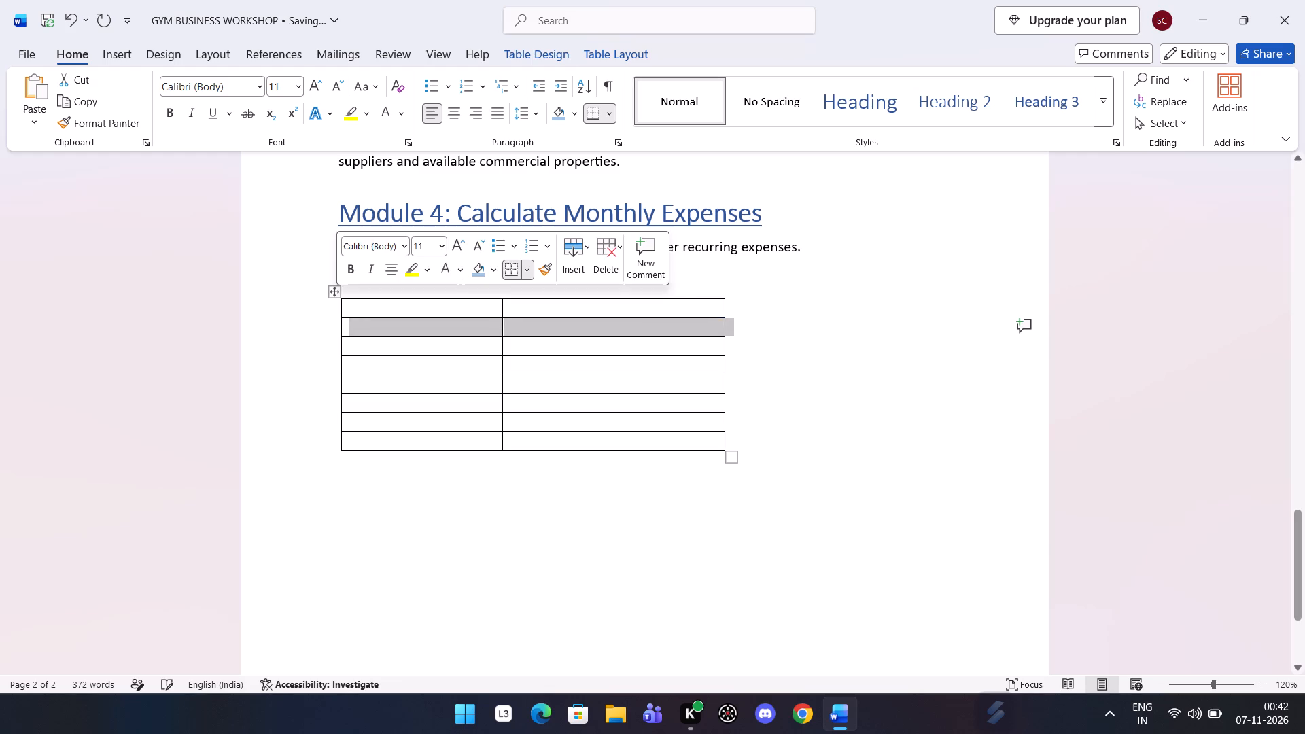
# Shade the monthly costs table's header row blue and set its font colour to white.
pyautogui.moveTo(372, 310); pyautogui.dragTo(556, 307)
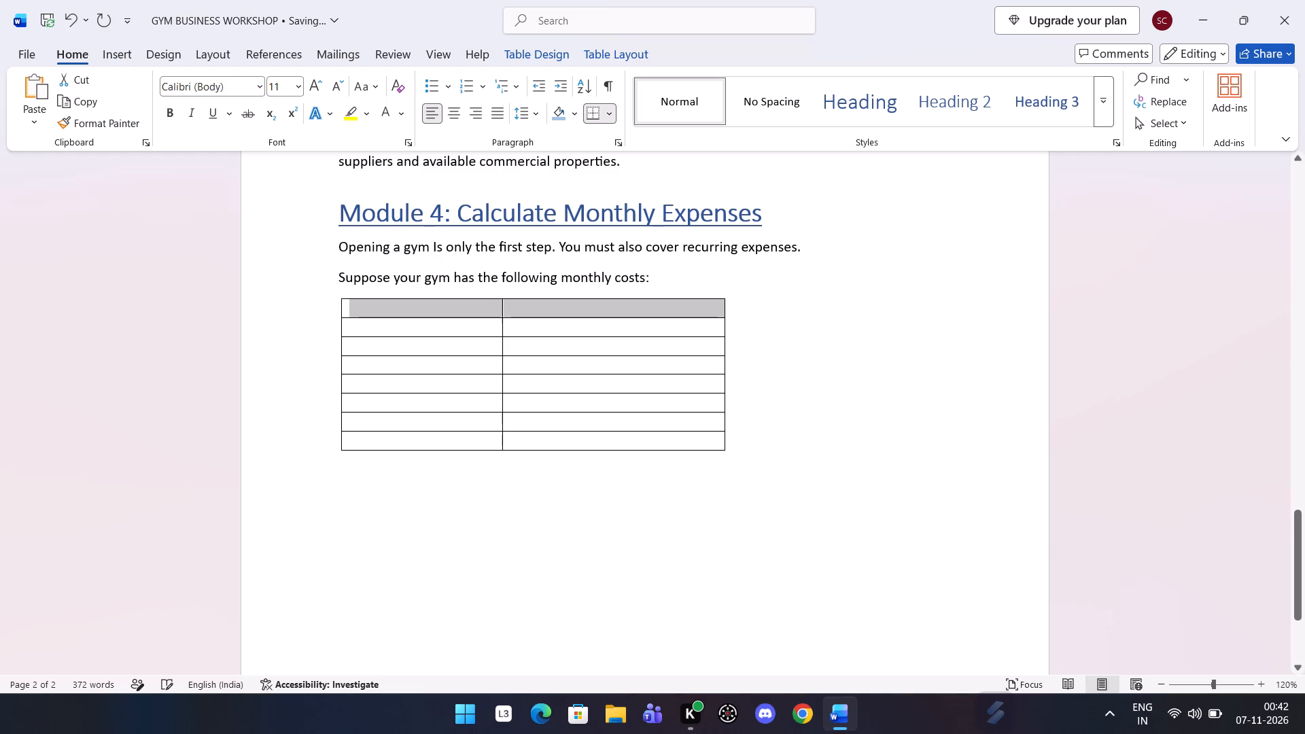
pyautogui.moveTo(556, 307); pyautogui.dragTo(560, 305)
pyautogui.click(716, 351)
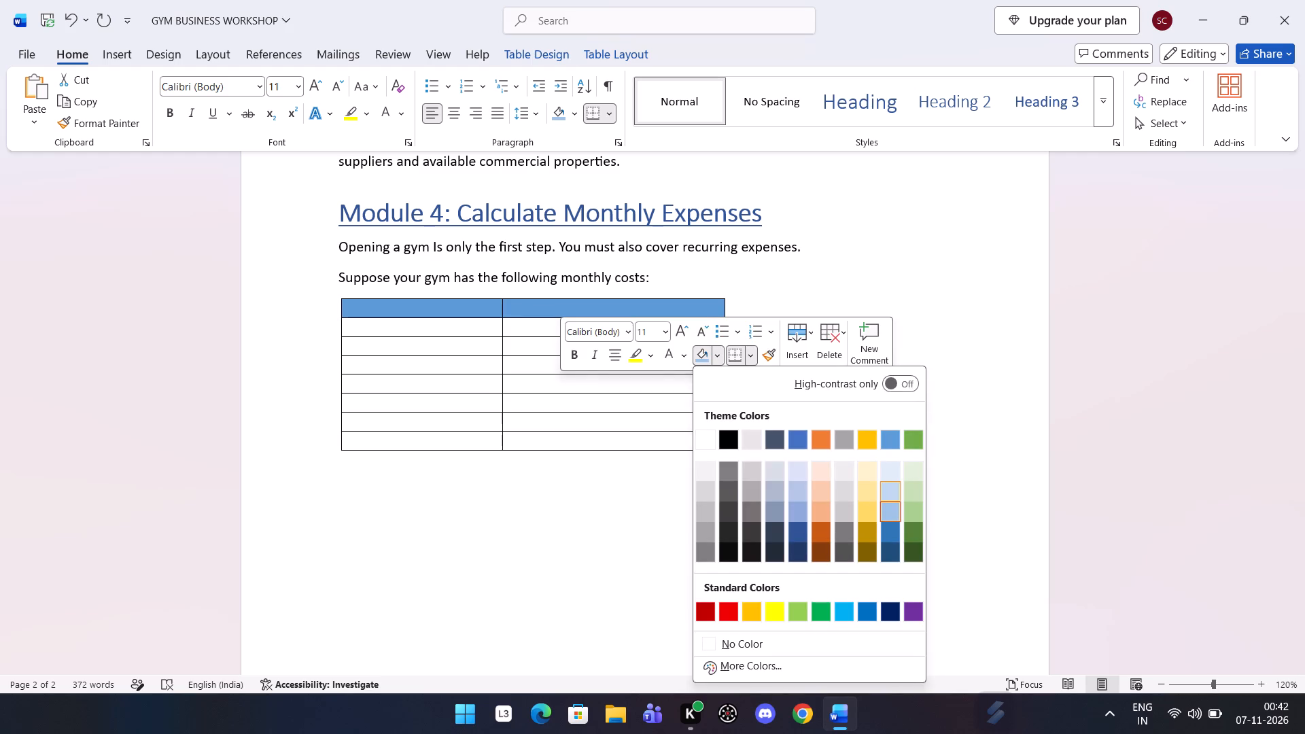
pyautogui.click(799, 447)
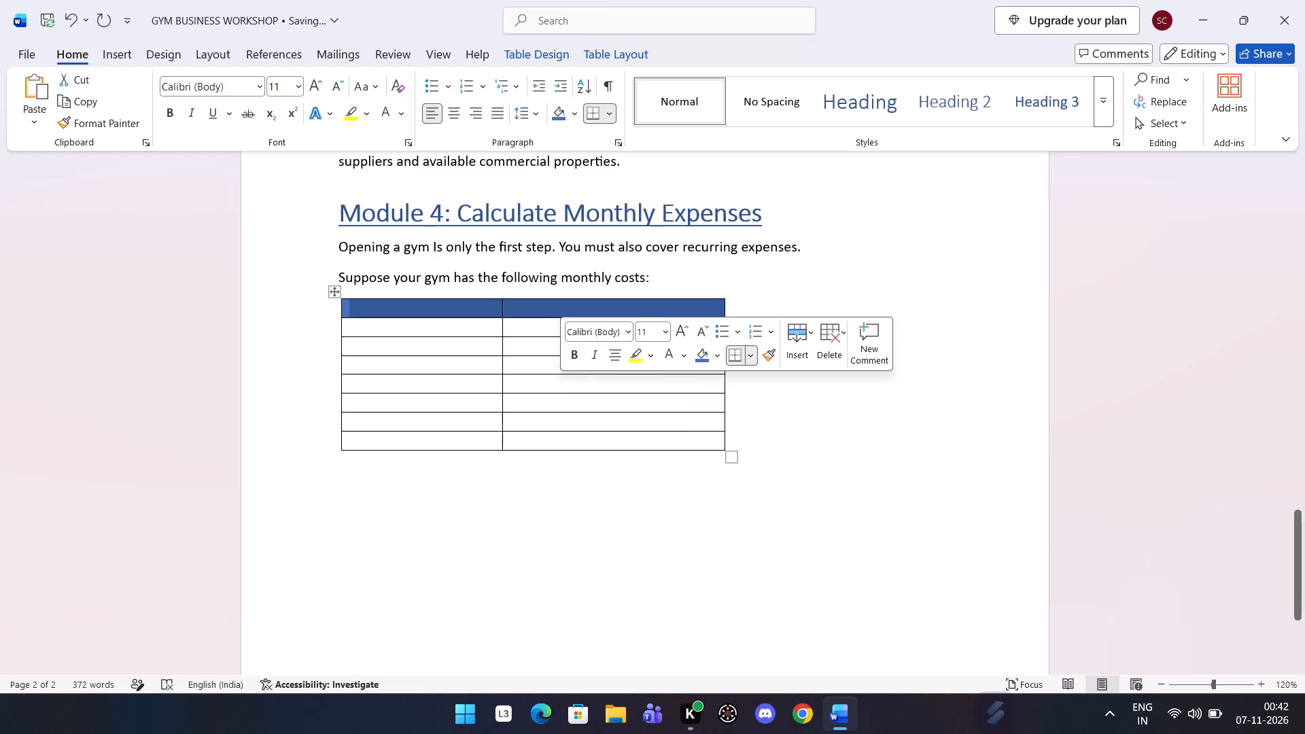
pyautogui.click(680, 355)
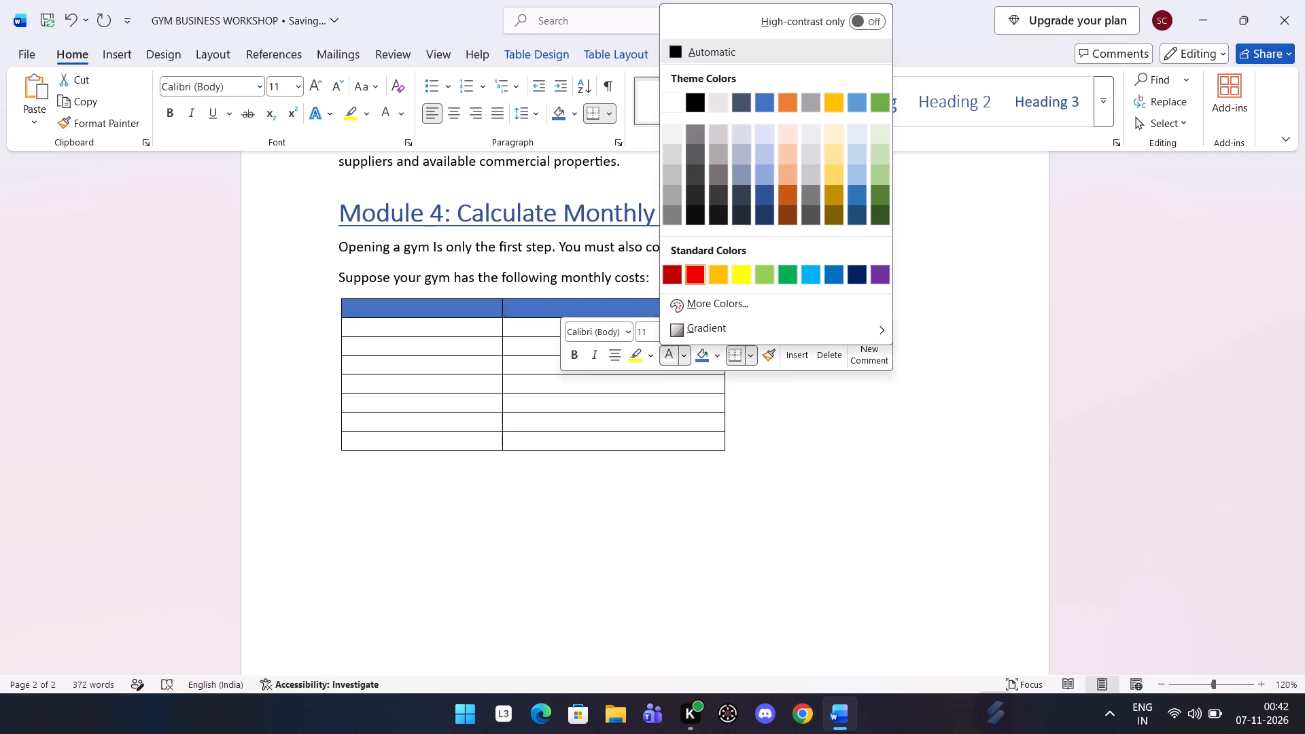
pyautogui.click(672, 109)
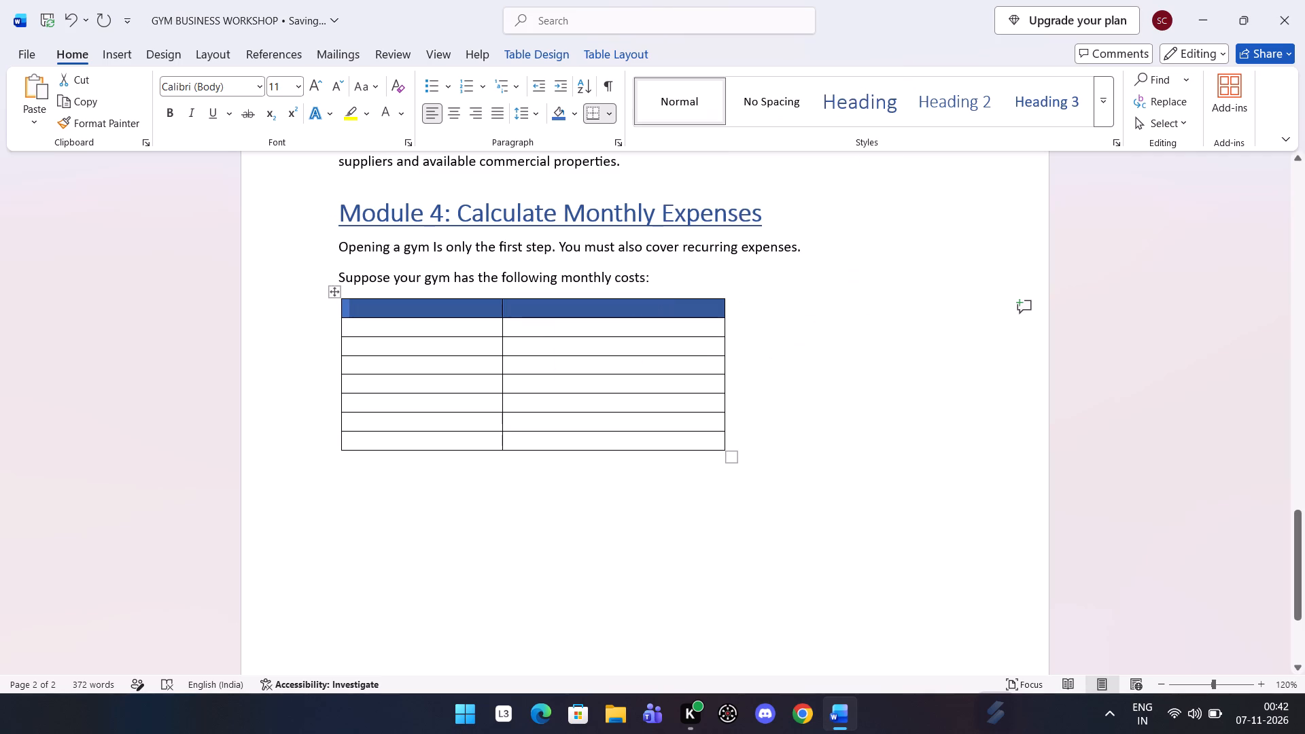
# Enter the column headers "Expense" and "Monthly cost" in the table's header row.
pyautogui.click(378, 304)
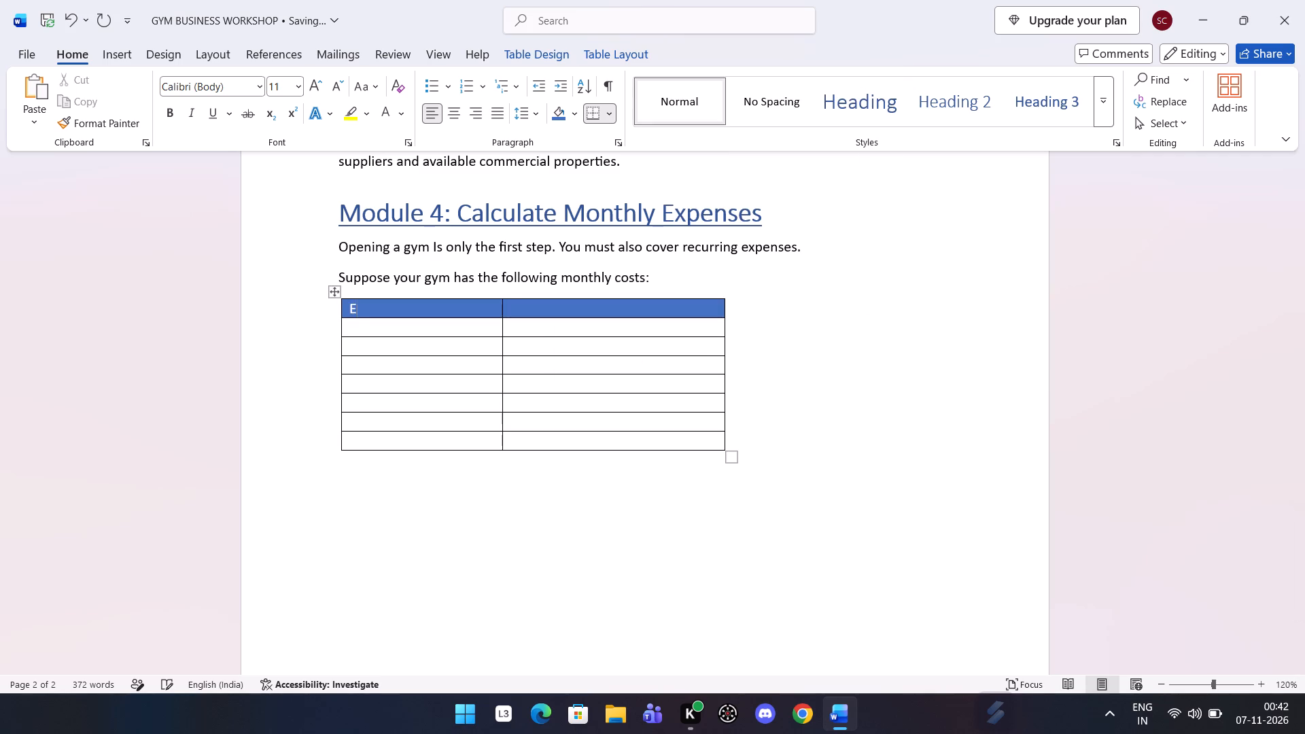
pyautogui.write('xp')
pyautogui.write('ense')
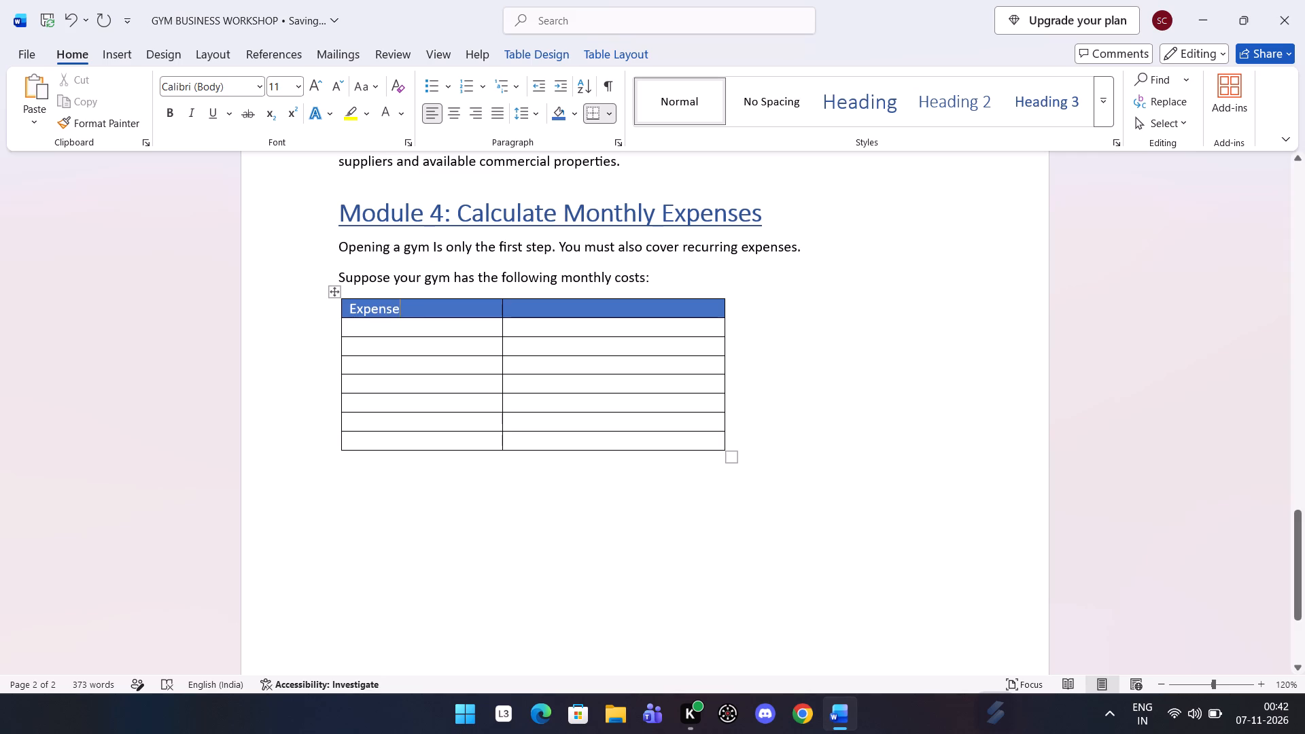
pyautogui.click(529, 308)
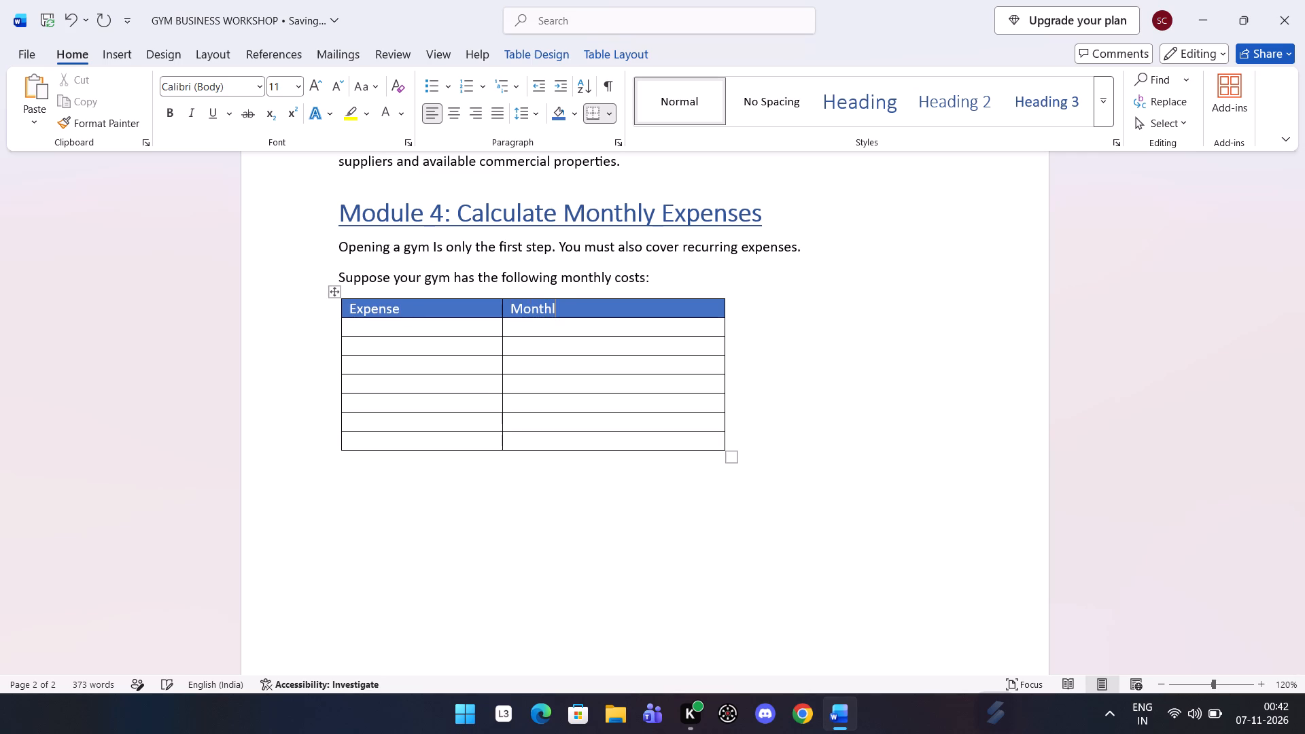
pyautogui.write('cost')
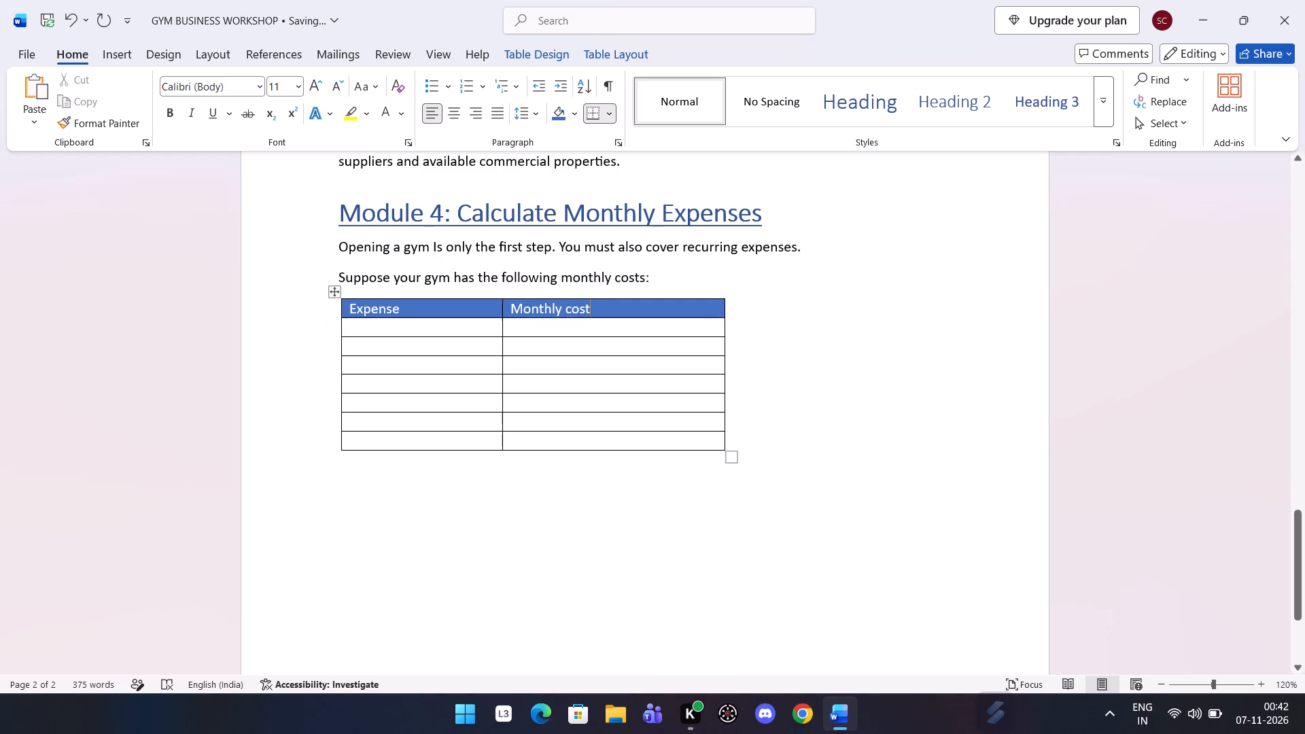
# Fill the first expense row with "Rent" and "₹20,000", and put a ₹ symbol in the cost cell below it.
pyautogui.click(360, 319)
pyautogui.click(360, 335)
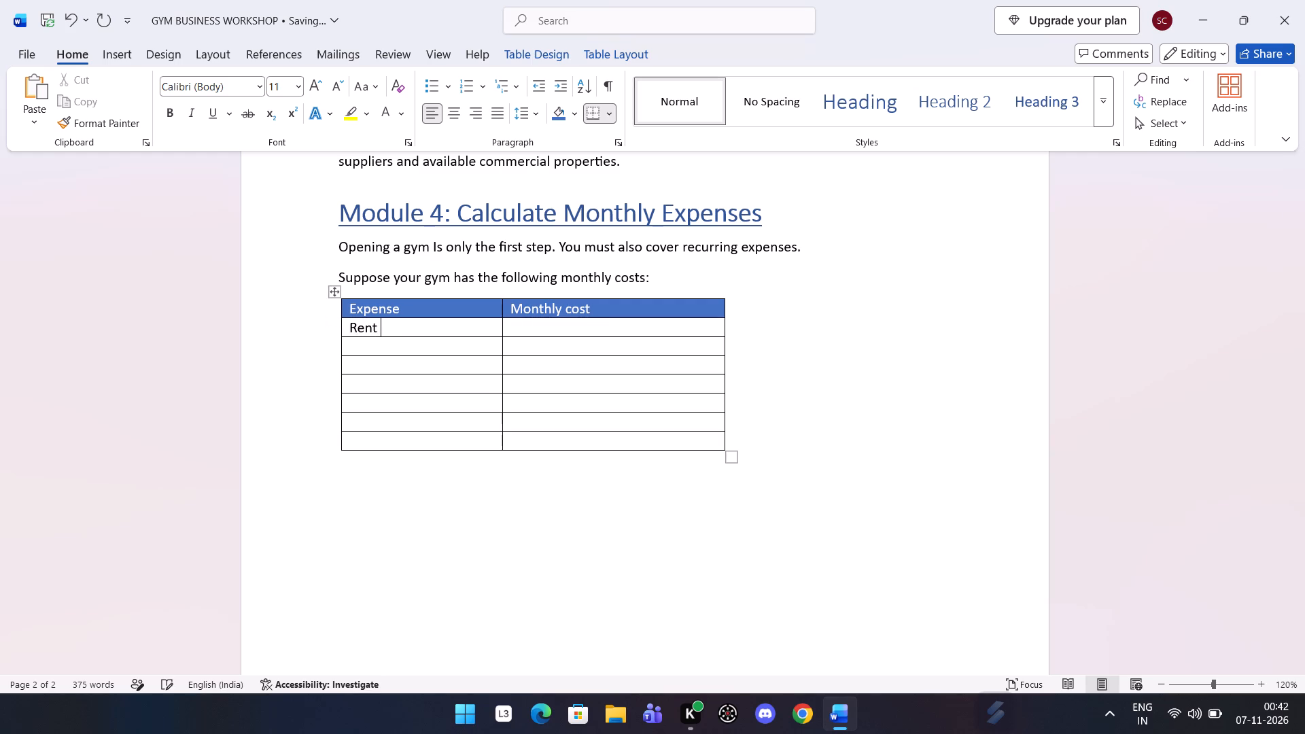
pyautogui.click(522, 327)
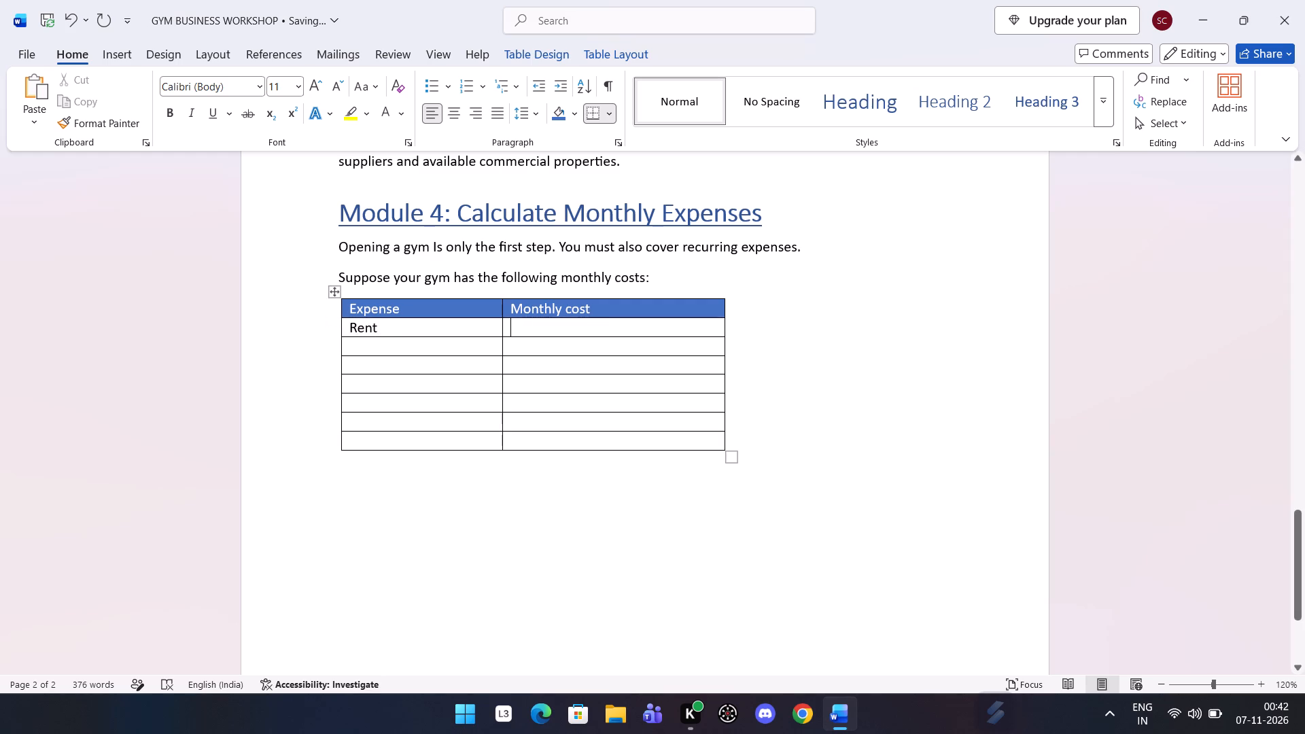
pyautogui.hotkey('ctrl', 'alt', '4')
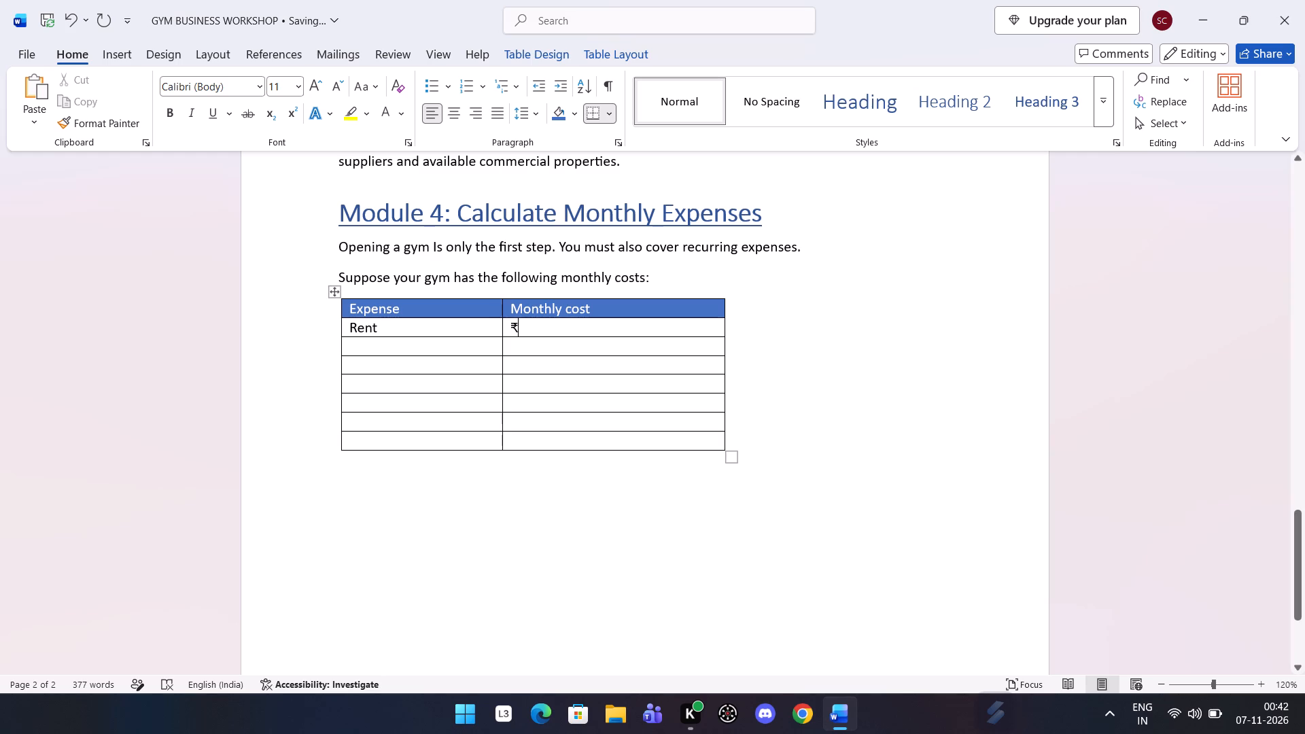
pyautogui.click(523, 342)
pyautogui.hotkey('ctrl', 'alt', '5')
pyautogui.hotkey('ctrl', 'BackSpace')
pyautogui.hotkey('alt', '4')
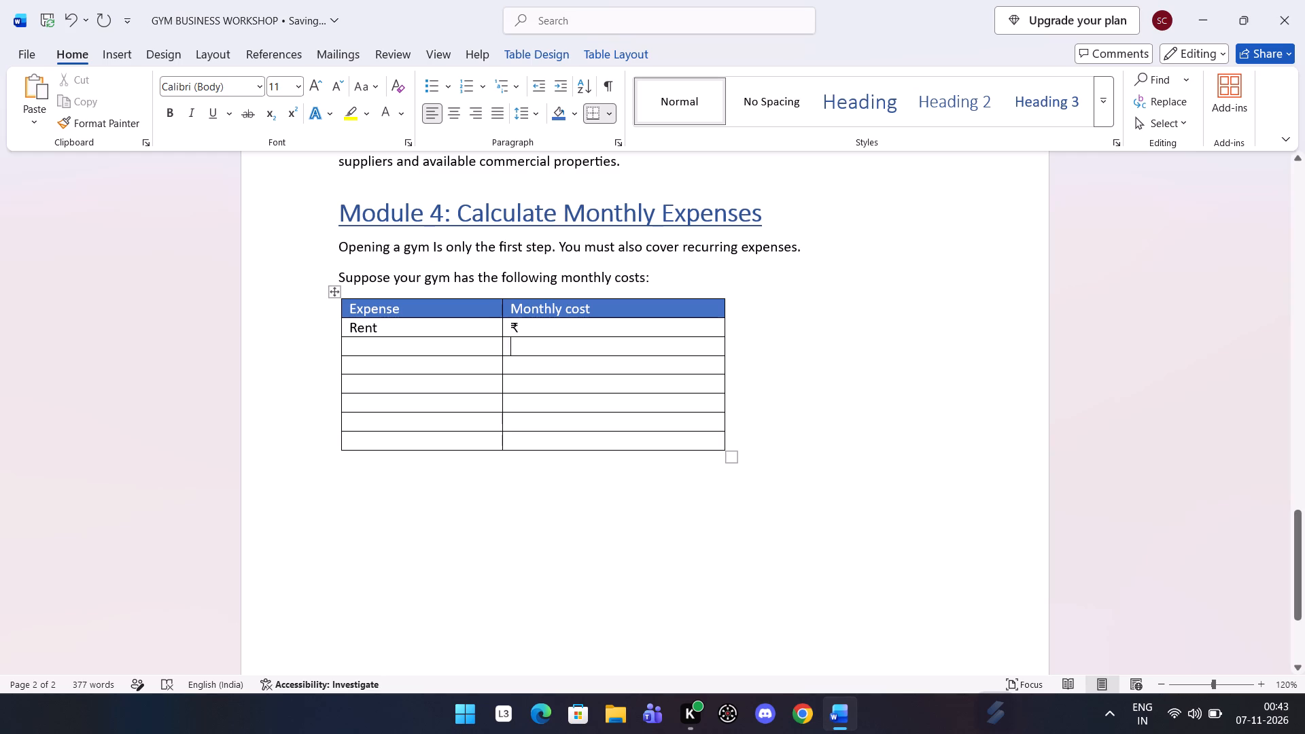
pyautogui.hotkey('ctrl', 'alt', '4')
pyautogui.click(527, 334)
pyautogui.write('20,000')
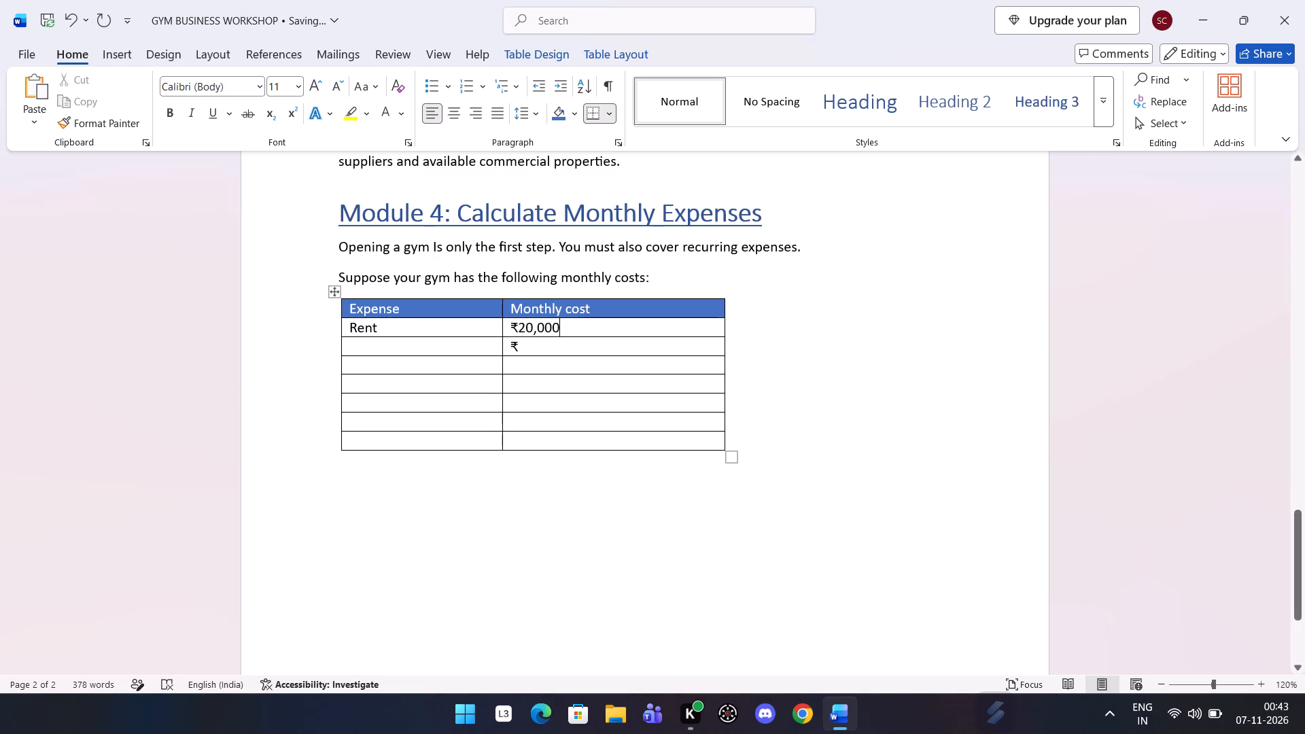
# Complete the second expense row with "Trainer salary" and a monthly cost of ₹18,000.
pyautogui.click(523, 351)
pyautogui.write('18,000')
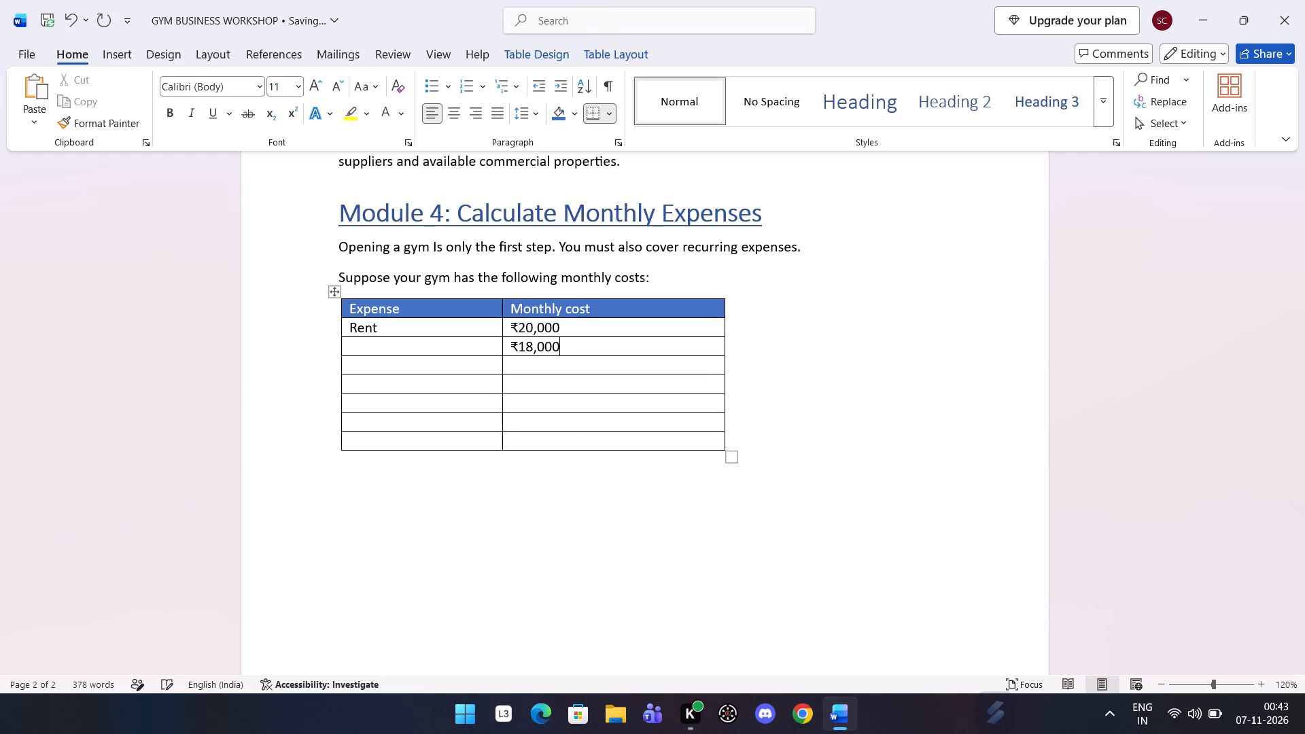
pyautogui.click(430, 348)
pyautogui.write('rainer salary')
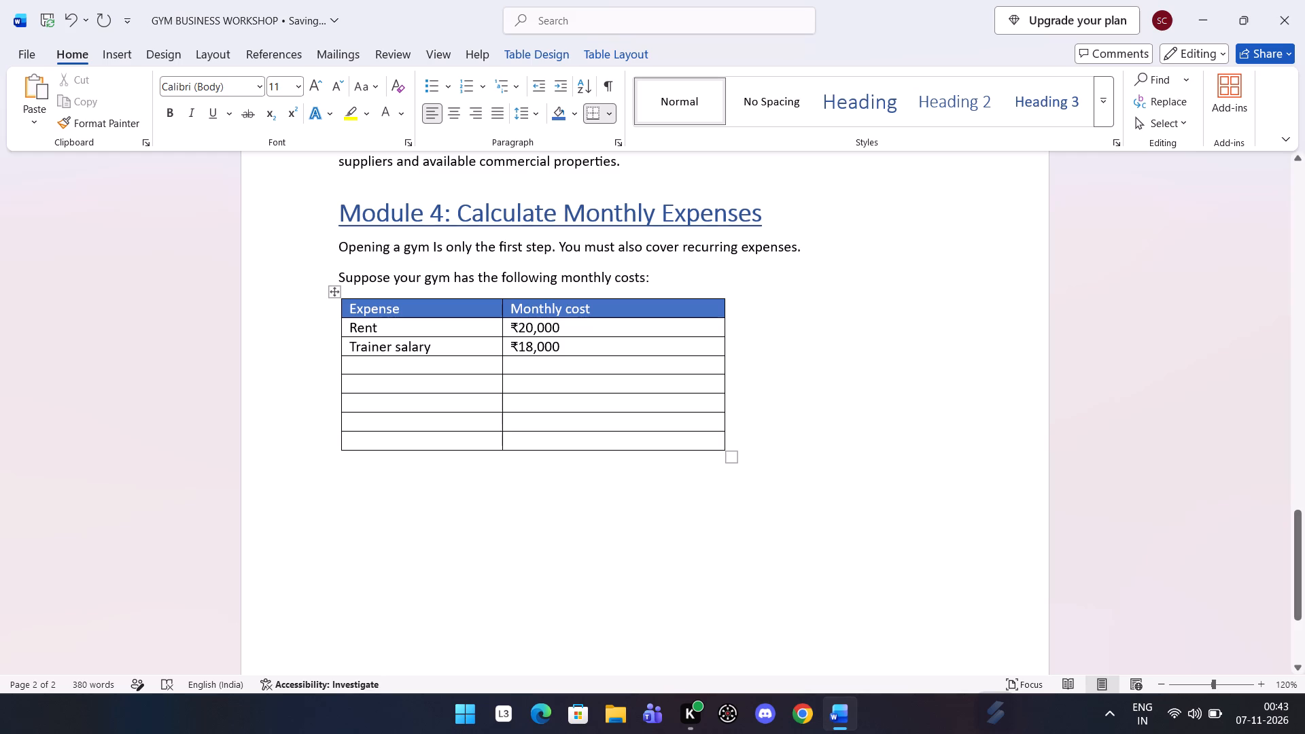
# Label the two expense rows below Trainer salary "Electricity" and "Cleaning and maintenance".
pyautogui.click(414, 364)
pyautogui.write('lec')
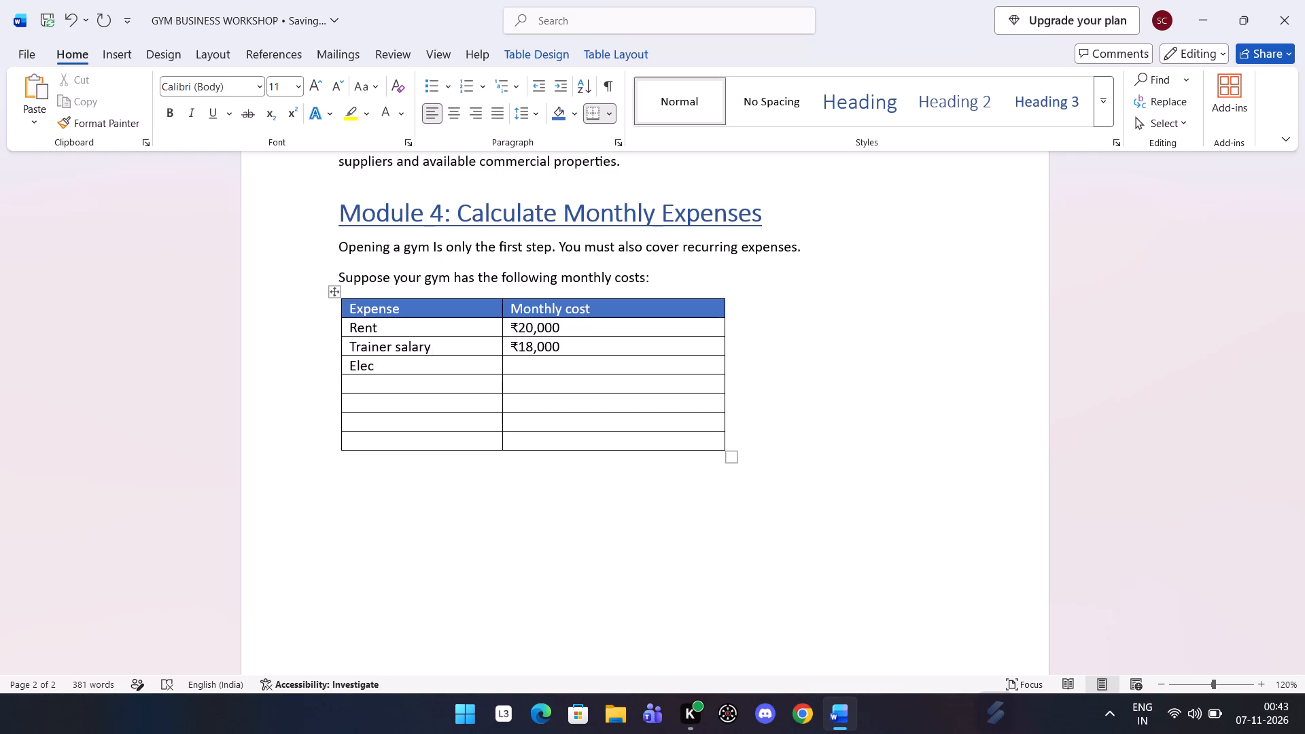
pyautogui.write('tricity')
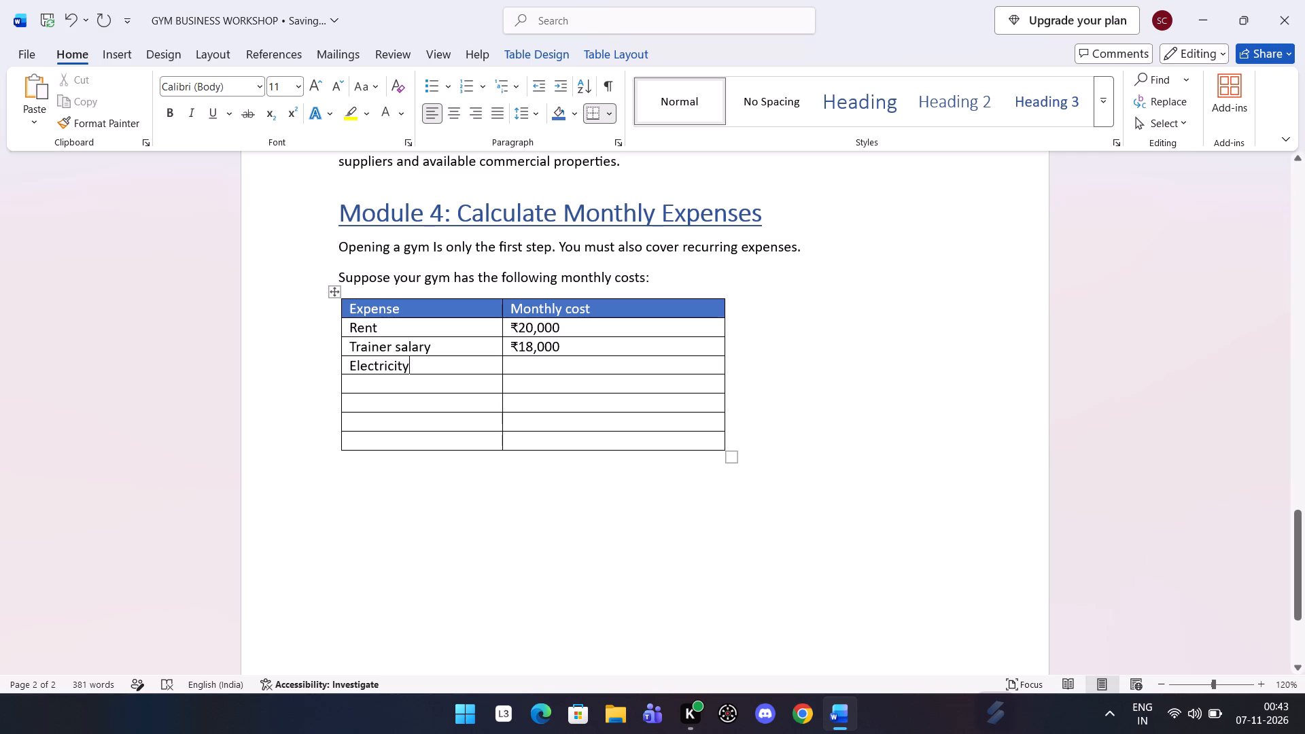
pyautogui.click(413, 381)
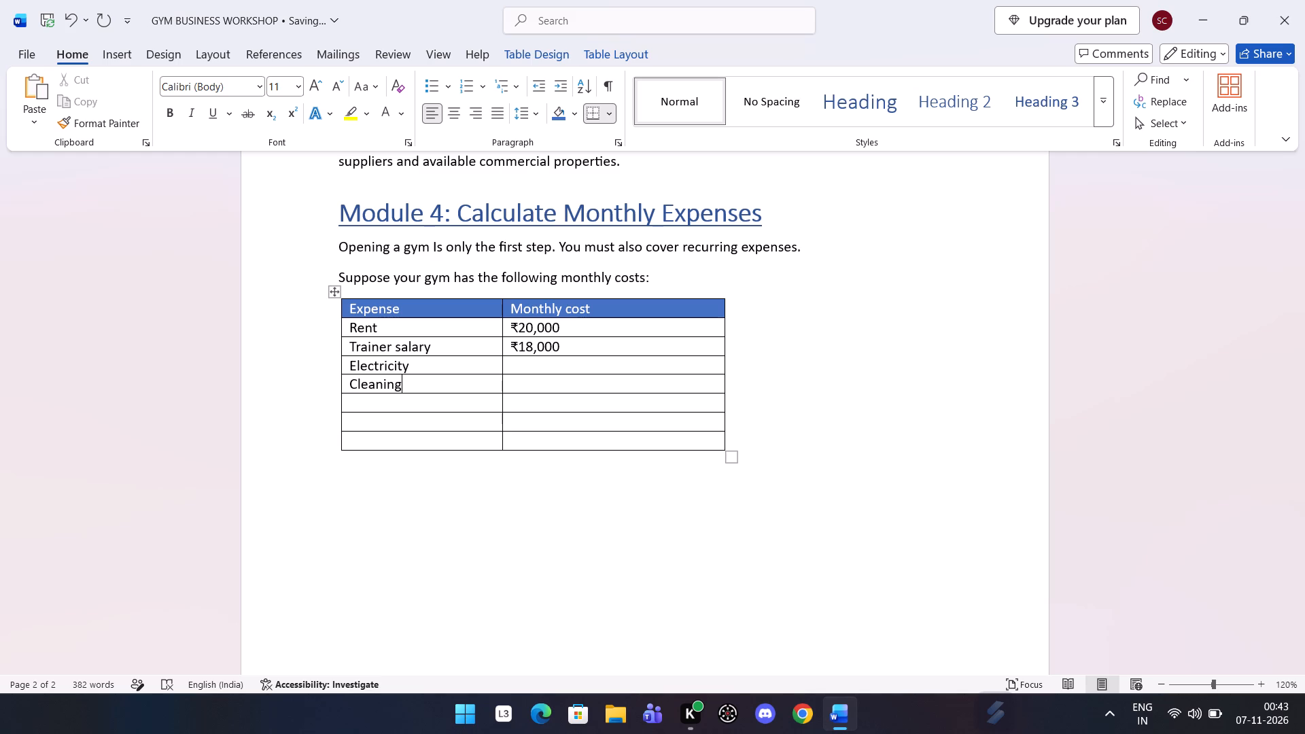
pyautogui.press('space')
pyautogui.write('and main')
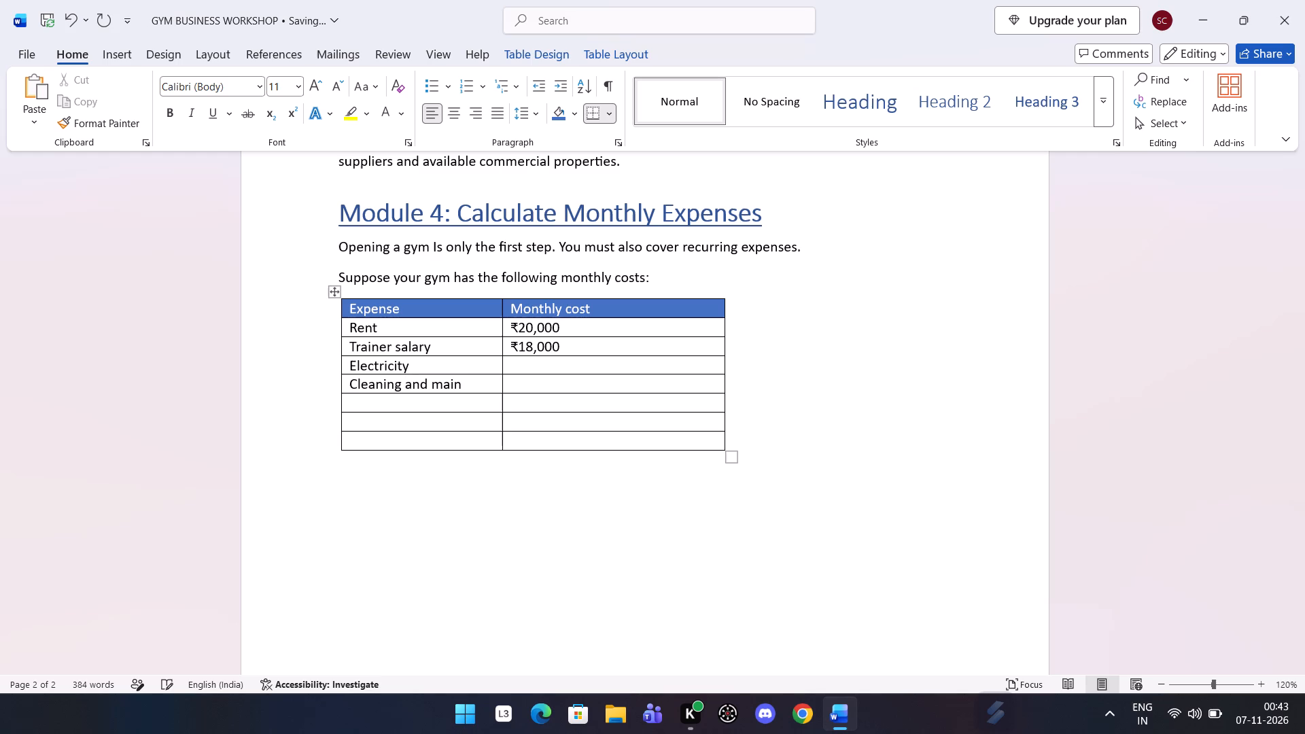
pyautogui.press('t')
pyautogui.write('enance')
pyautogui.press('space')
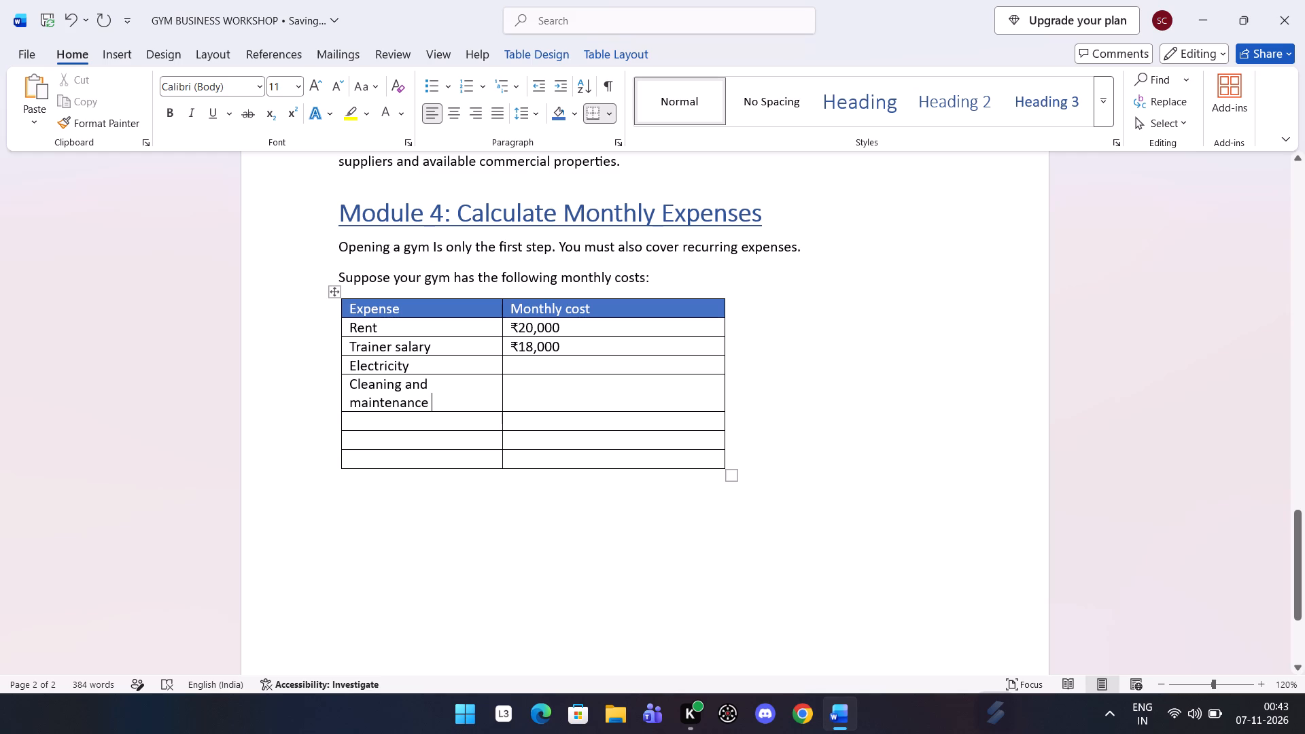
# Widen the Expense column of the monthly costs table so "Cleaning and maintenance" fits on one line.
pyautogui.moveTo(500, 307); pyautogui.dragTo(527, 309)
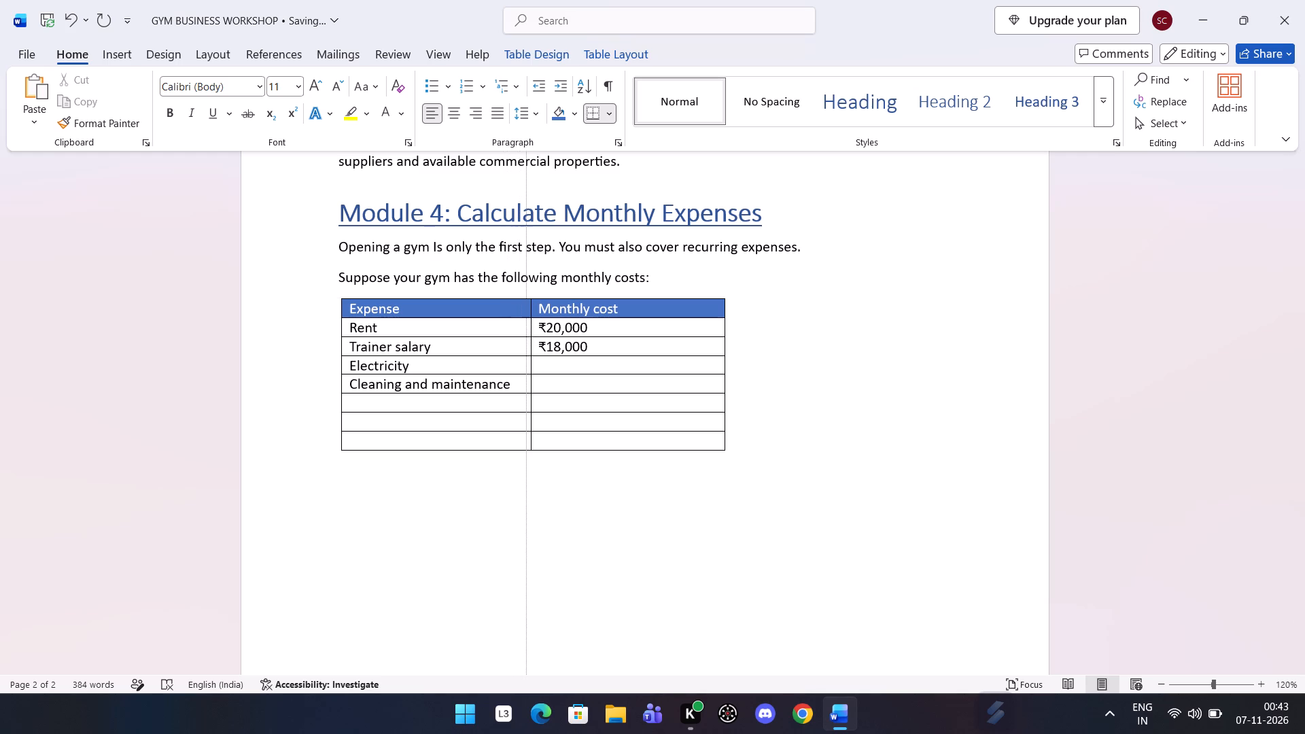
pyautogui.moveTo(527, 309); pyautogui.dragTo(548, 311)
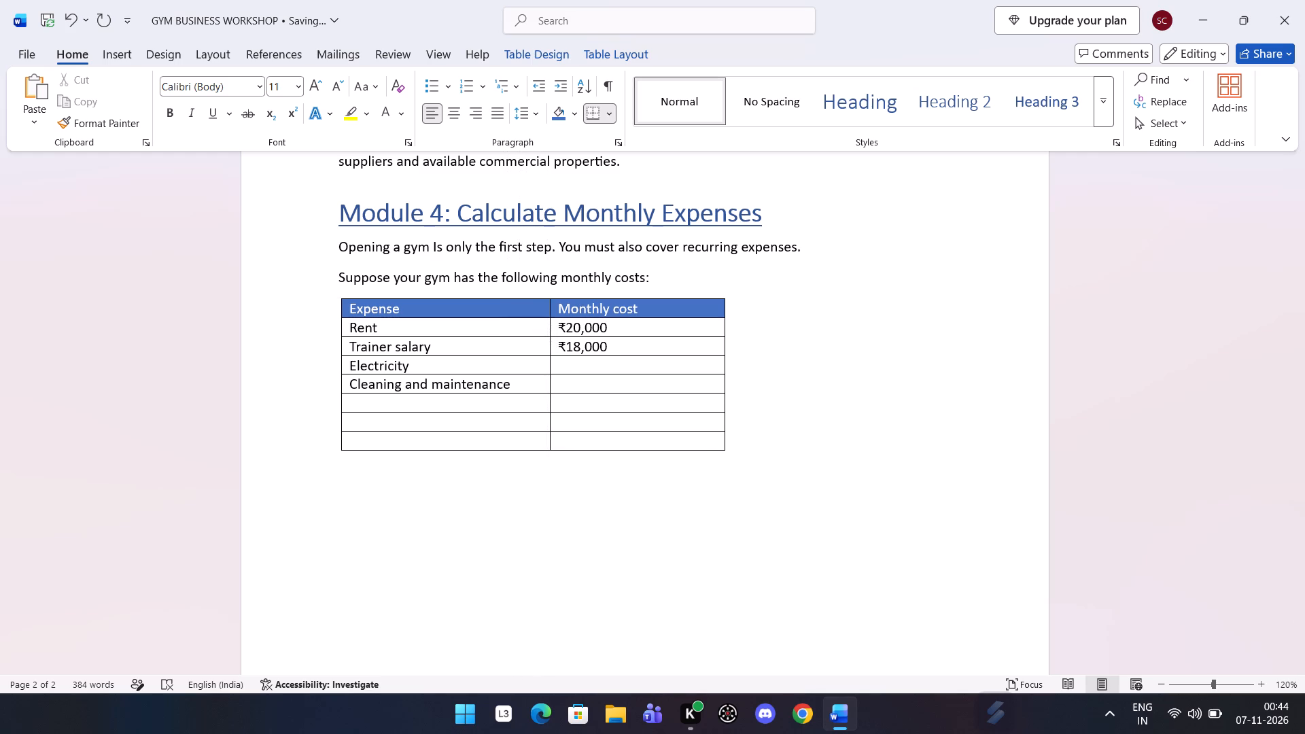
# Label the expense row below Cleaning and maintenance "Marketing", correcting its spelling.
pyautogui.click(393, 404)
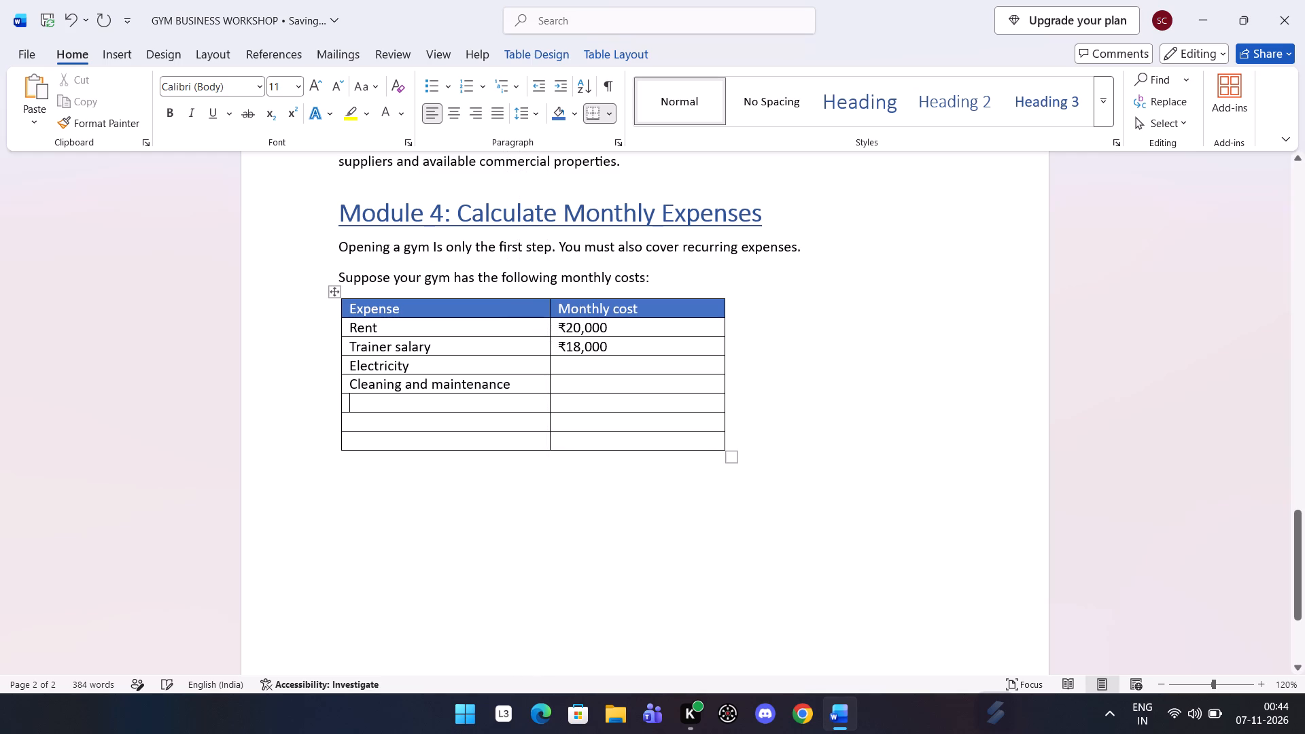
pyautogui.write('arkting')
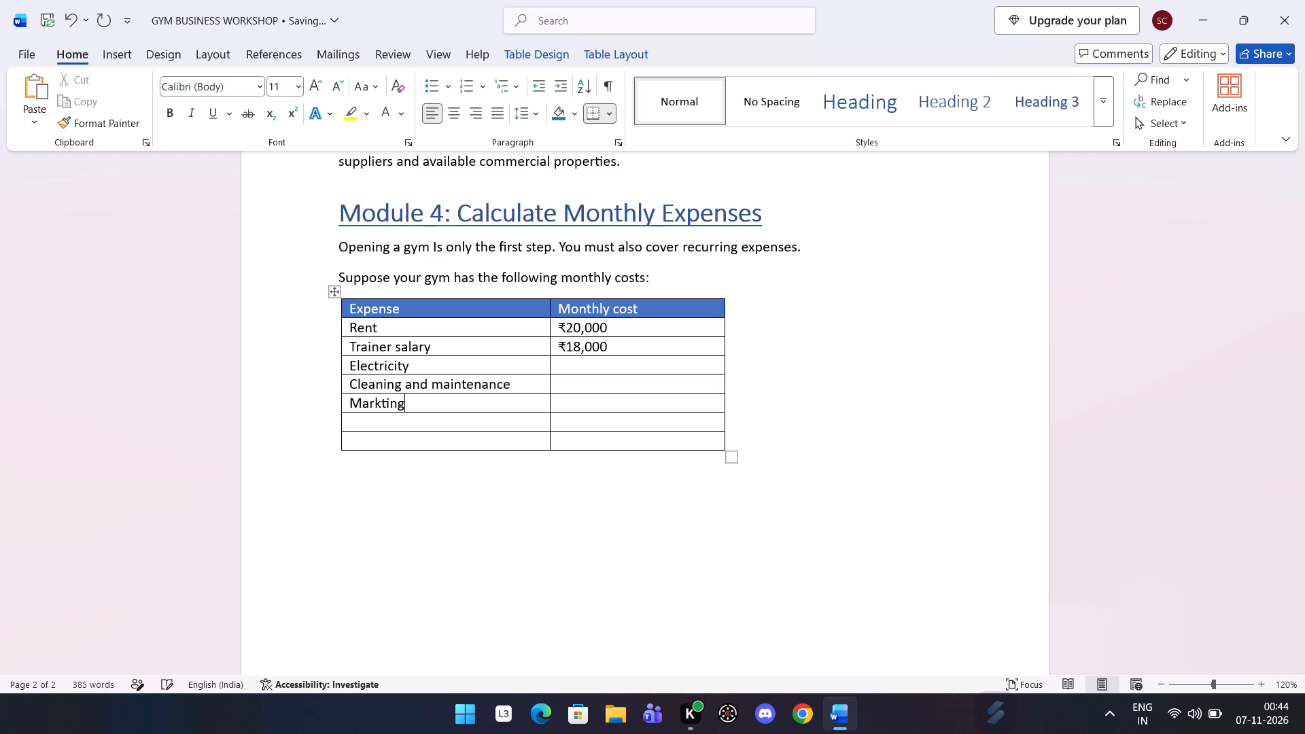
pyautogui.press('space')
pyautogui.rightClick(373, 407)
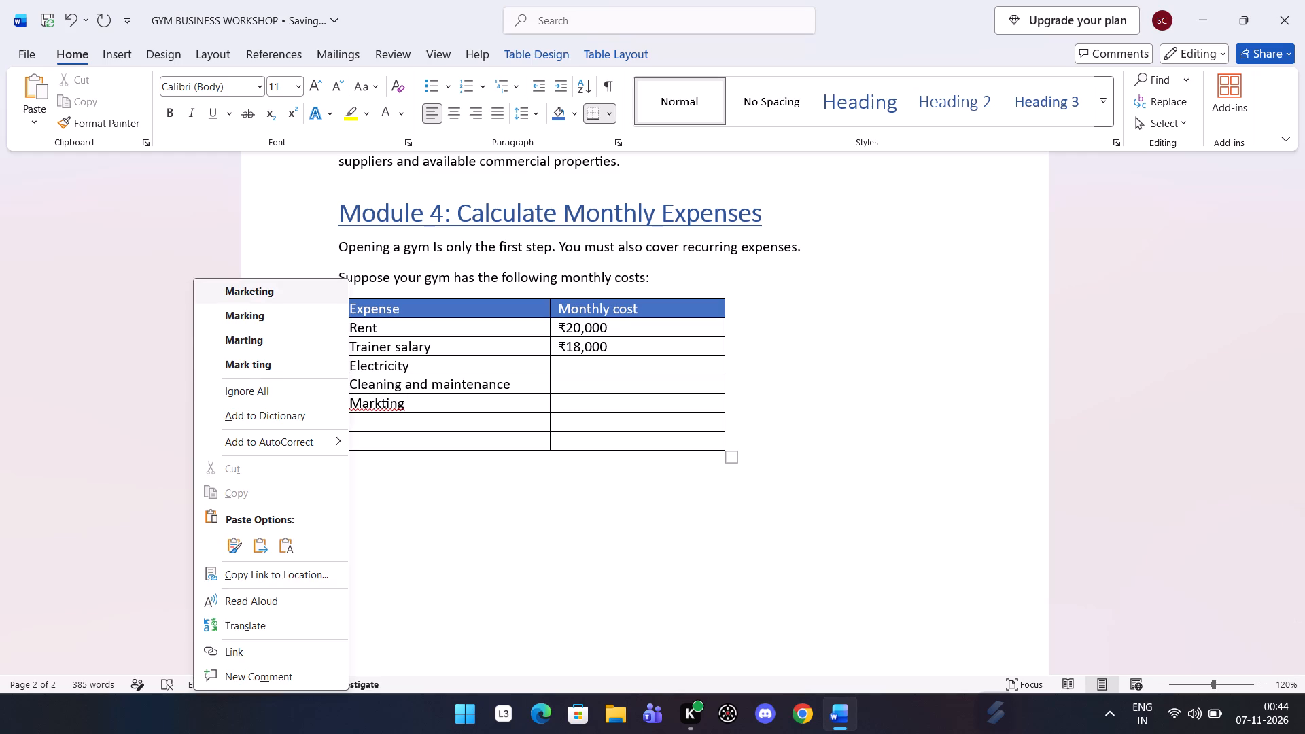
pyautogui.click(296, 298)
# Label the expense row below Marketing "Internet and miscellaneous expenses".
pyautogui.click(392, 429)
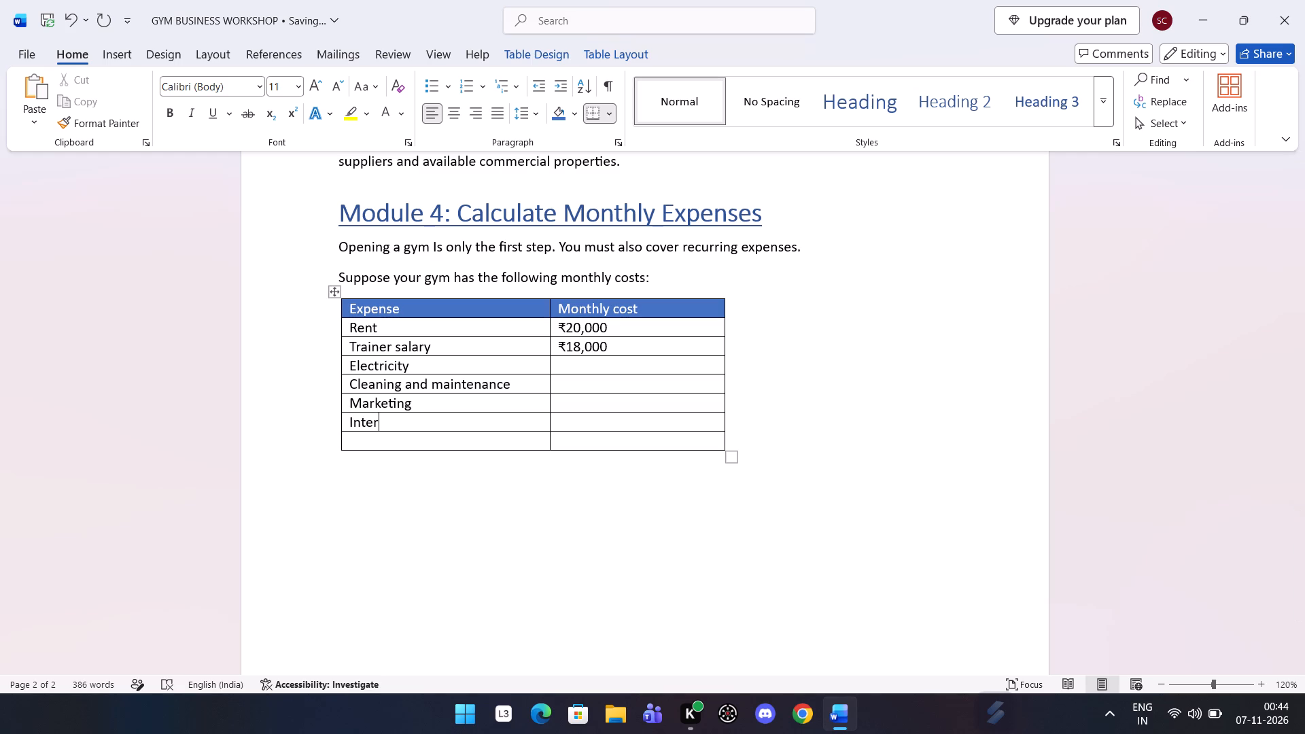
pyautogui.press('b')
pyautogui.press('BackSpace')
pyautogui.write('net')
pyautogui.press('space')
pyautogui.write('and mi')
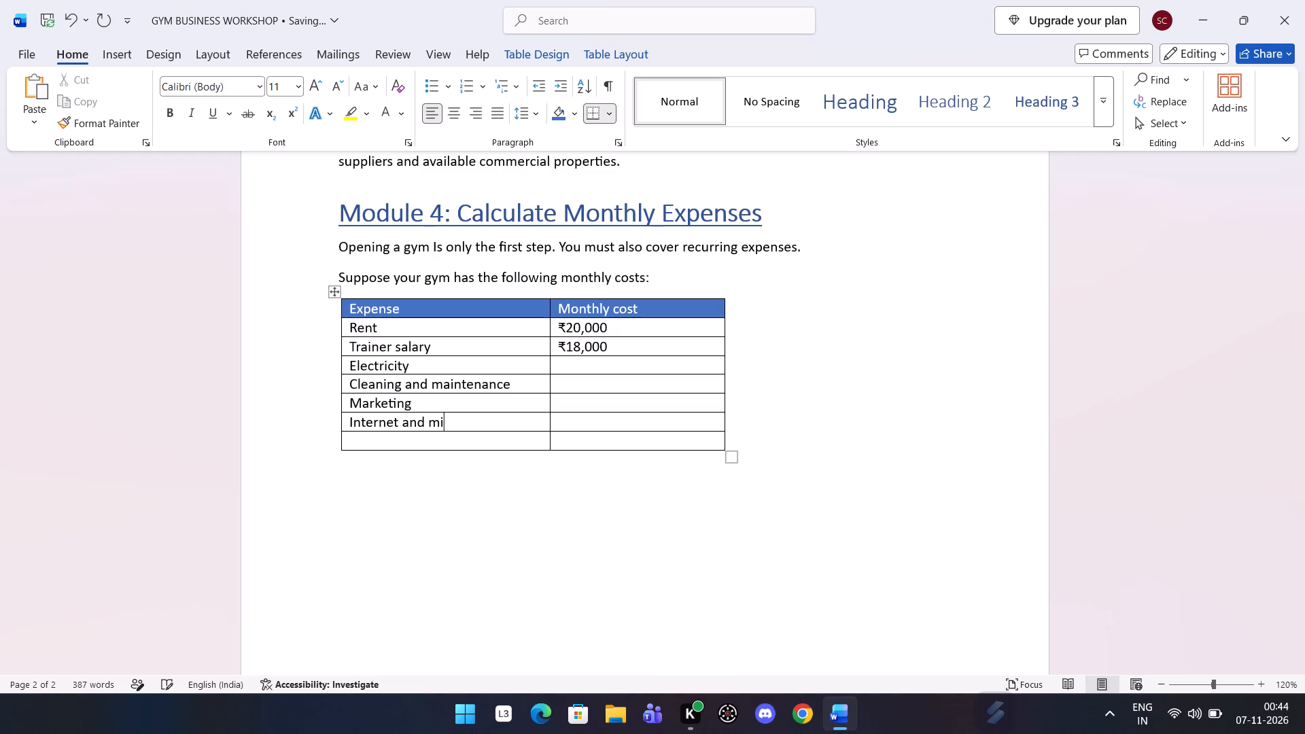
pyautogui.write('scell')
pyautogui.write('aneous')
pyautogui.press('space')
pyautogui.write('expen')
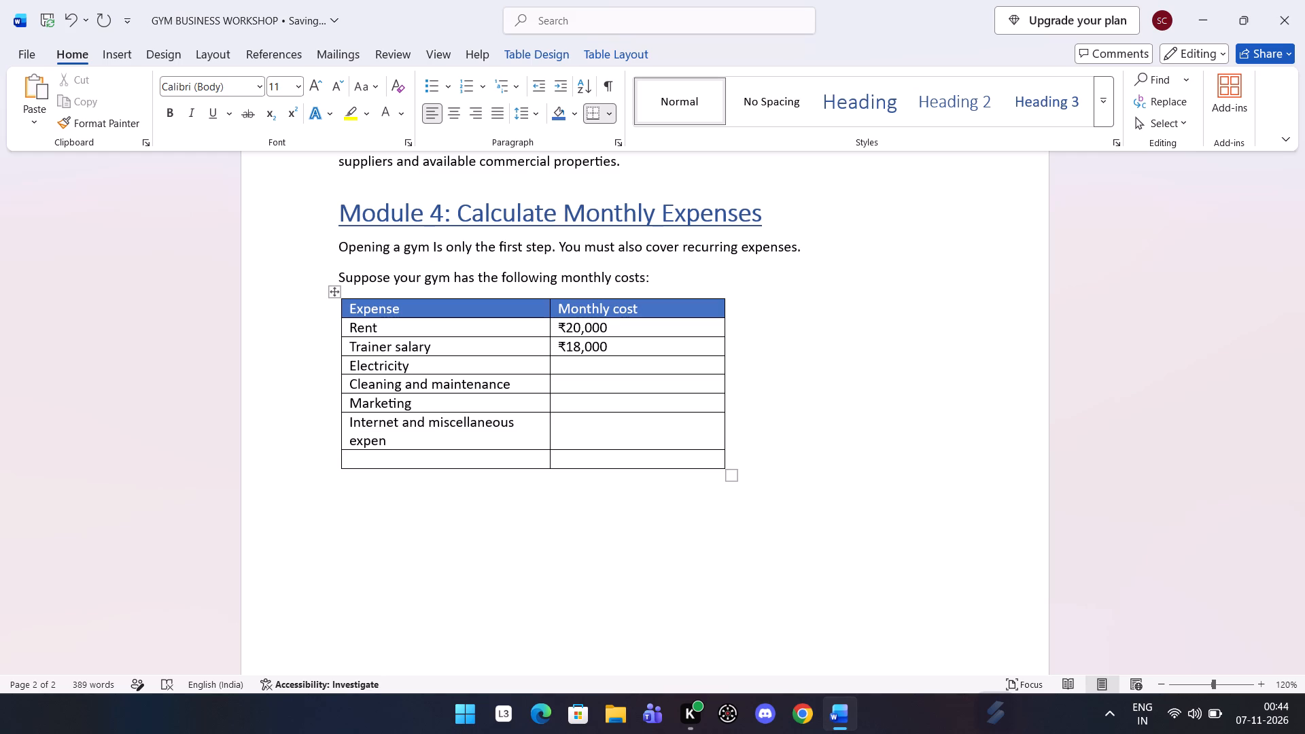
pyautogui.write('ses')
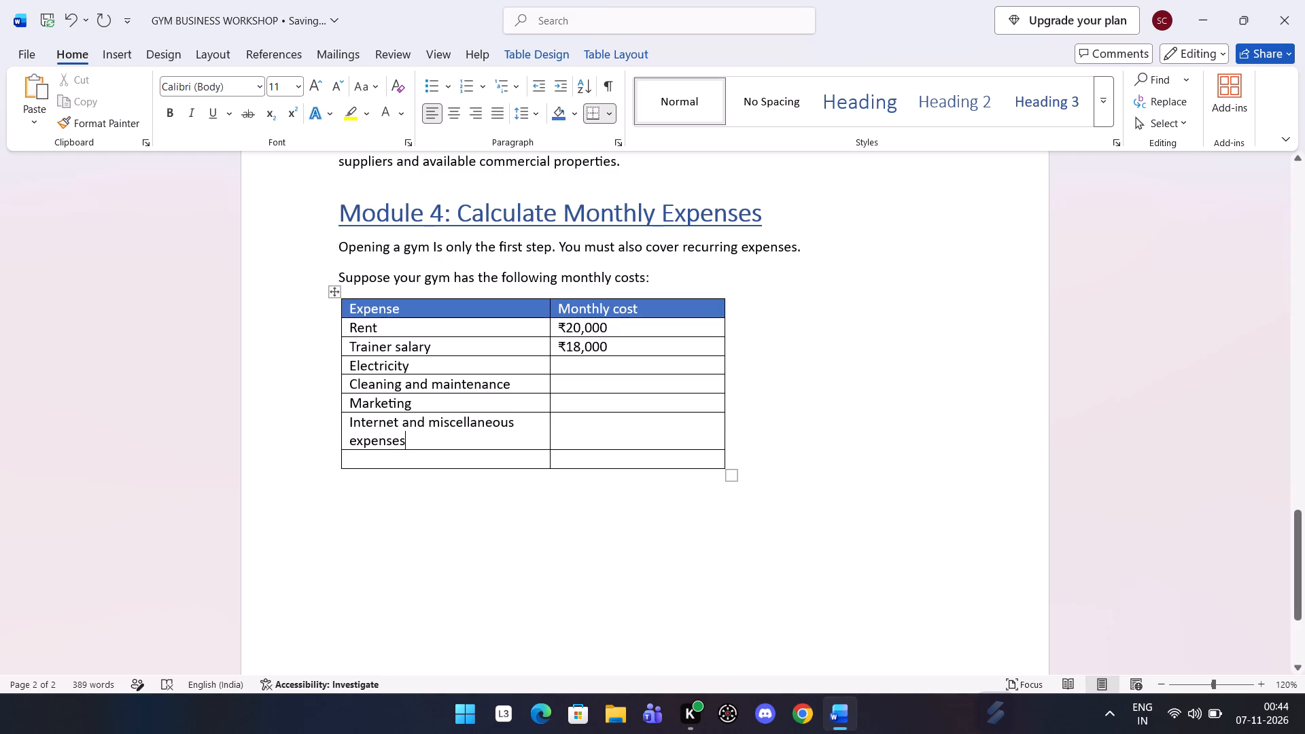
# Label the last row of the monthly costs table "Total monthly Expenses".
pyautogui.click(421, 463)
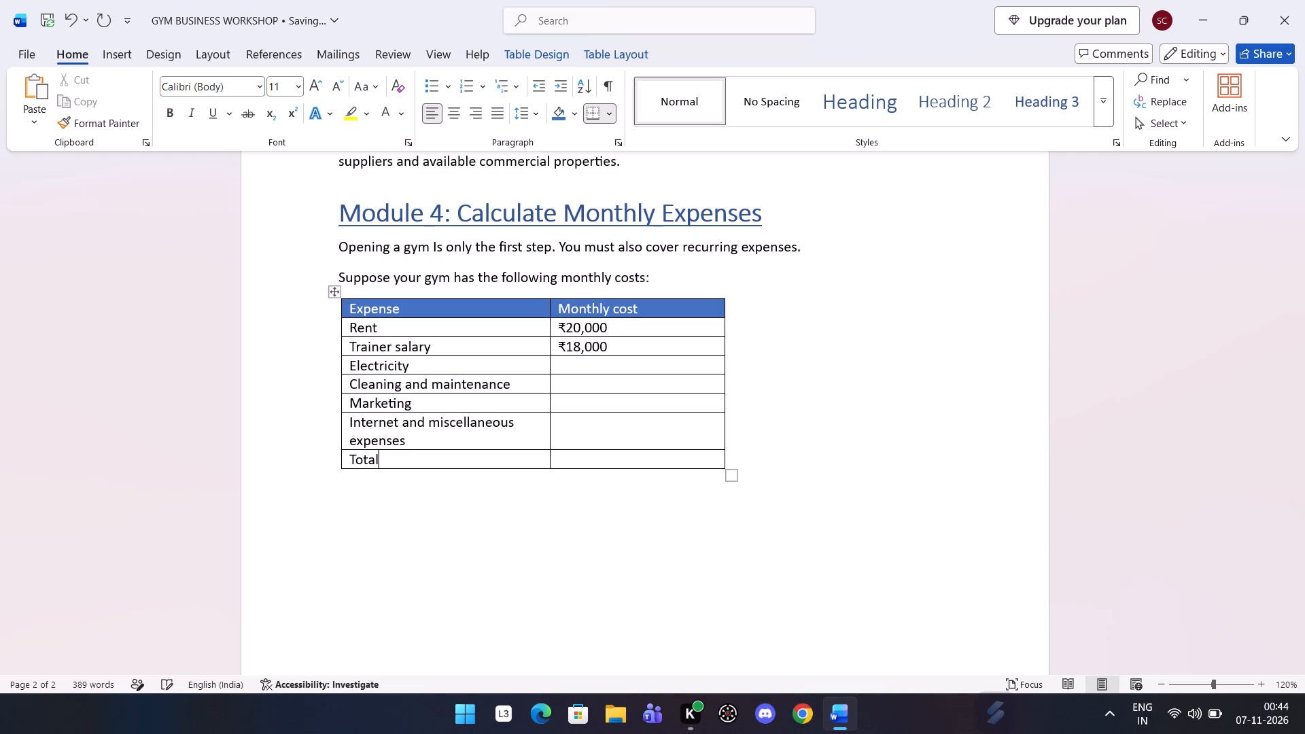
pyautogui.write('month')
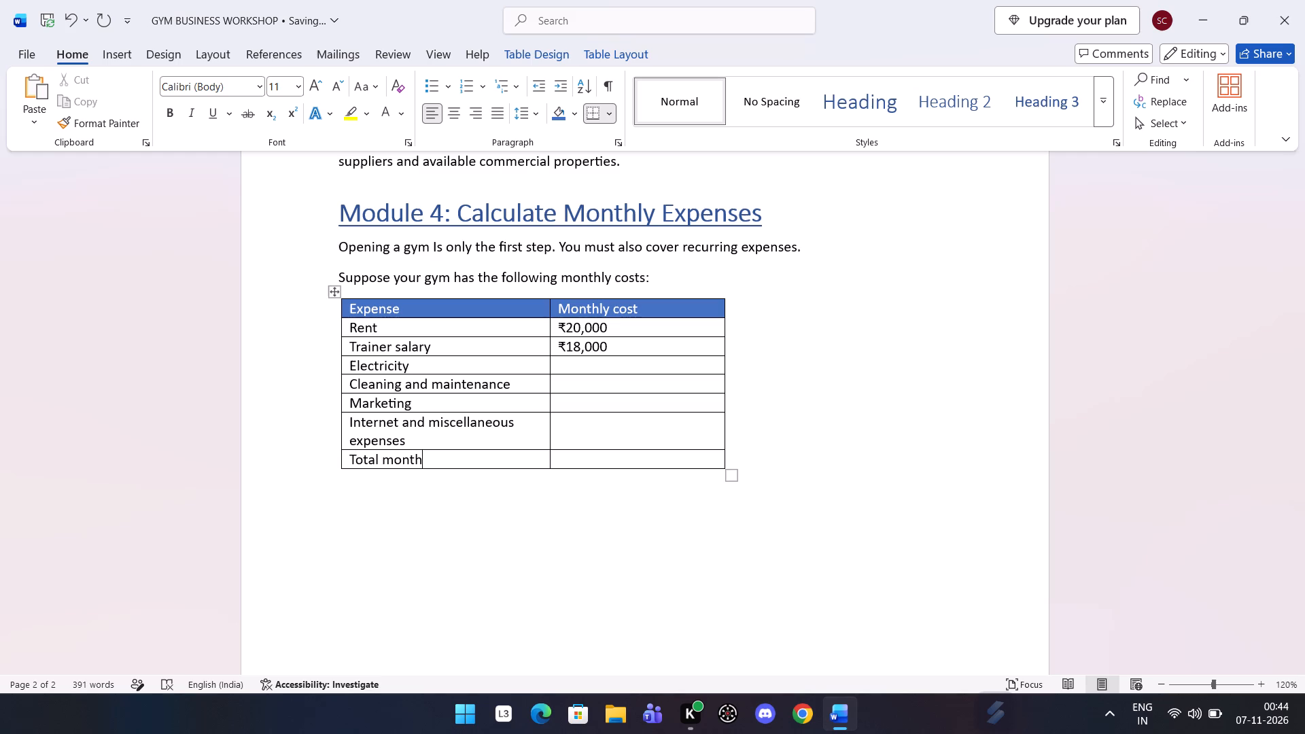
pyautogui.write('ly')
pyautogui.press('space')
pyautogui.write('xpenses')
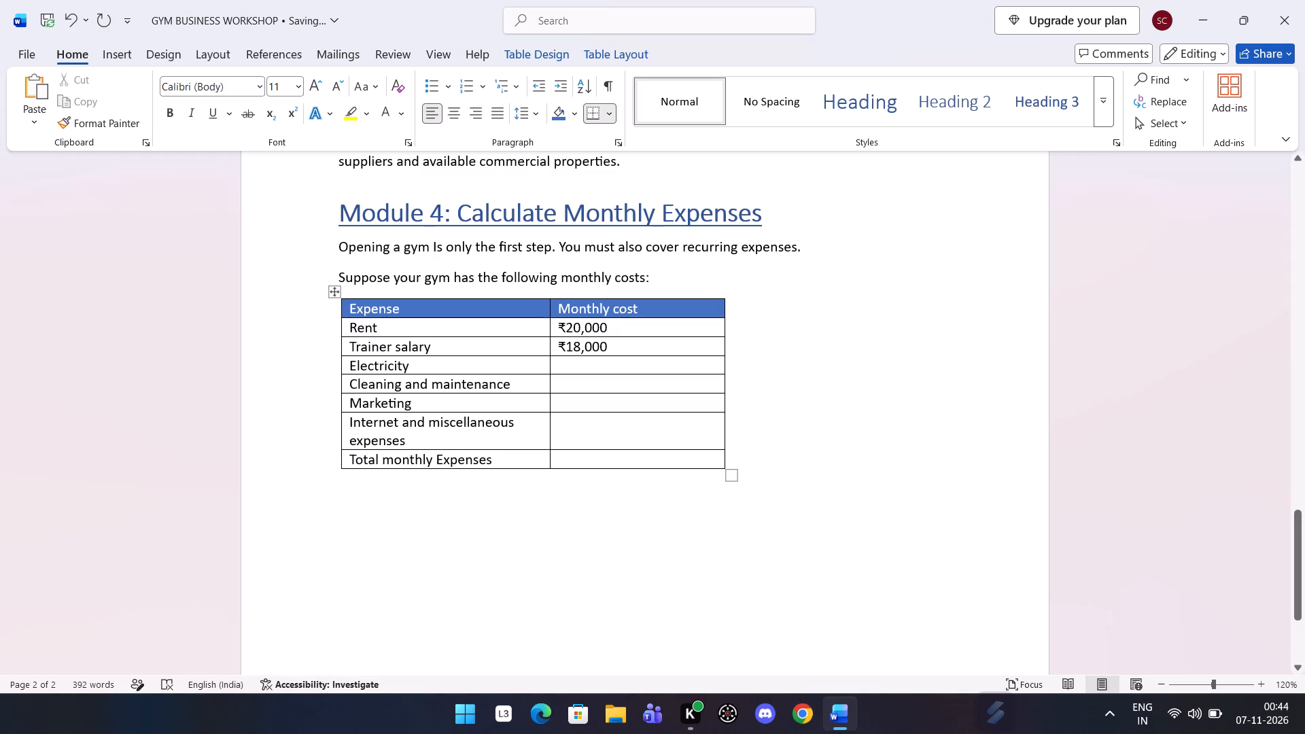
# Slightly increase the heights of the Internet and miscellaneous expenses, Total monthly Expenses, Rent and Trainer salary rows.
pyautogui.moveTo(536, 451); pyautogui.dragTo(536, 457)
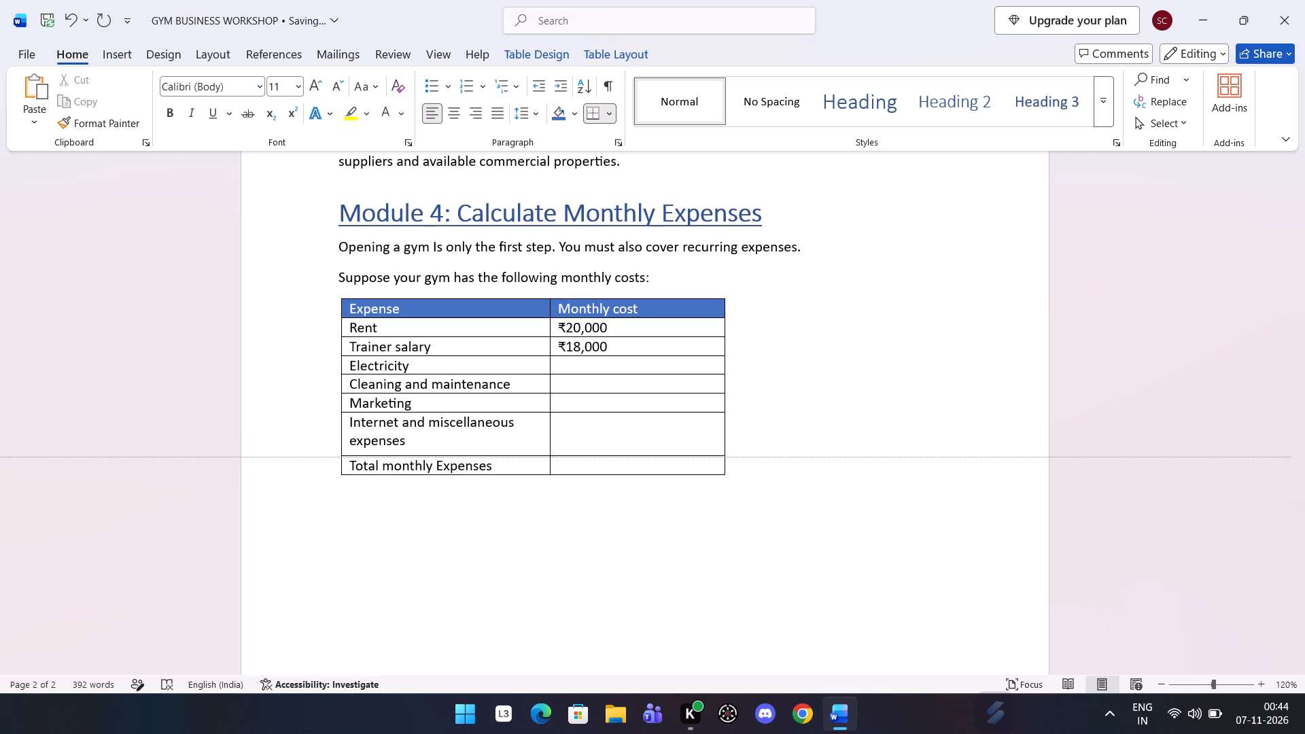
pyautogui.moveTo(536, 457); pyautogui.dragTo(536, 459)
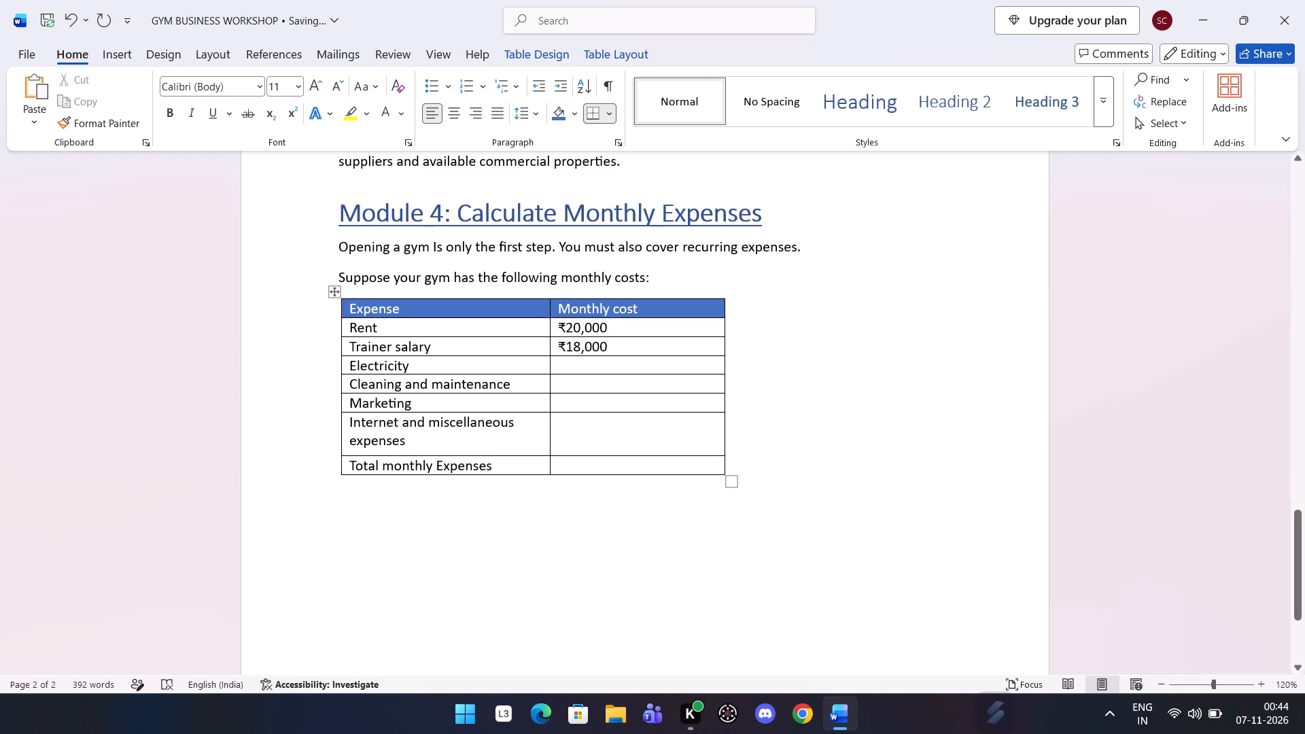
pyautogui.moveTo(345, 473); pyautogui.dragTo(341, 480)
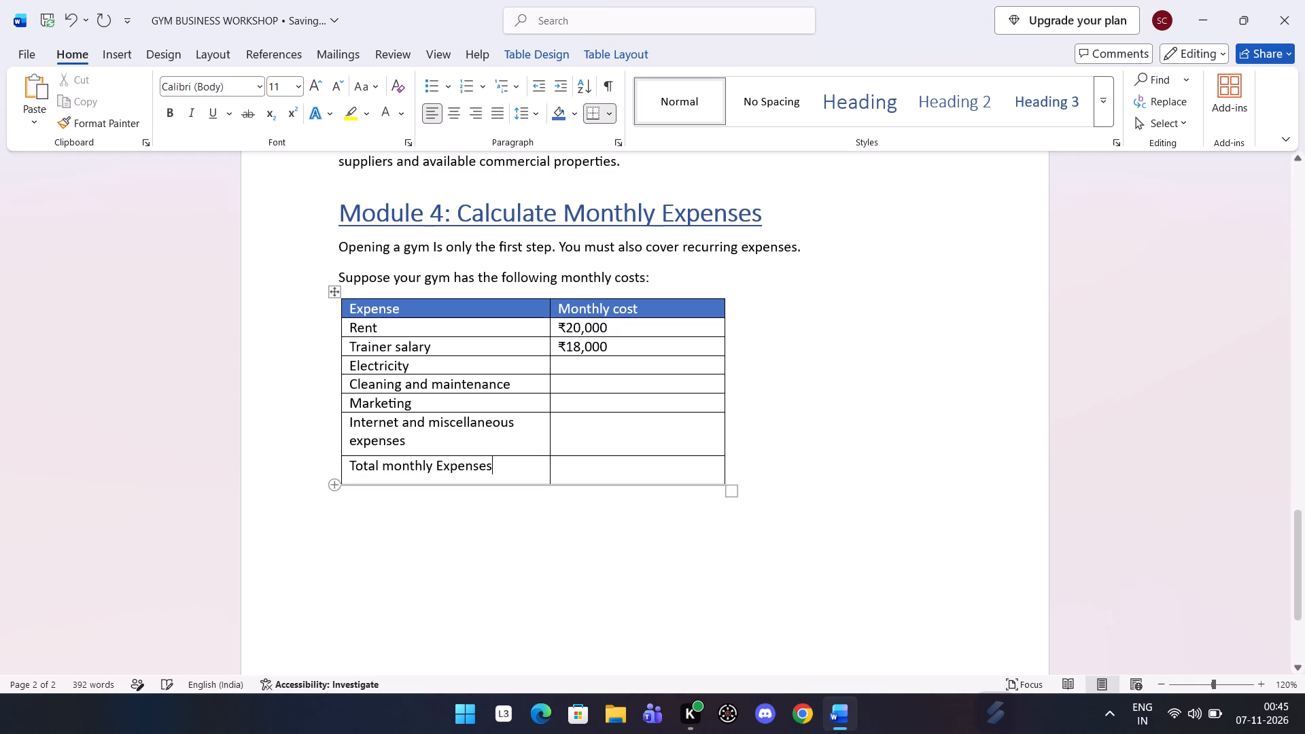
pyautogui.click(345, 336)
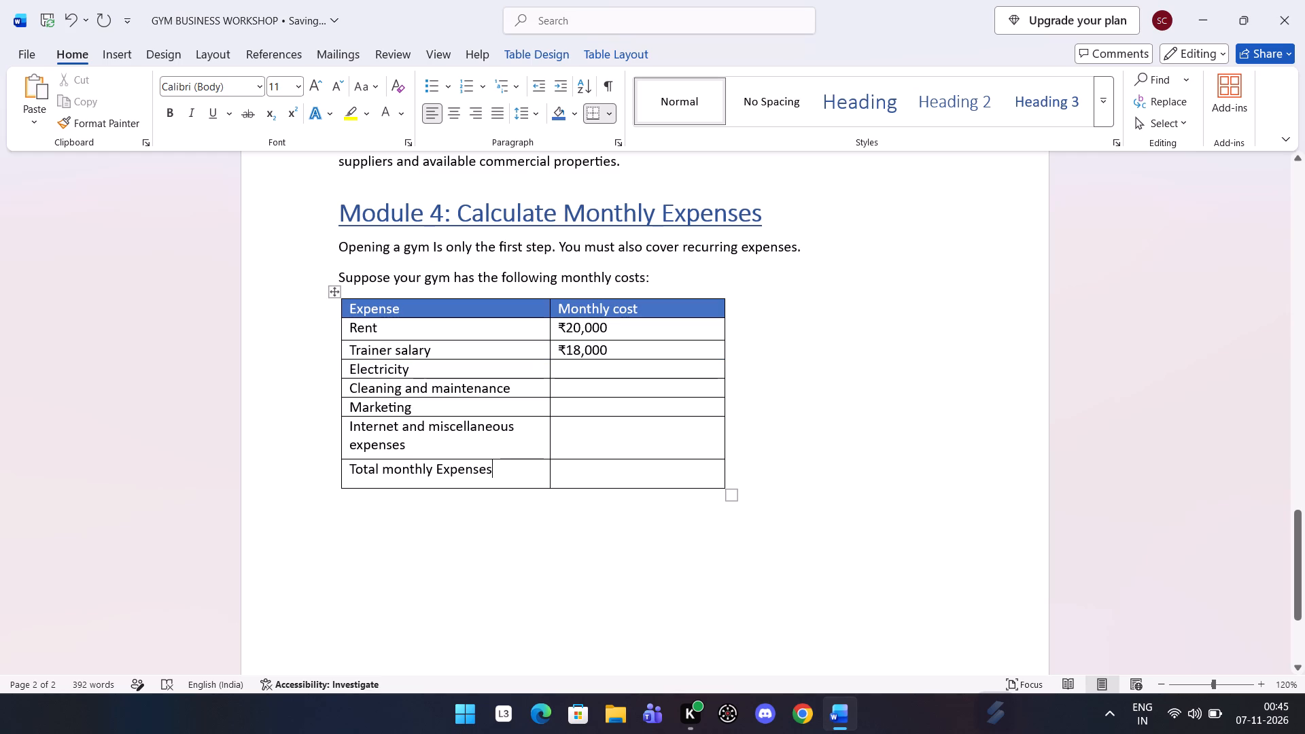
pyautogui.click(345, 360)
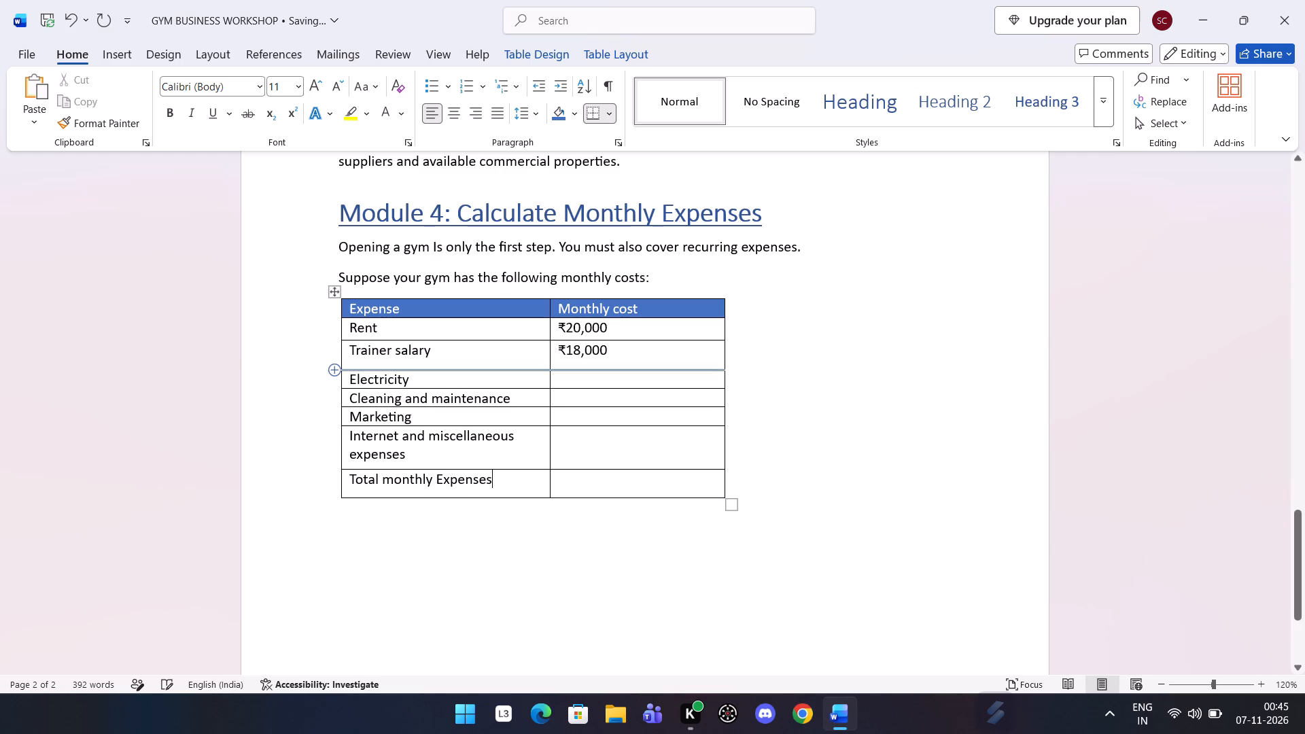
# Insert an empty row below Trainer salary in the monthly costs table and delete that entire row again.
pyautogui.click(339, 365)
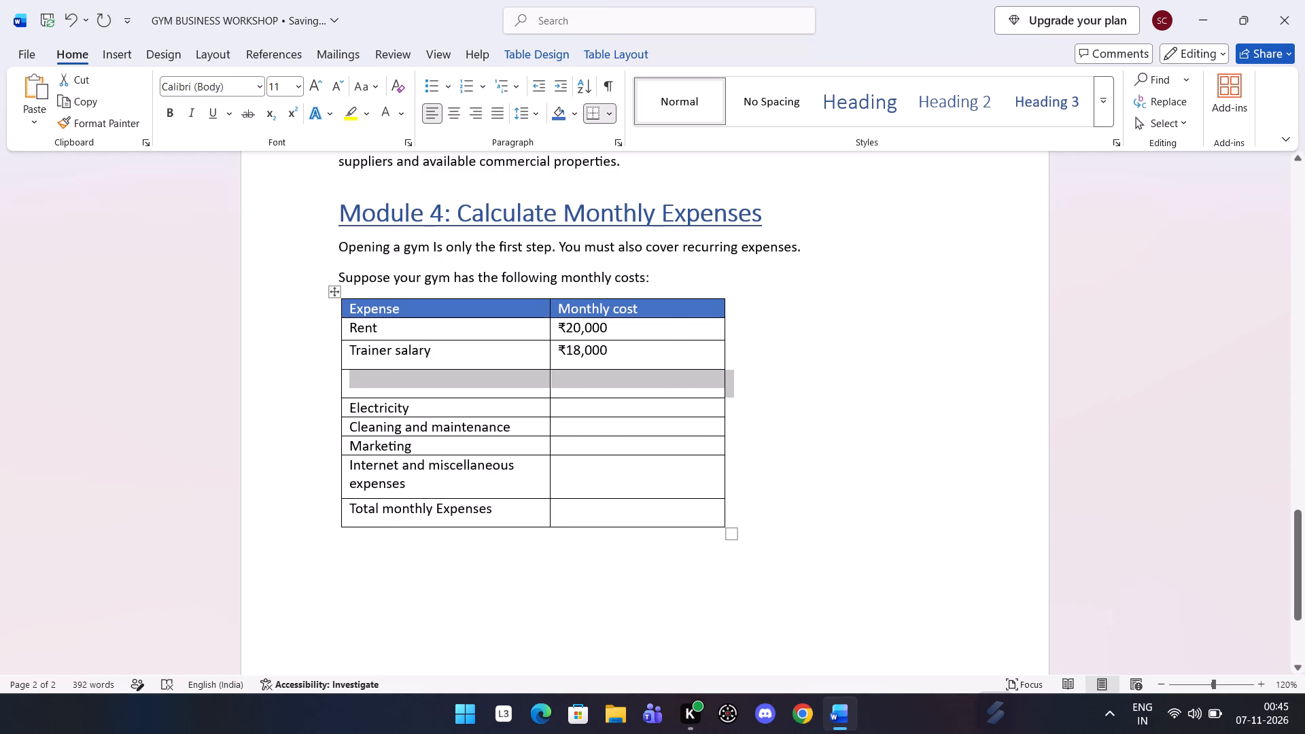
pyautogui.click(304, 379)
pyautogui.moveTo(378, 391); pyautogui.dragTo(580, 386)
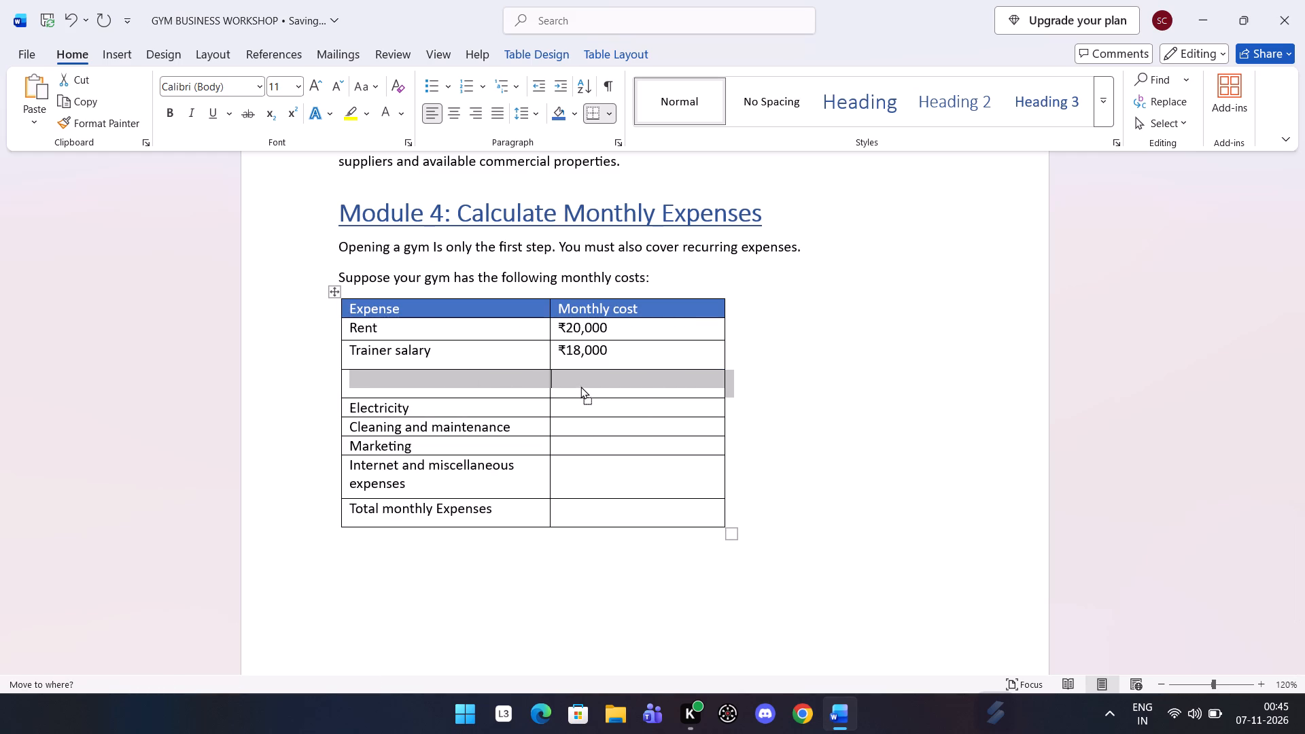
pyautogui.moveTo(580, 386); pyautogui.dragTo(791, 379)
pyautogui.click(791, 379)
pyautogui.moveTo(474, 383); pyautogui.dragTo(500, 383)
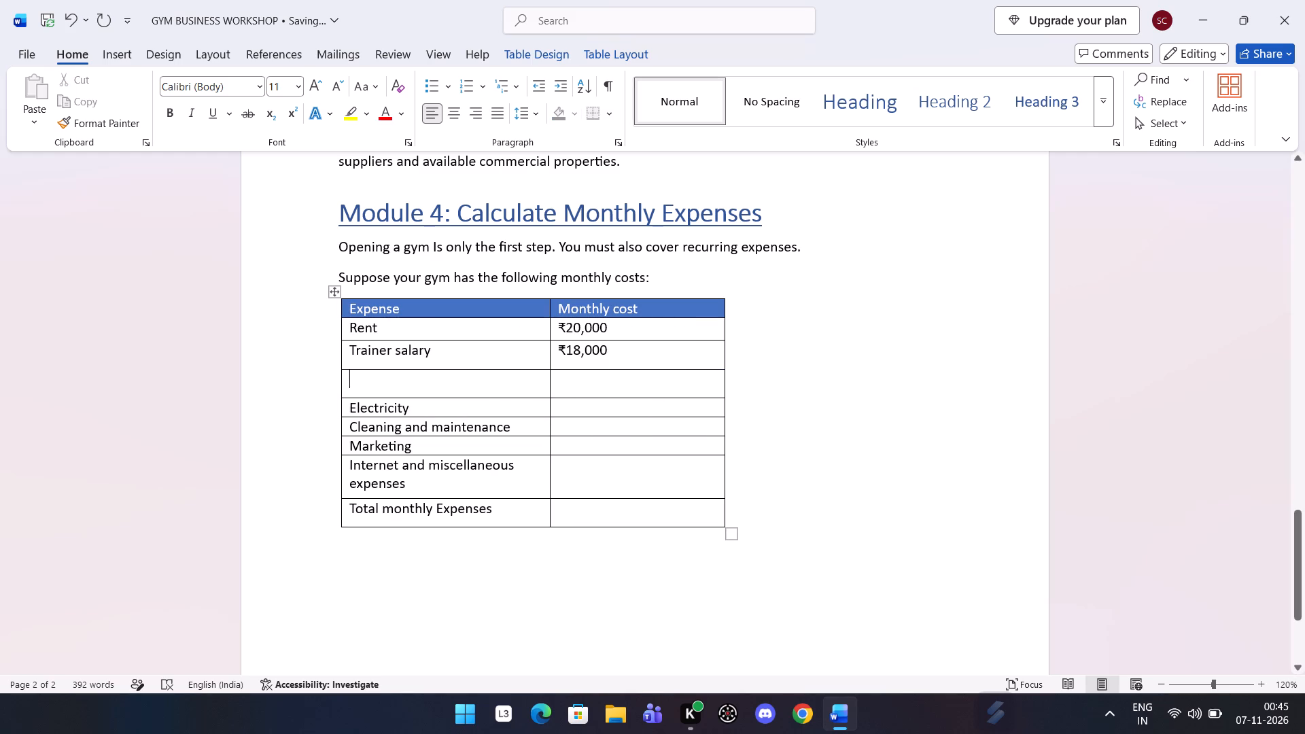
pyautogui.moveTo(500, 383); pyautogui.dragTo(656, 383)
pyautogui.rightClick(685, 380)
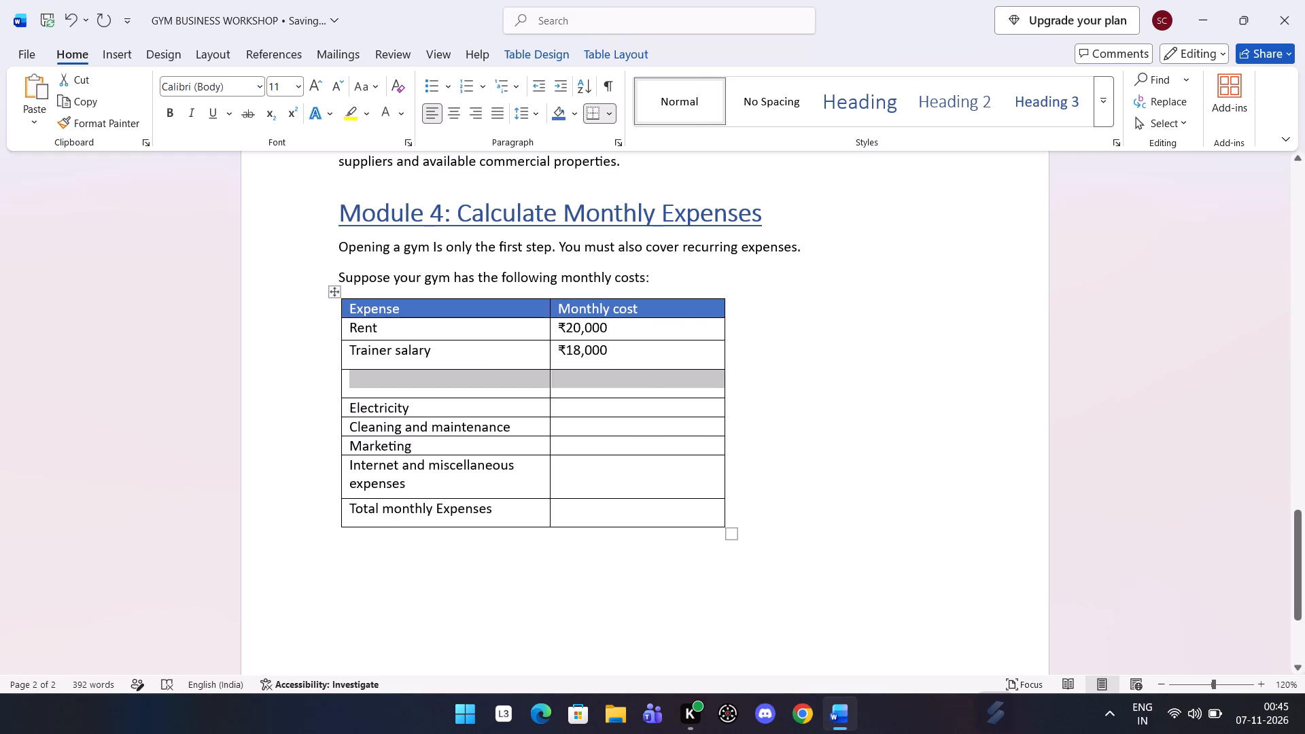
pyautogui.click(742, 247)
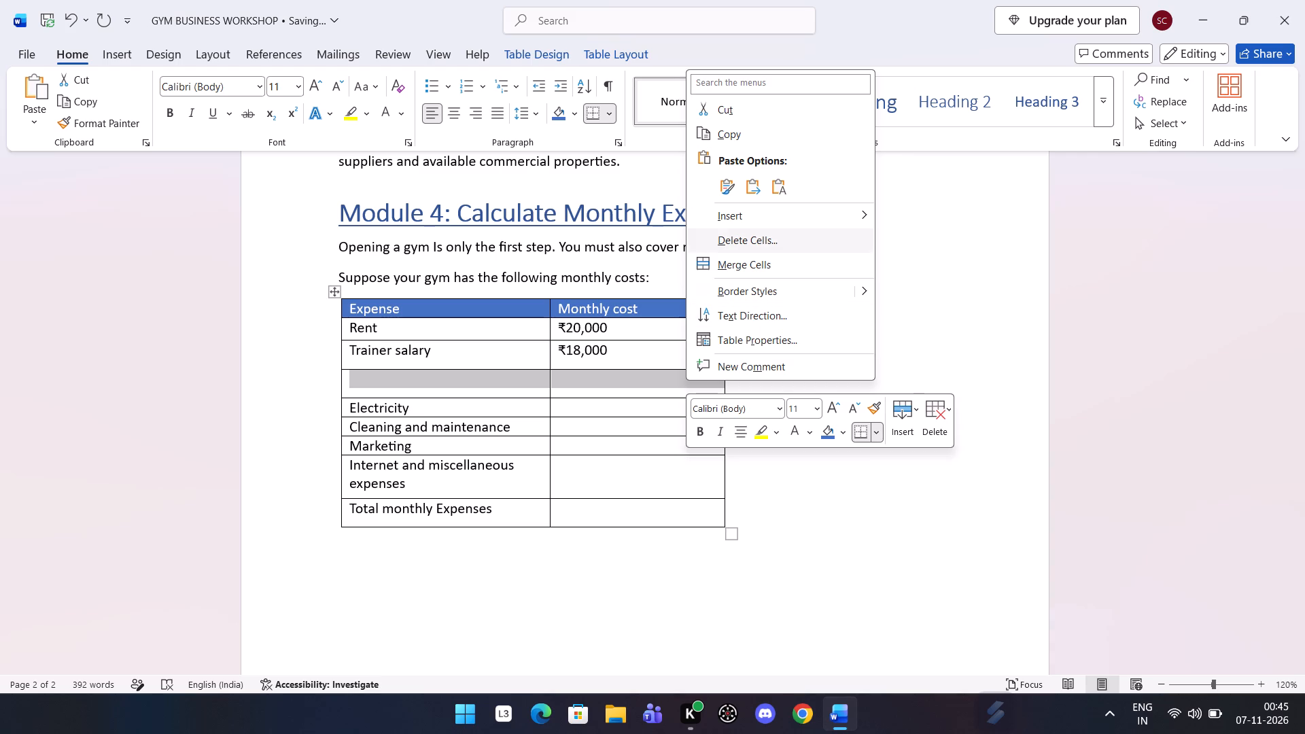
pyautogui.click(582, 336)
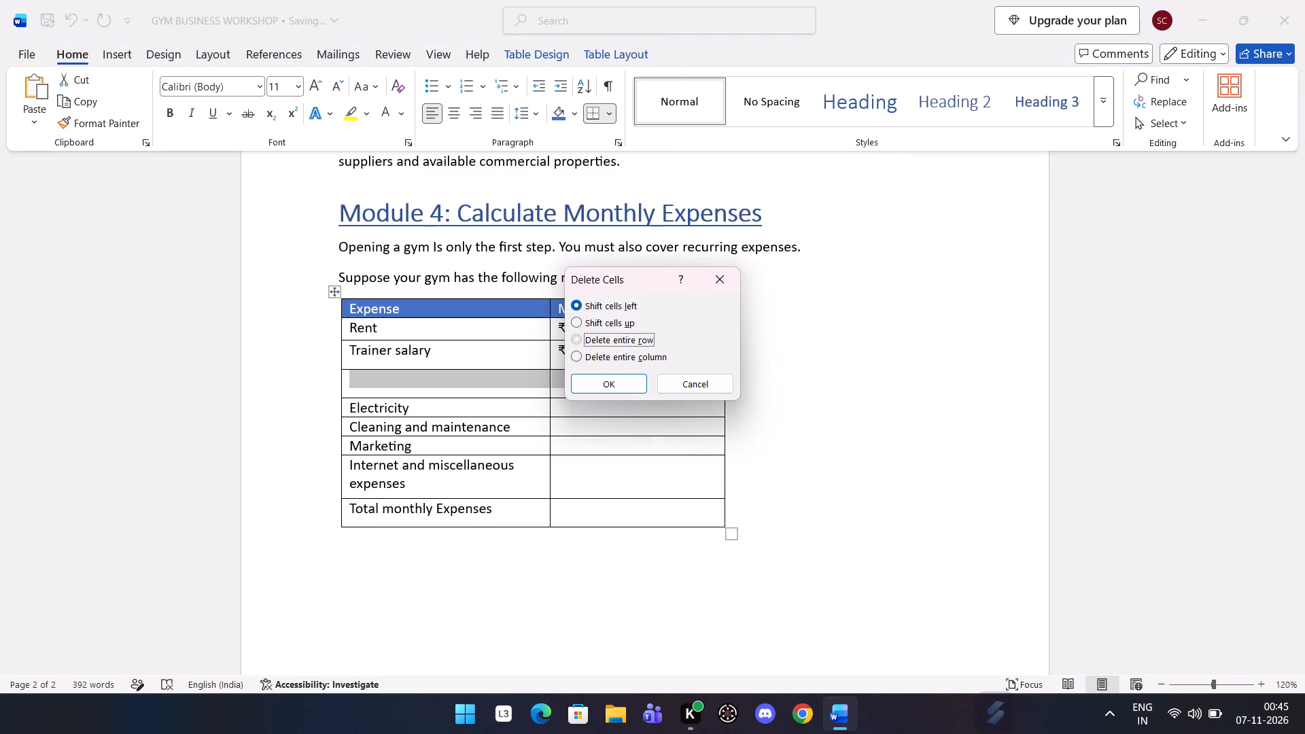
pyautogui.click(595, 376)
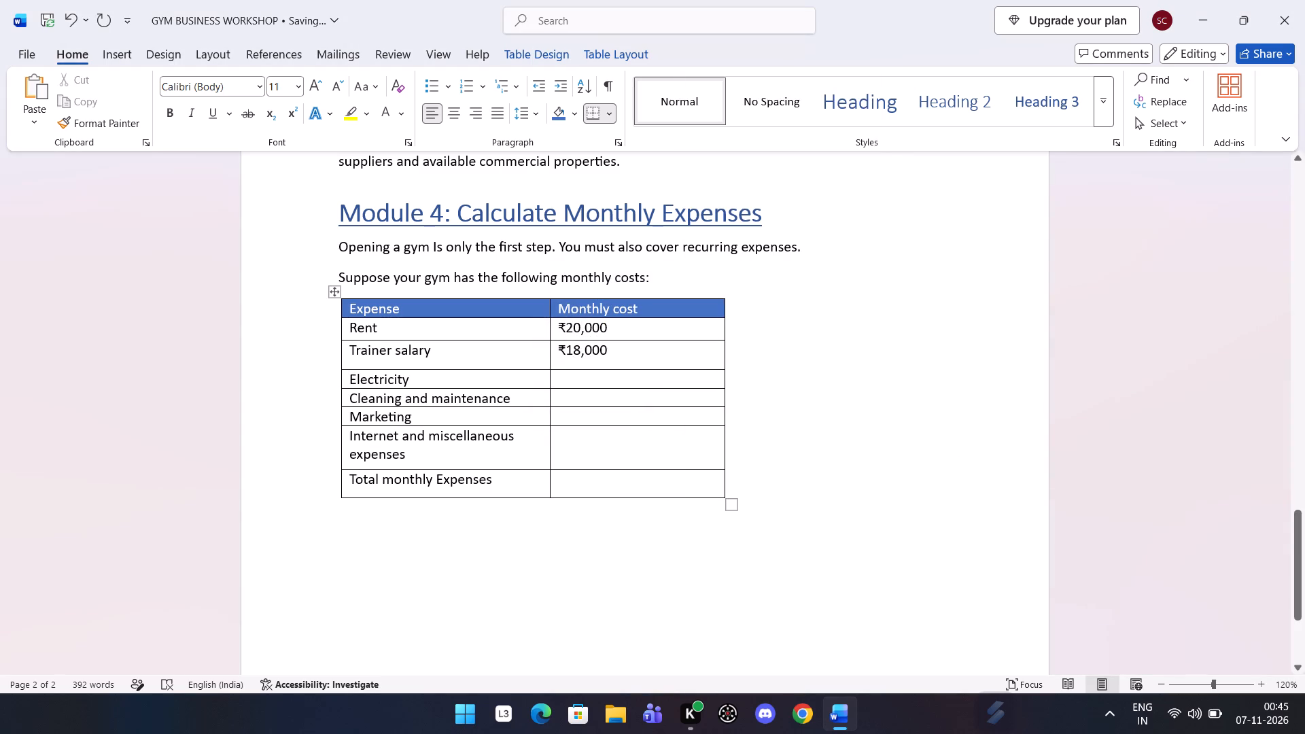
# Reduce the height of the Trainer salary row in the monthly costs table to match its neighbours more closely.
pyautogui.moveTo(347, 389); pyautogui.dragTo(336, 391)
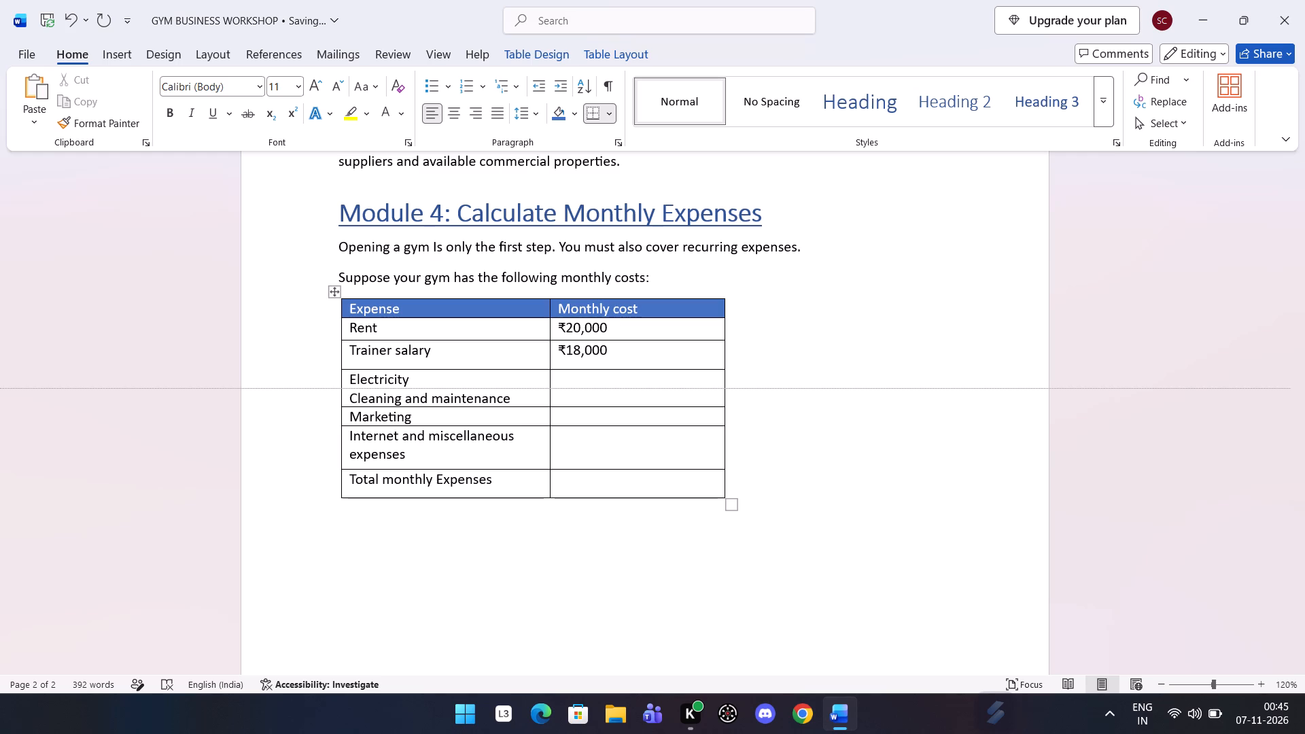
pyautogui.moveTo(336, 391); pyautogui.dragTo(333, 393)
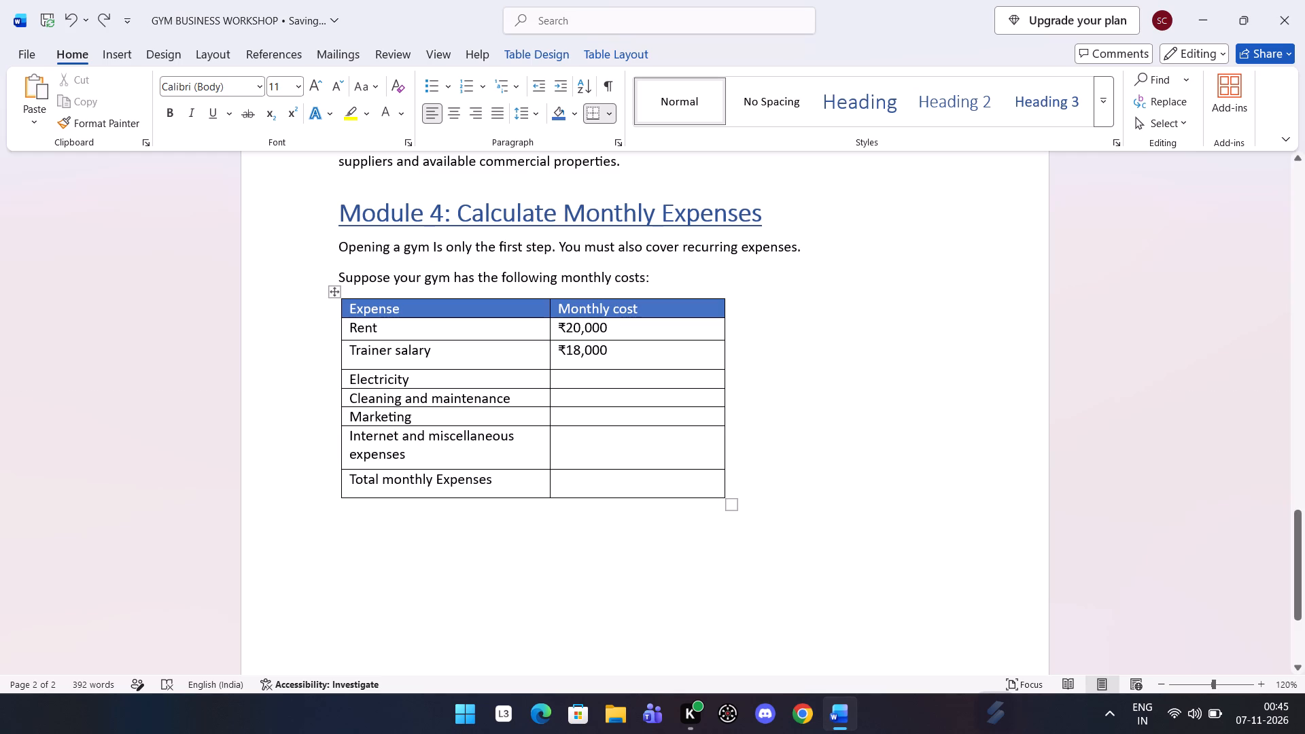
pyautogui.click(895, 385)
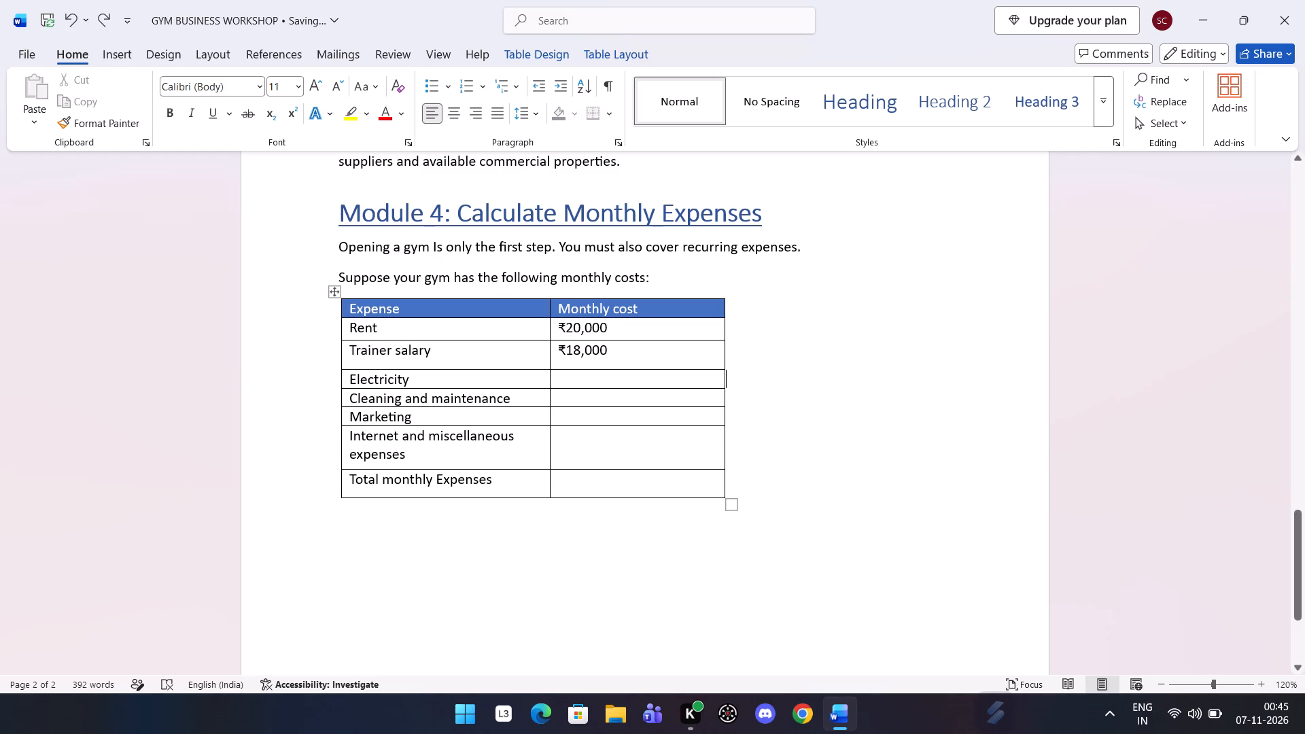
pyautogui.moveTo(349, 370); pyautogui.dragTo(346, 364)
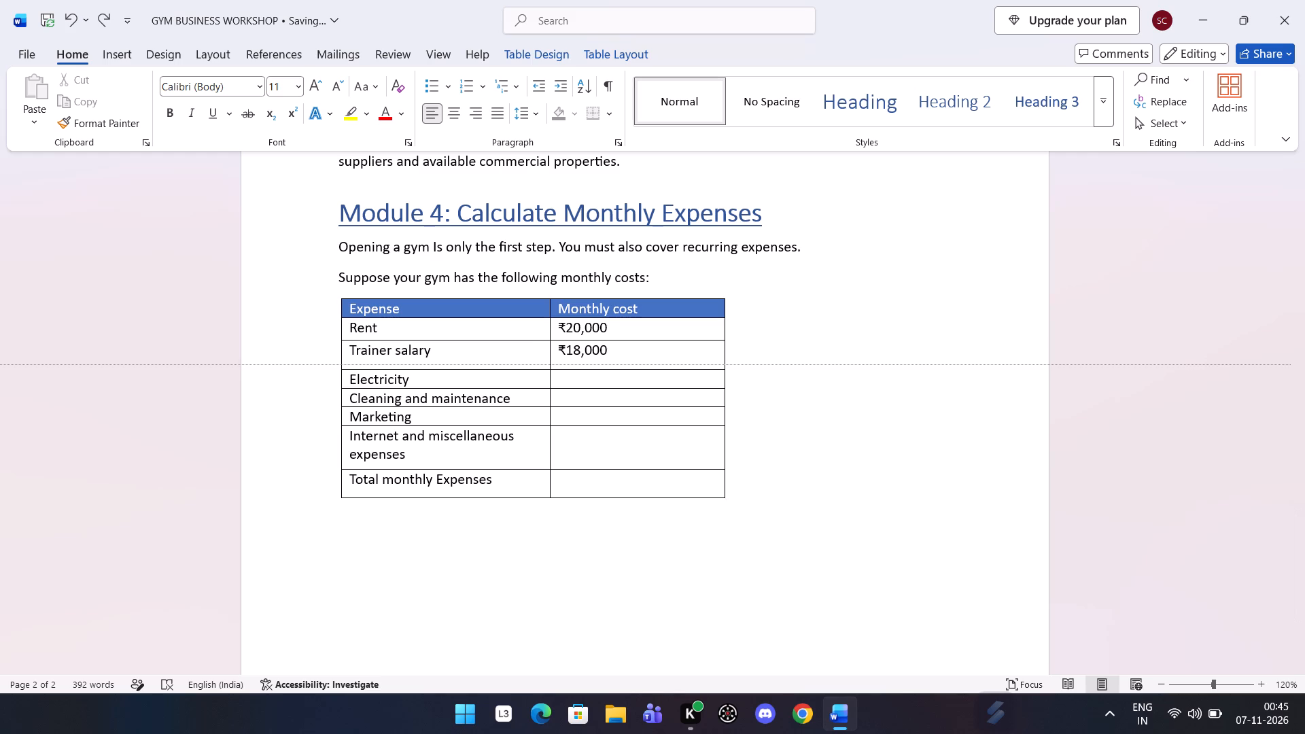
pyautogui.moveTo(346, 364); pyautogui.dragTo(345, 363)
pyautogui.click(489, 564)
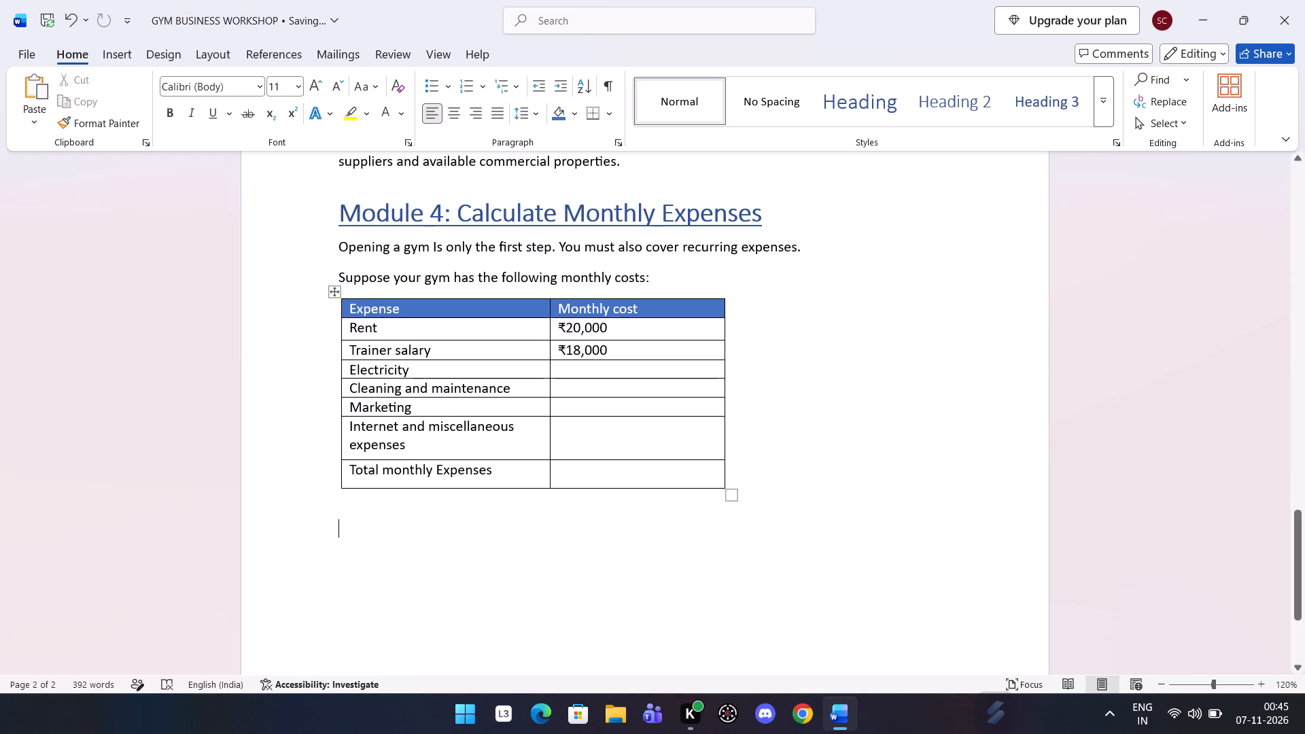
# Enter ₹7,000 as the monthly cost for Electricity.
pyautogui.click(582, 374)
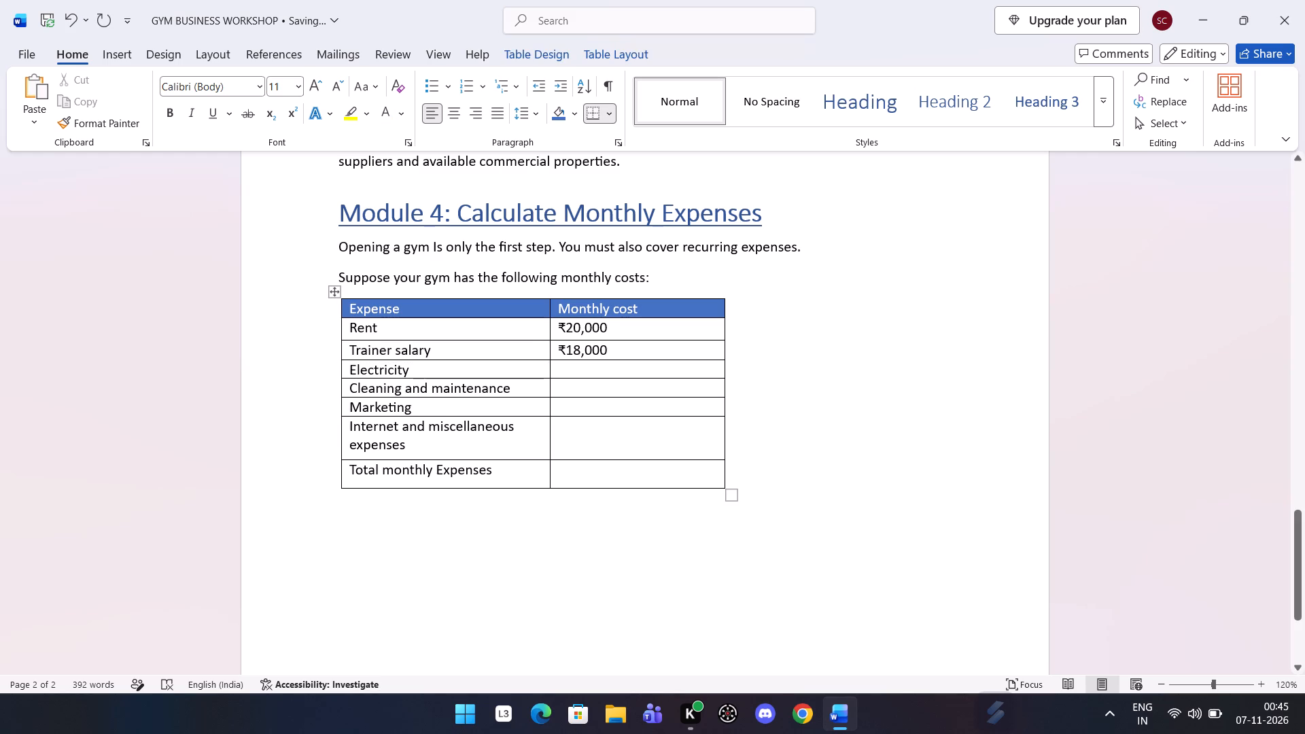
pyautogui.hotkey('ctrl', 'alt', '4')
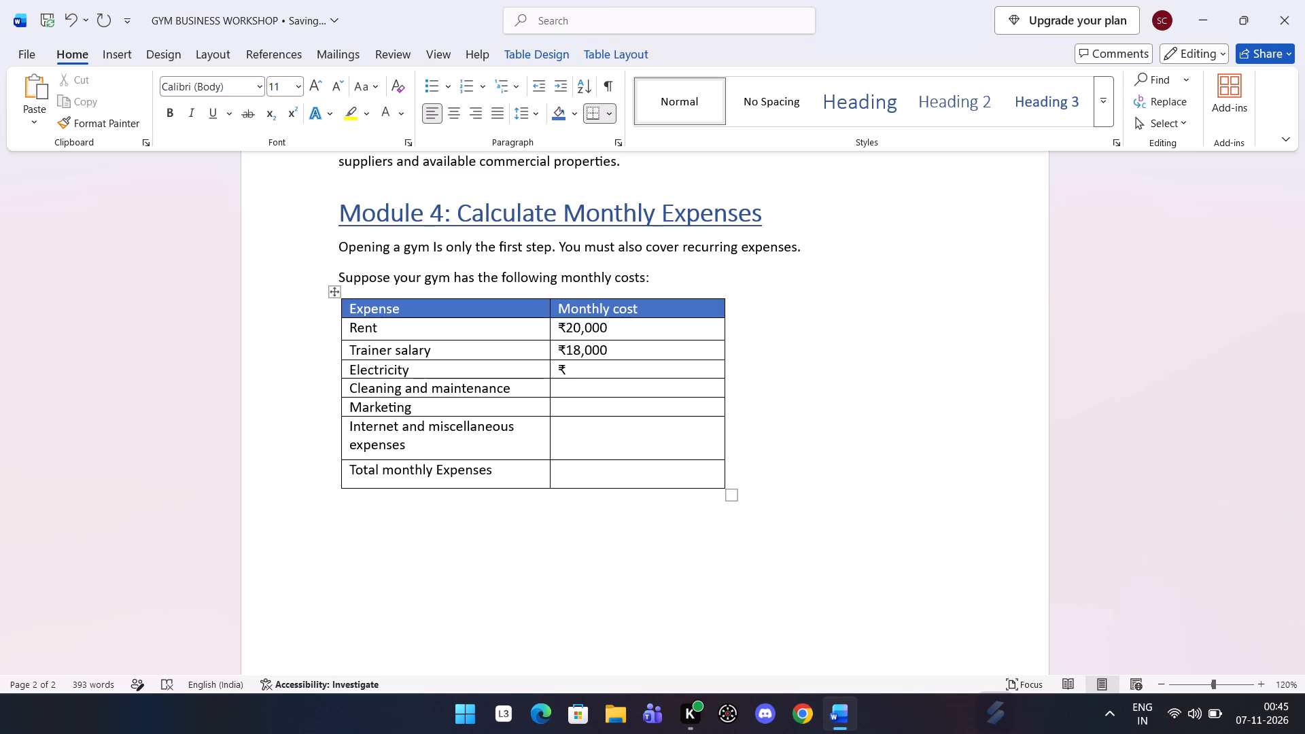
pyautogui.write('7,00')
pyautogui.press('-')
pyautogui.press('BackSpace')
pyautogui.press('0')
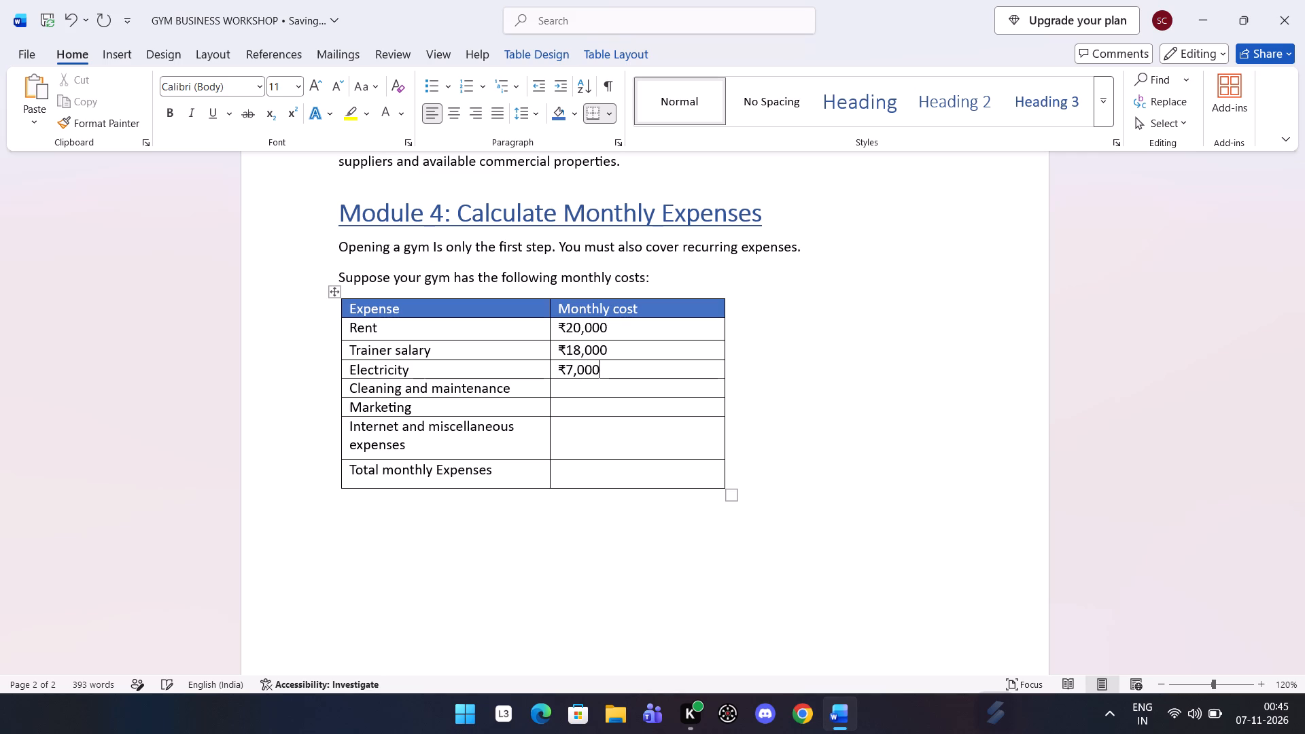
# Enter ₹3,000 as the monthly cost for both Cleaning and maintenance and Marketing.
pyautogui.click(577, 383)
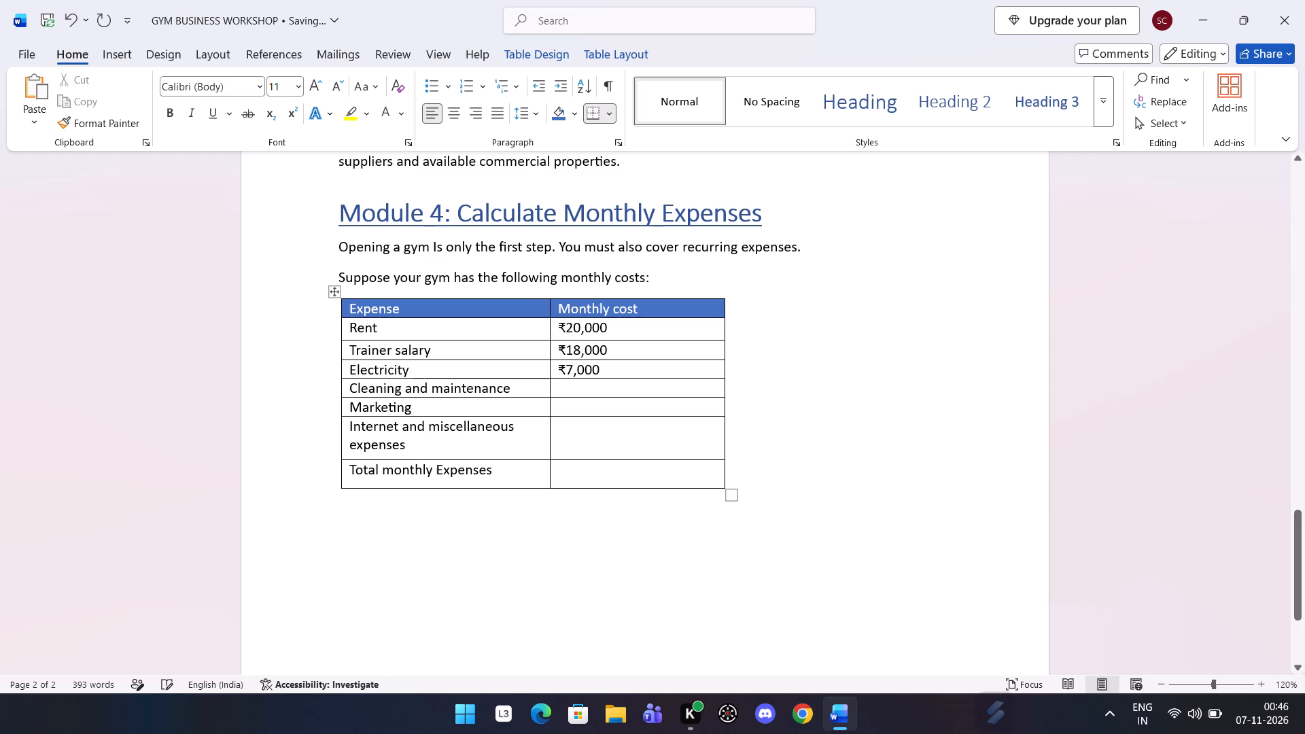
pyautogui.hotkey('ctrl', 'alt', '4')
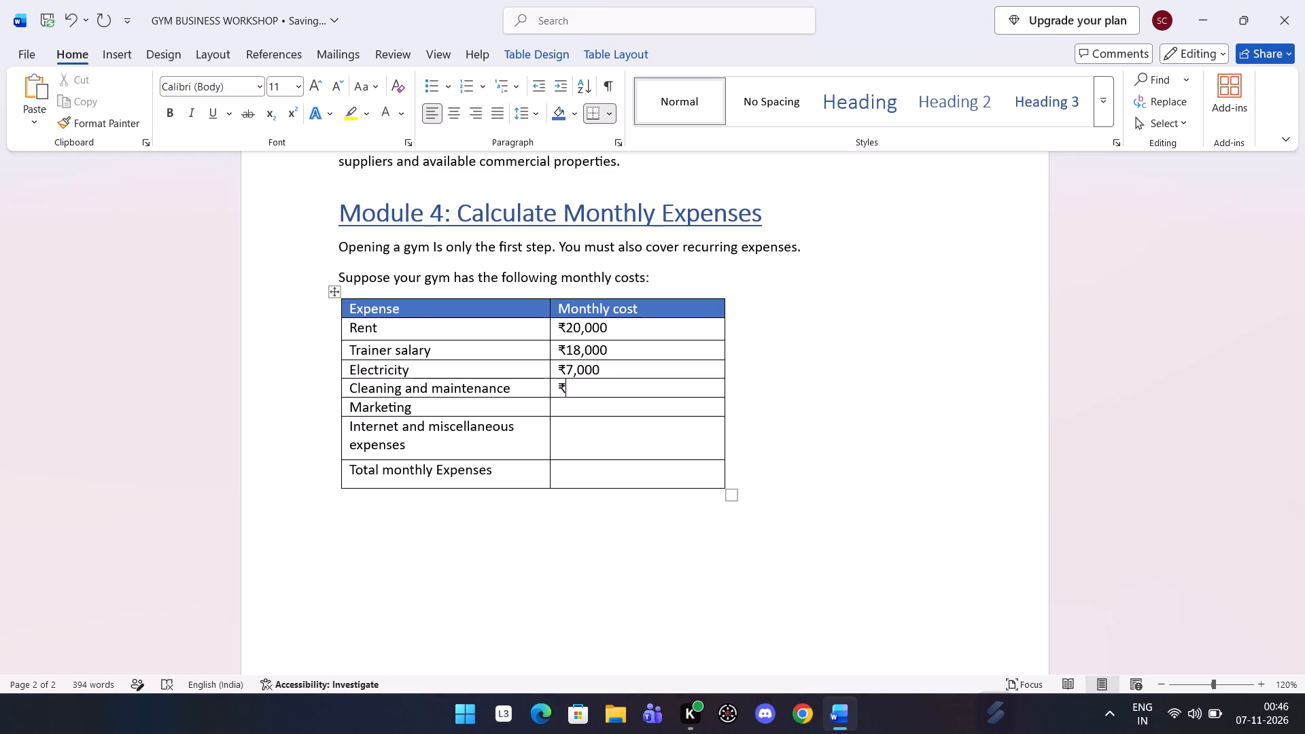
pyautogui.write('3,000')
pyautogui.click(585, 407)
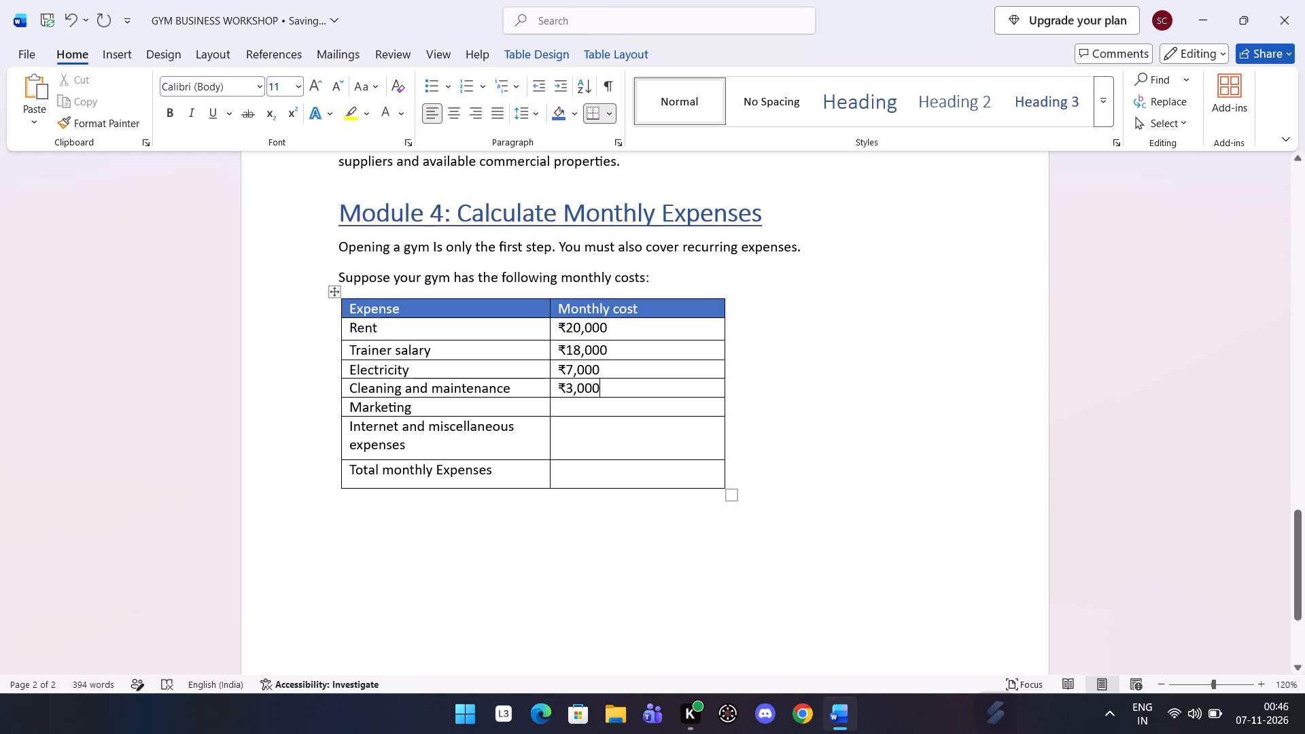
pyautogui.hotkey('ctrl', 'alt', '4')
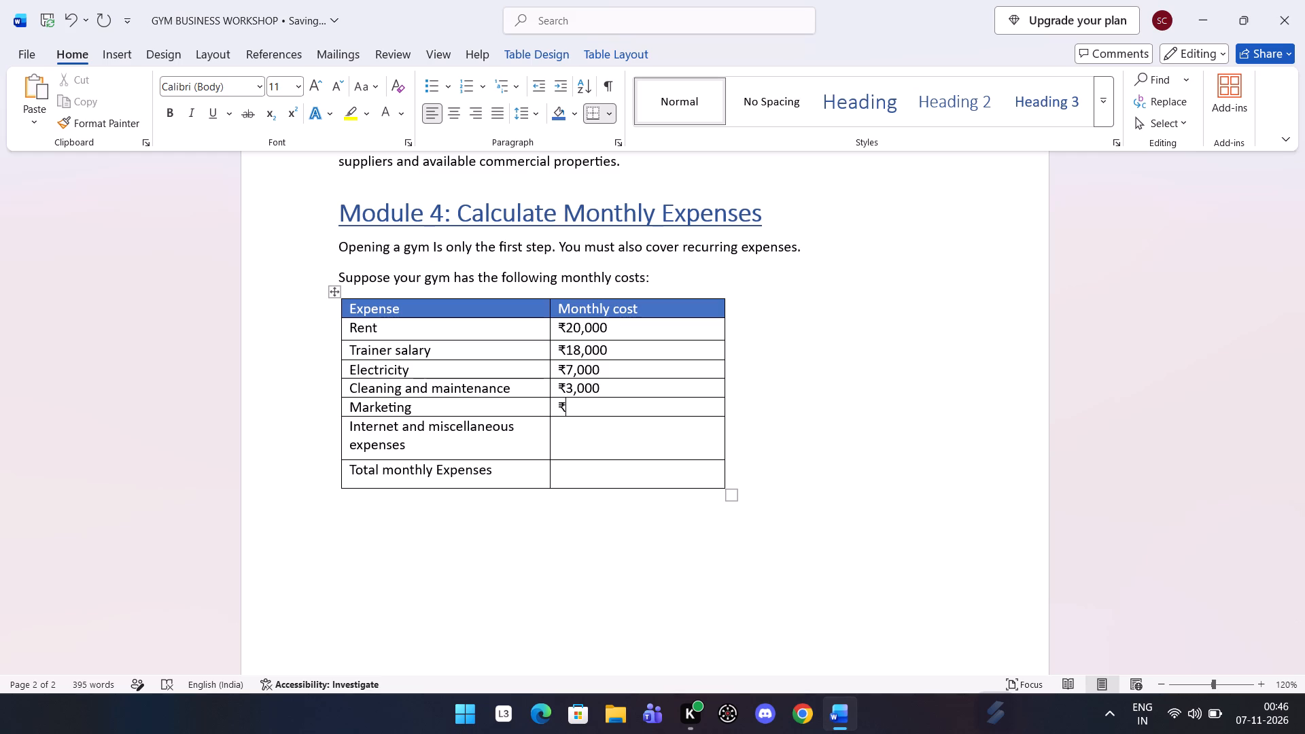
pyautogui.write('30')
pyautogui.press('BackSpace')
pyautogui.write(',000')
# Enter ₹2,000 as the monthly cost for Internet and miscellaneous expenses.
pyautogui.click(581, 438)
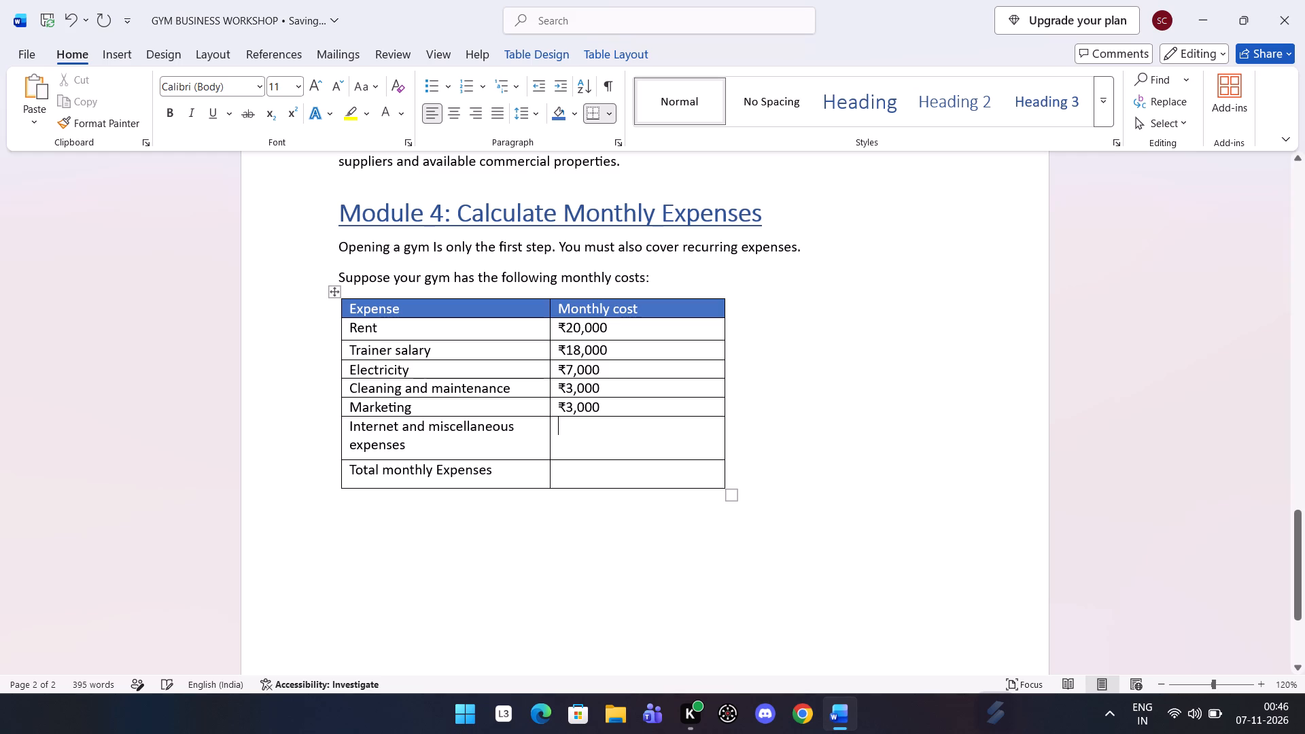
pyautogui.hotkey('ctrl', 'alt', '4')
pyautogui.write('2,000')
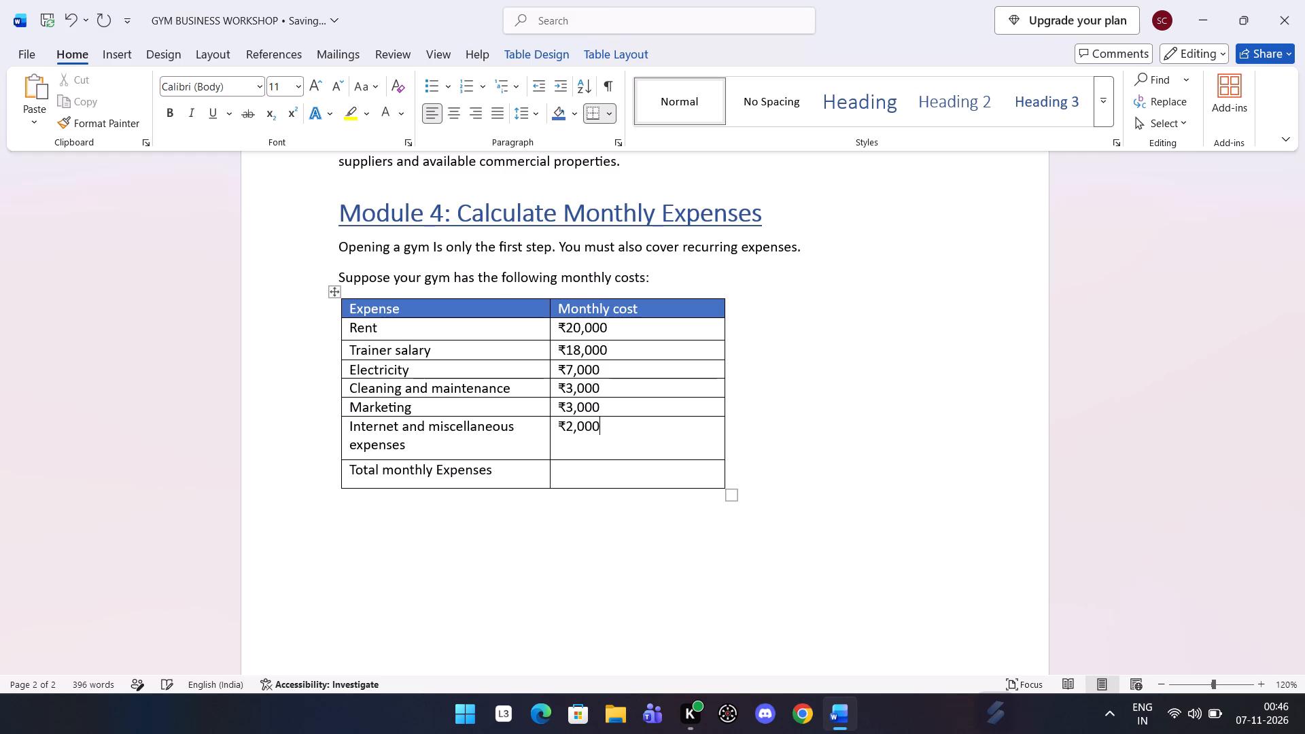
# Enter ₹53,000 as the cost in the Total monthly Expenses row.
pyautogui.click(619, 470)
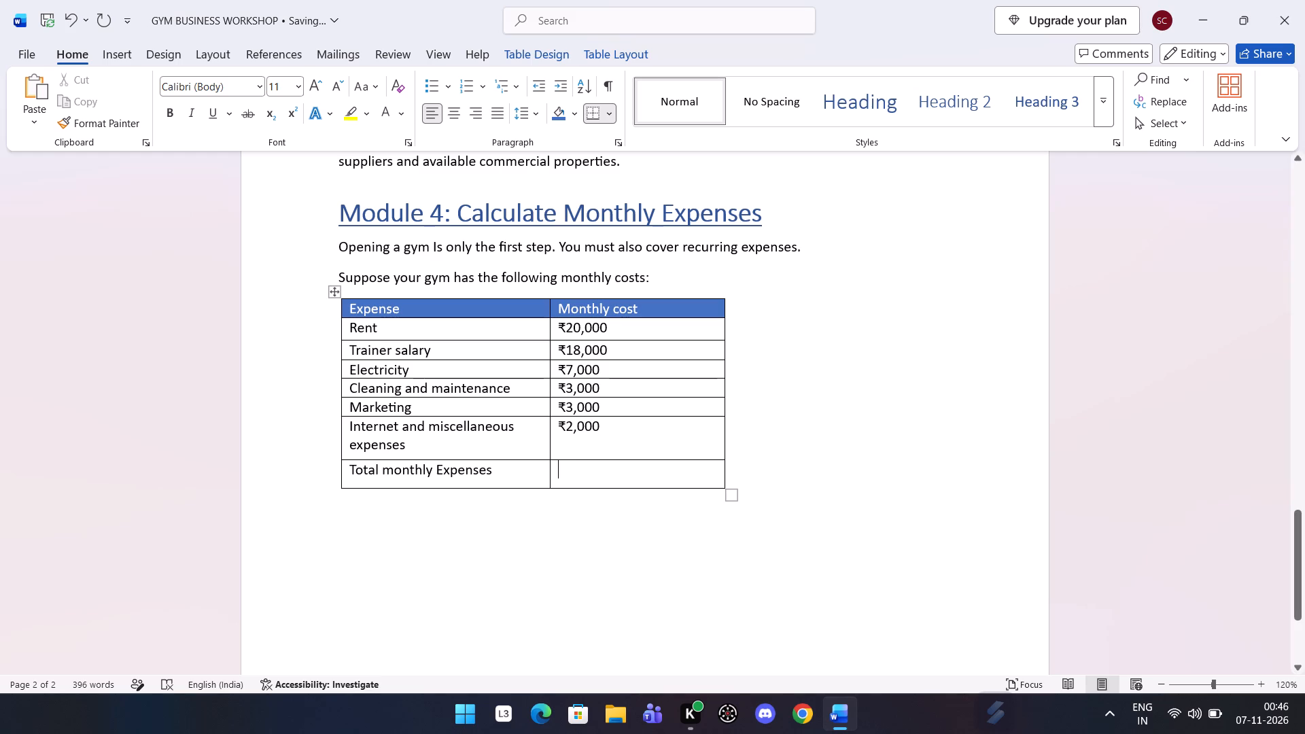
pyautogui.hotkey('ctrl', 'alt', '4')
pyautogui.hotkey('ctrl', '5')
pyautogui.press('3')
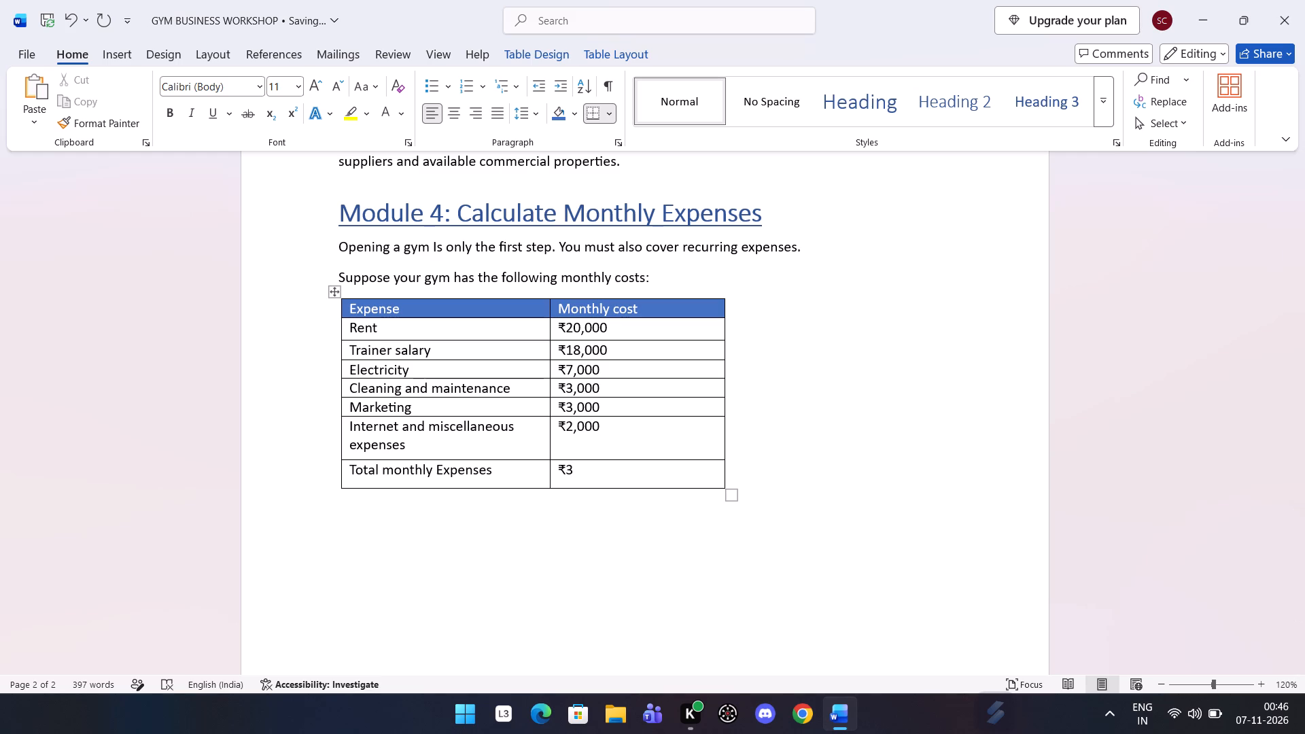
pyautogui.press('BackSpace')
pyautogui.write('53,000')
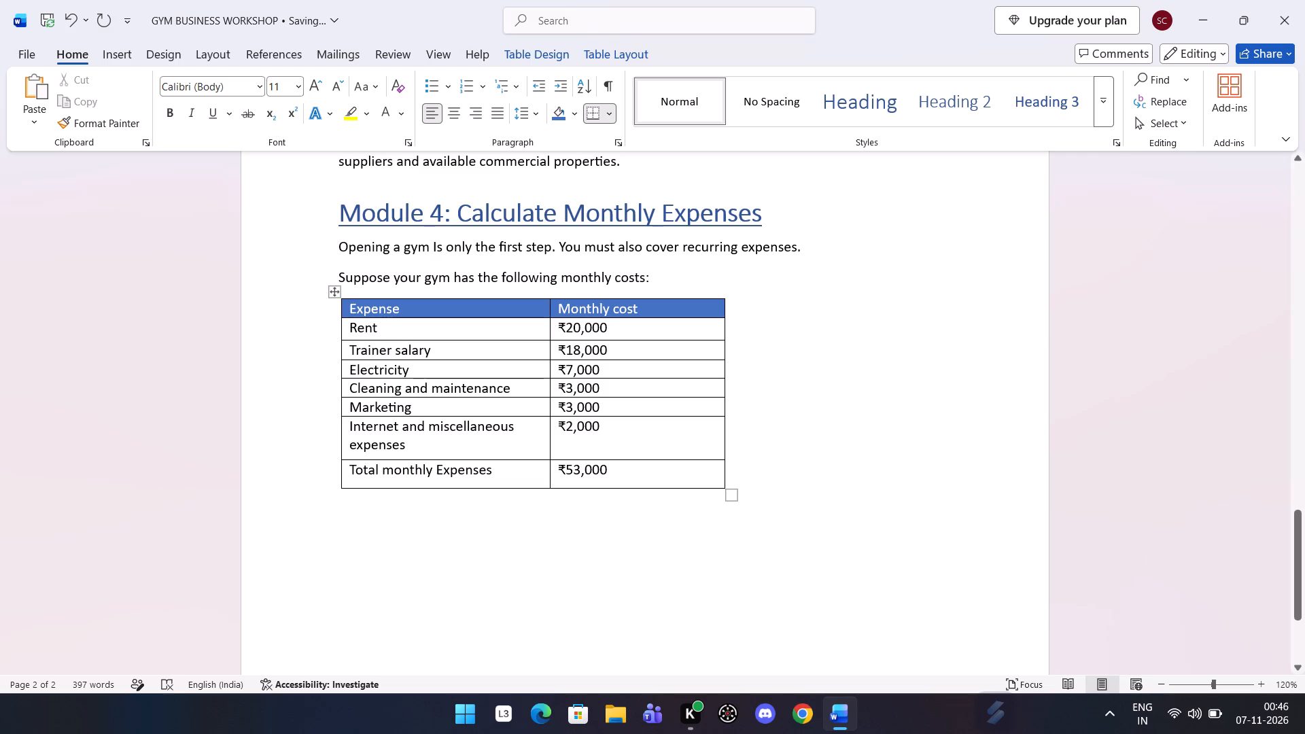
# Shade the Trainer salary and Cleaning and maintenance rows with the lightest blue theme tint.
pyautogui.moveTo(402, 357); pyautogui.dragTo(591, 350)
pyautogui.click(746, 399)
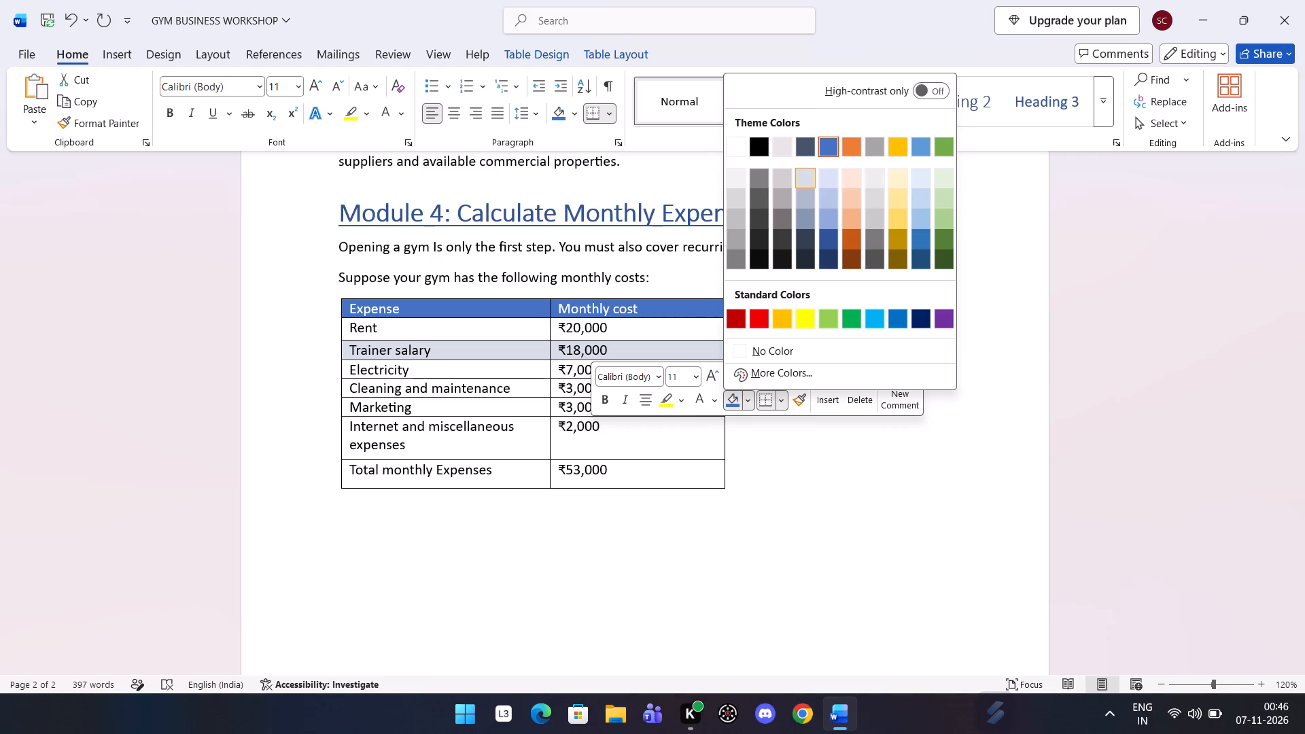
pyautogui.click(834, 179)
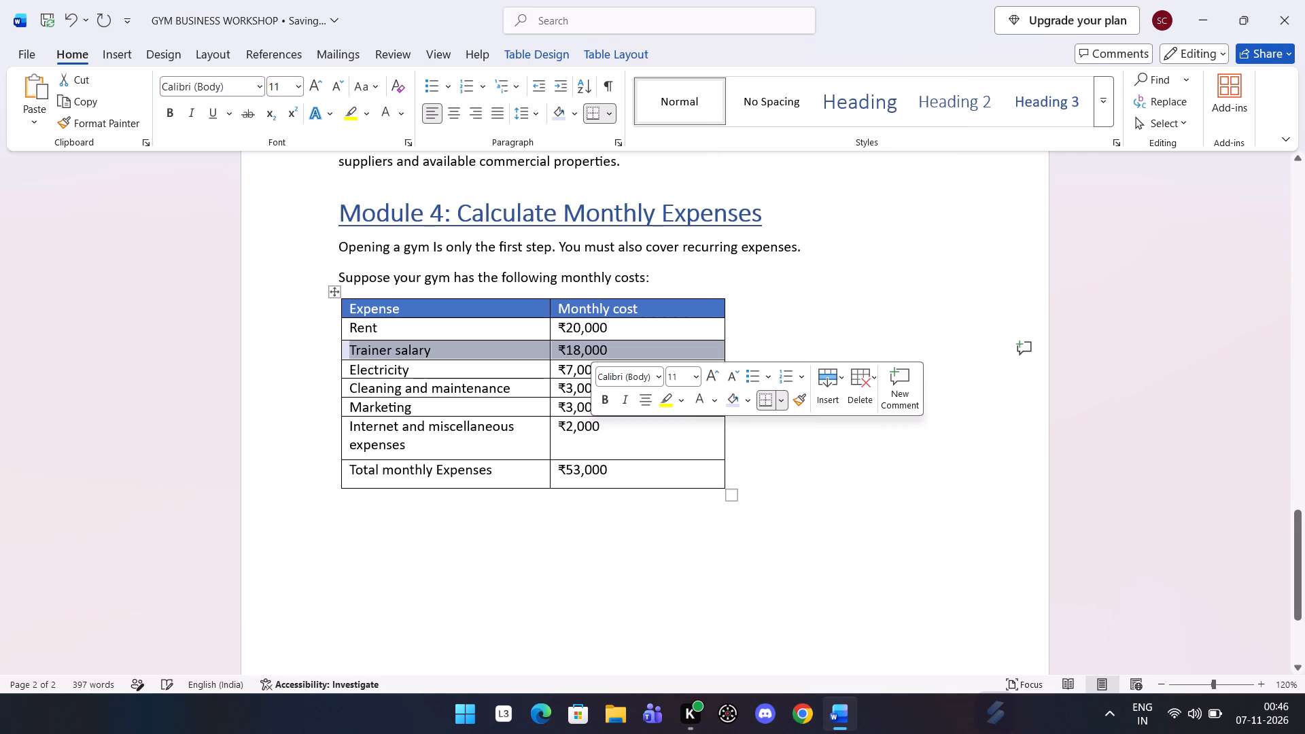
pyautogui.moveTo(386, 388); pyautogui.dragTo(590, 392)
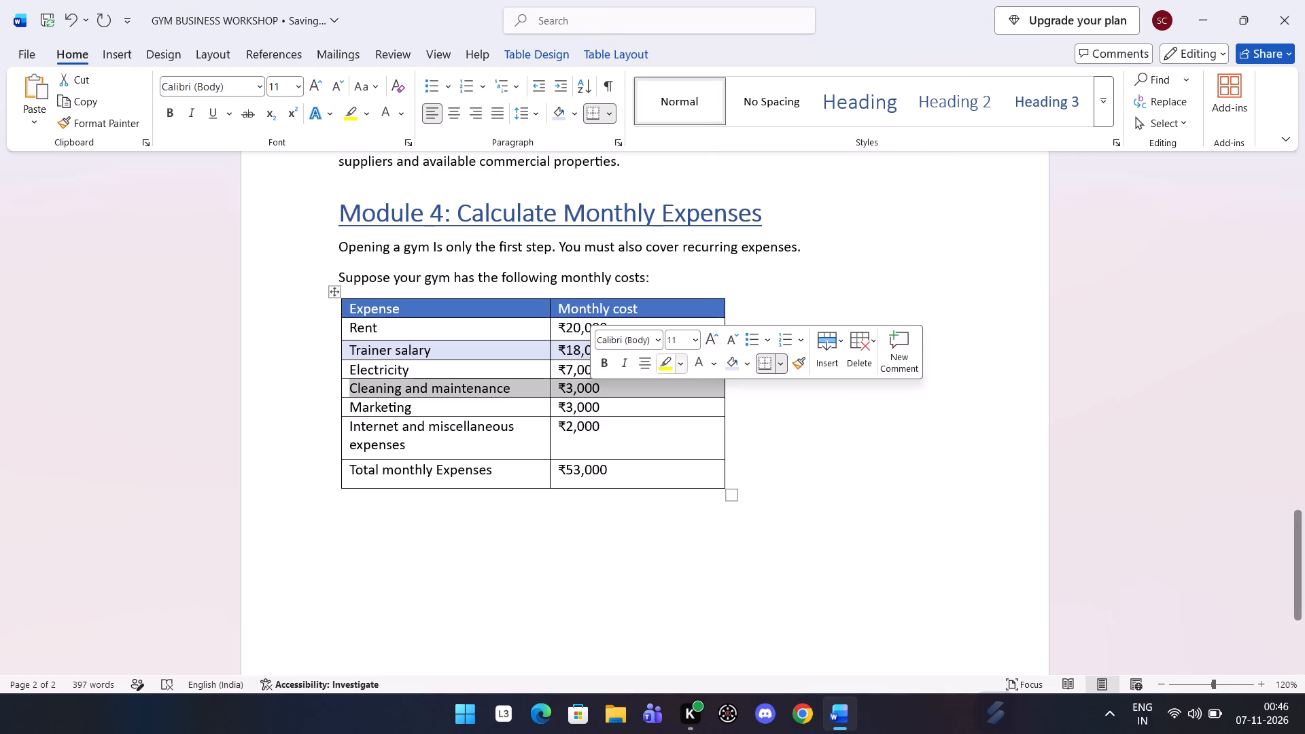
pyautogui.click(728, 362)
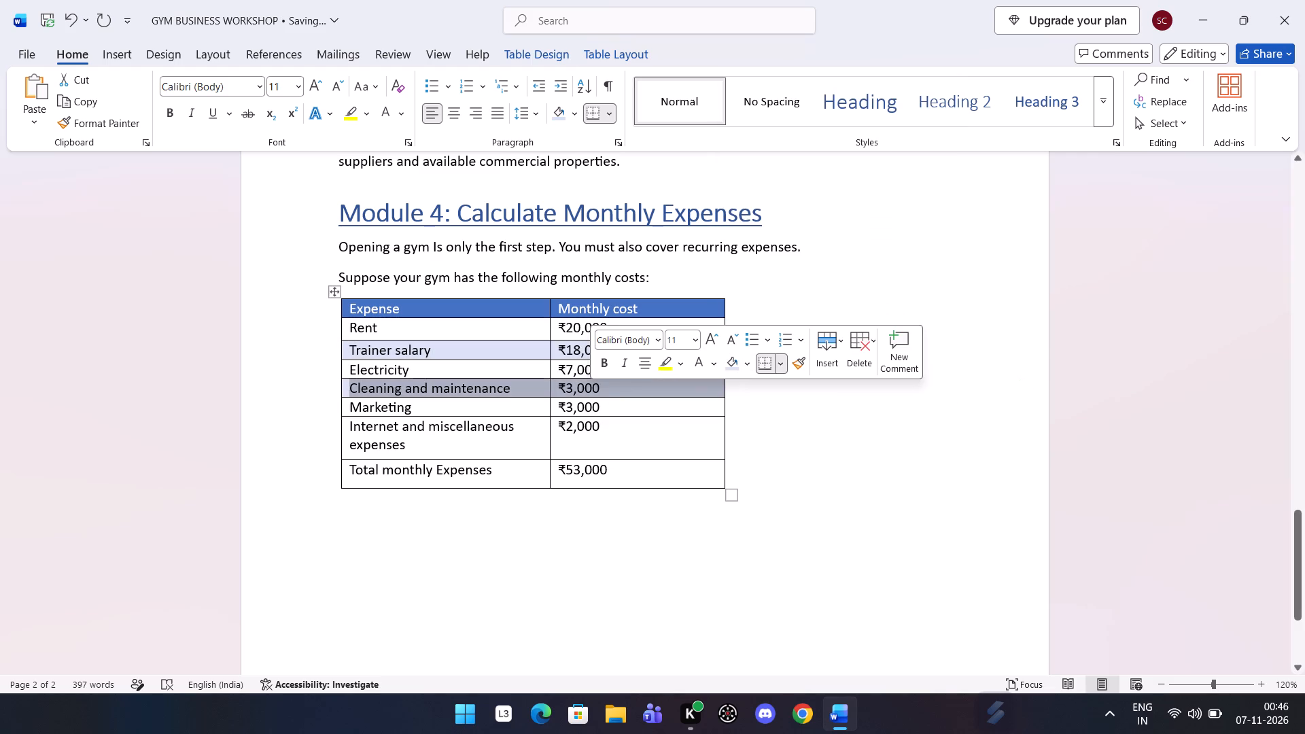
# Shade the Internet and miscellaneous expenses row the same light blue, keeping its text black.
pyautogui.moveTo(391, 438); pyautogui.dragTo(607, 437)
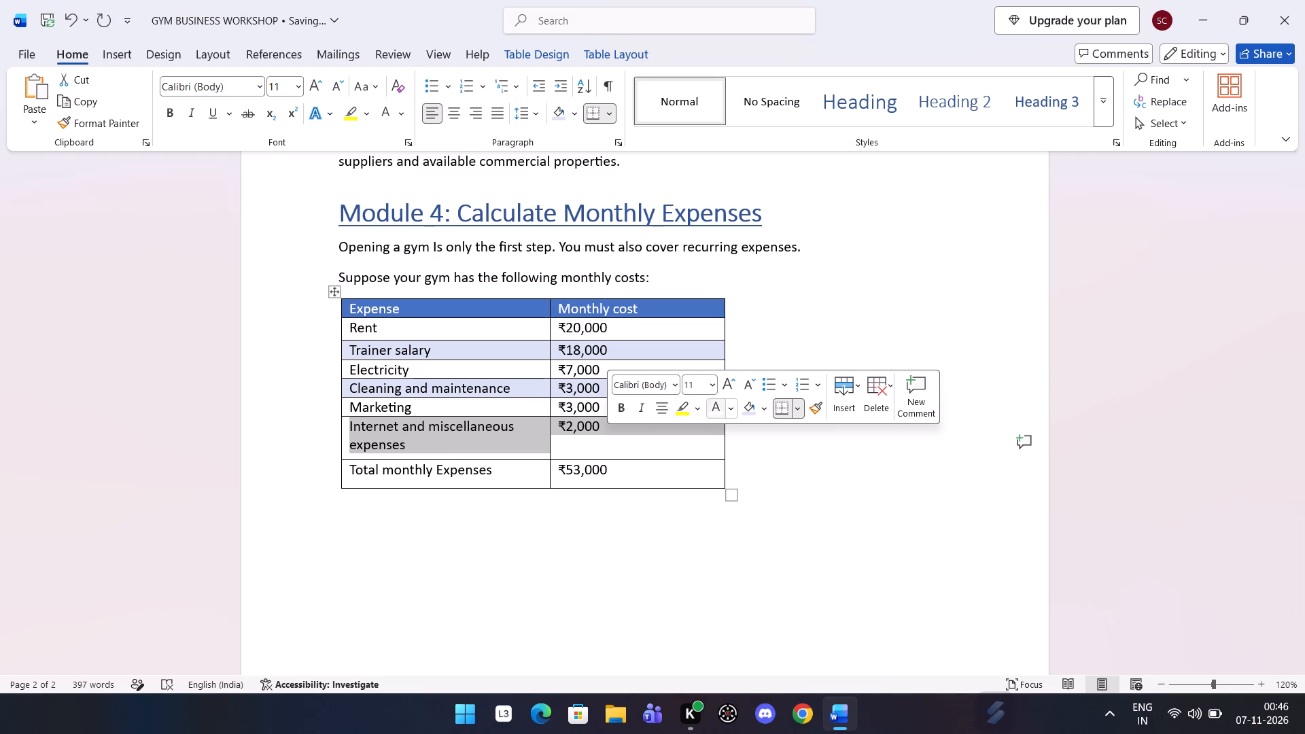
pyautogui.click(712, 400)
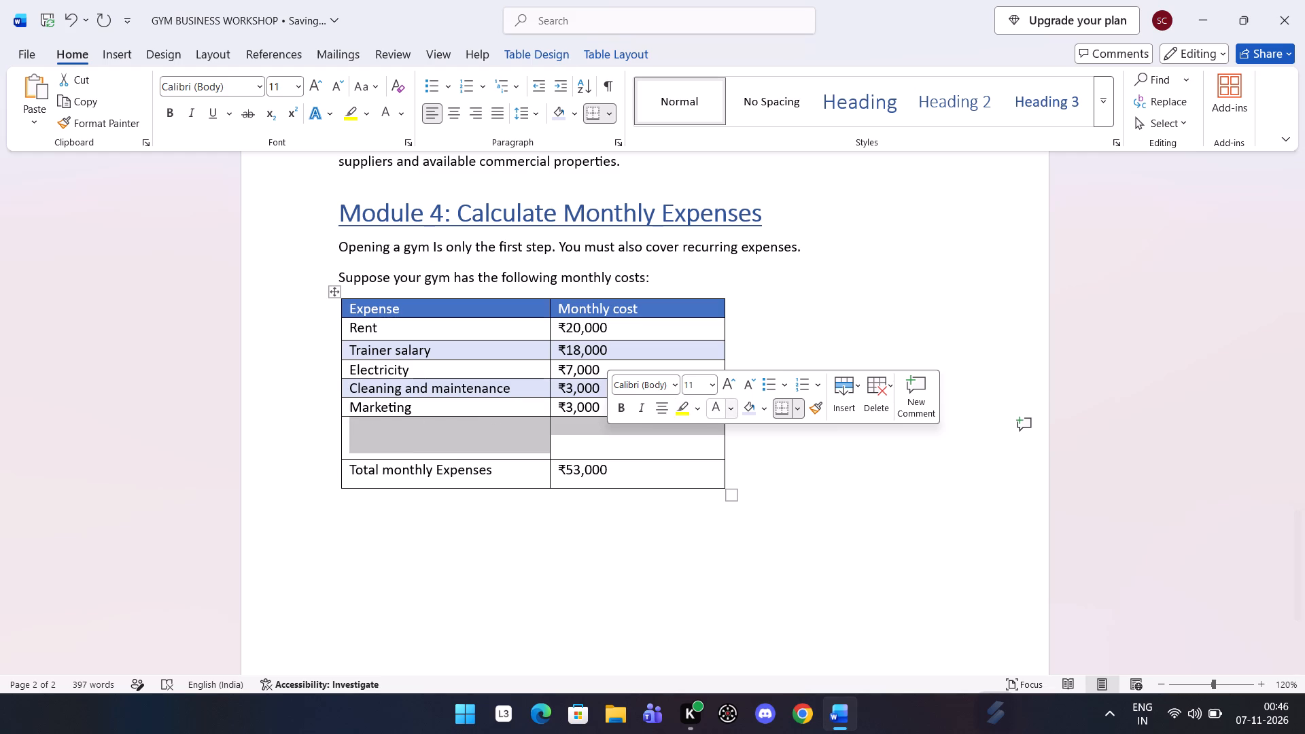
pyautogui.click(716, 410)
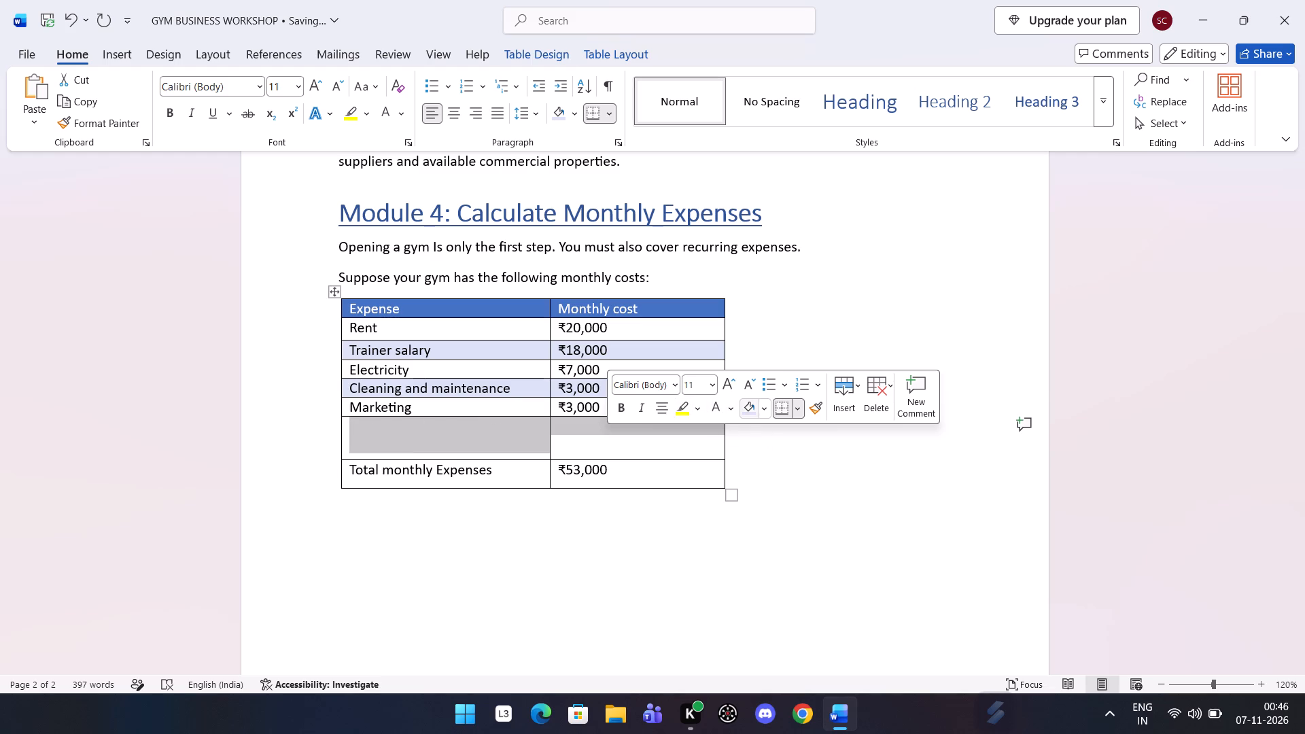
pyautogui.click(756, 404)
pyautogui.click(728, 408)
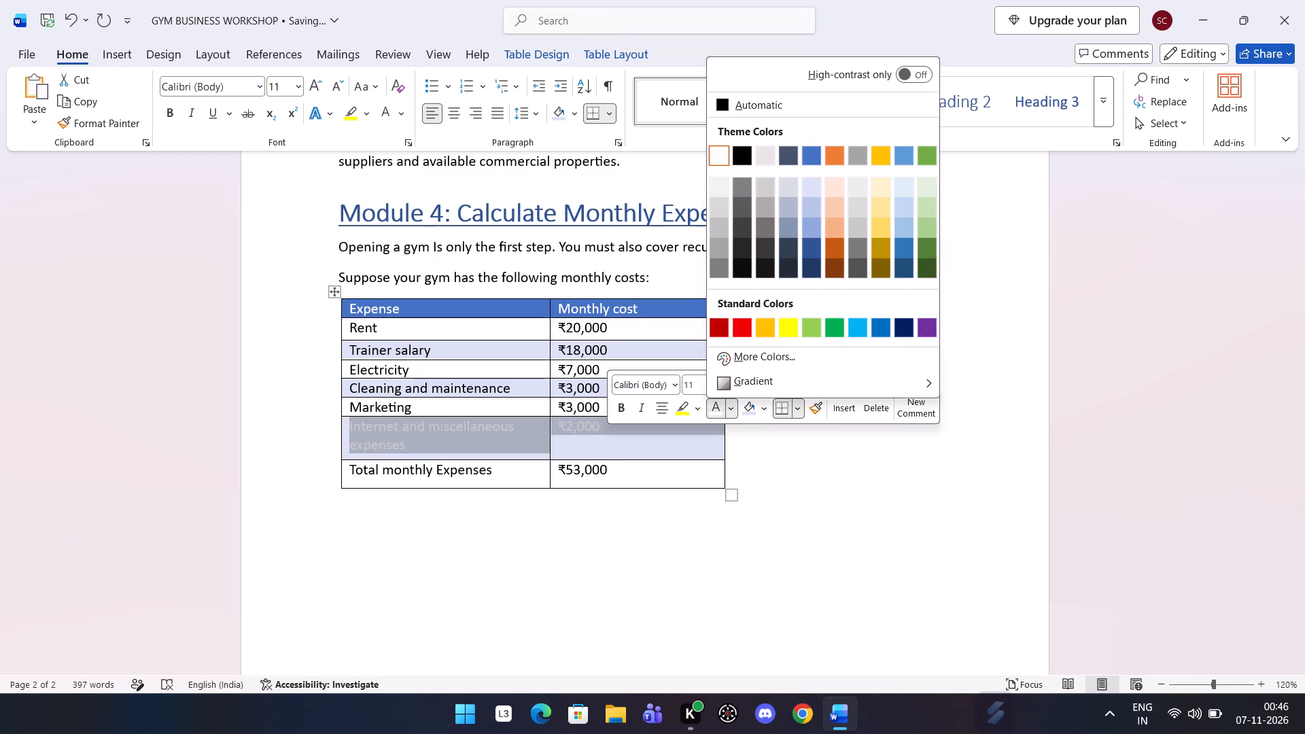
pyautogui.click(733, 153)
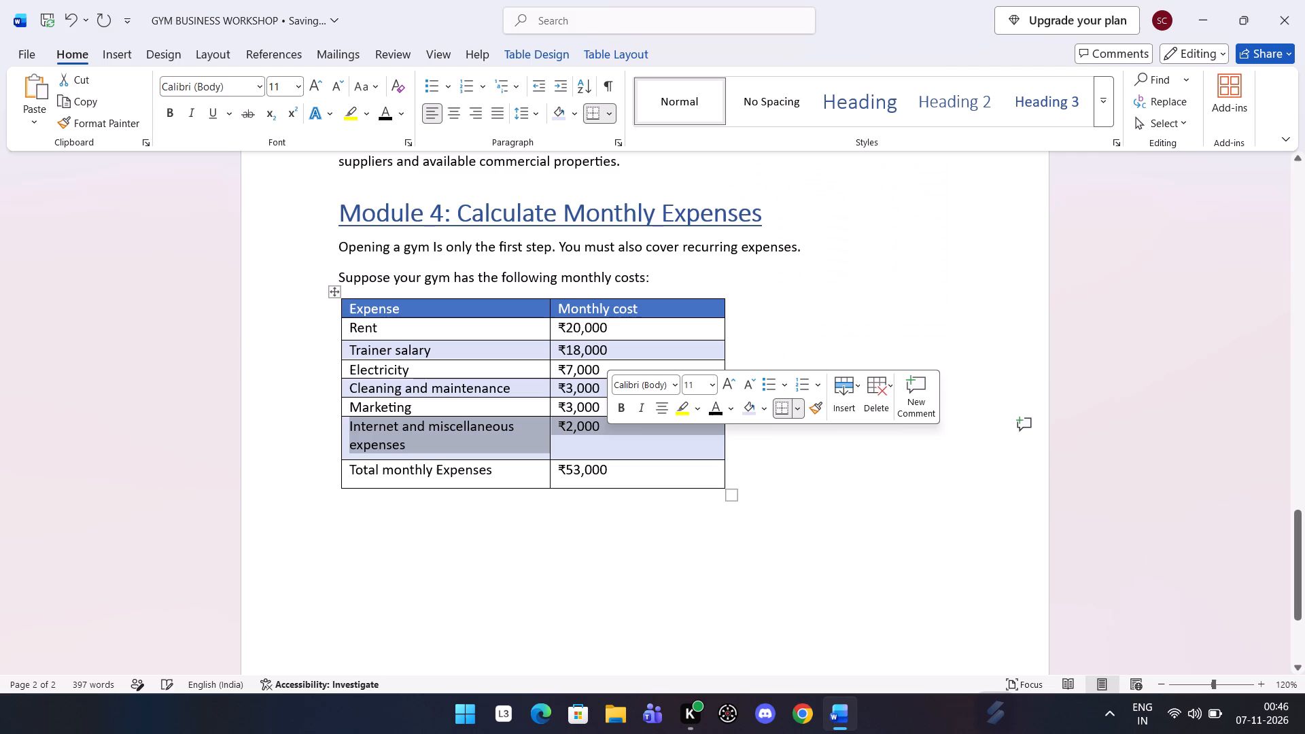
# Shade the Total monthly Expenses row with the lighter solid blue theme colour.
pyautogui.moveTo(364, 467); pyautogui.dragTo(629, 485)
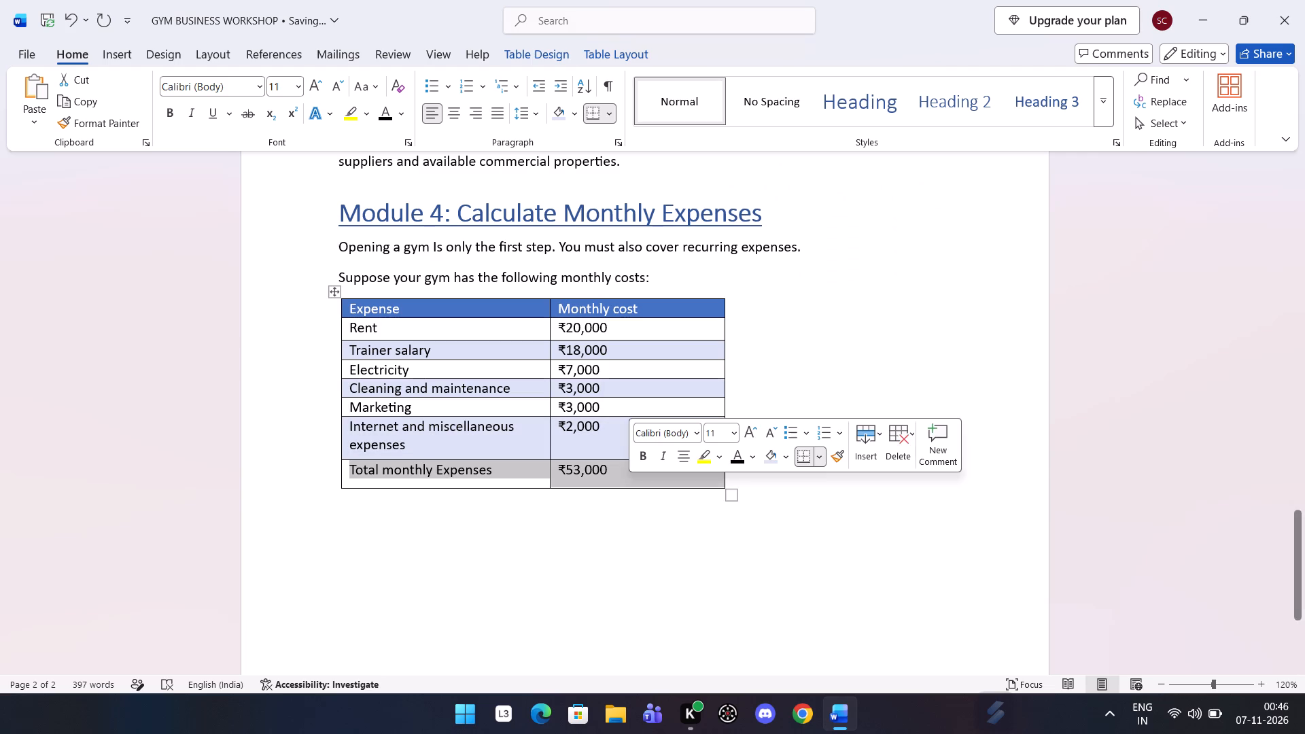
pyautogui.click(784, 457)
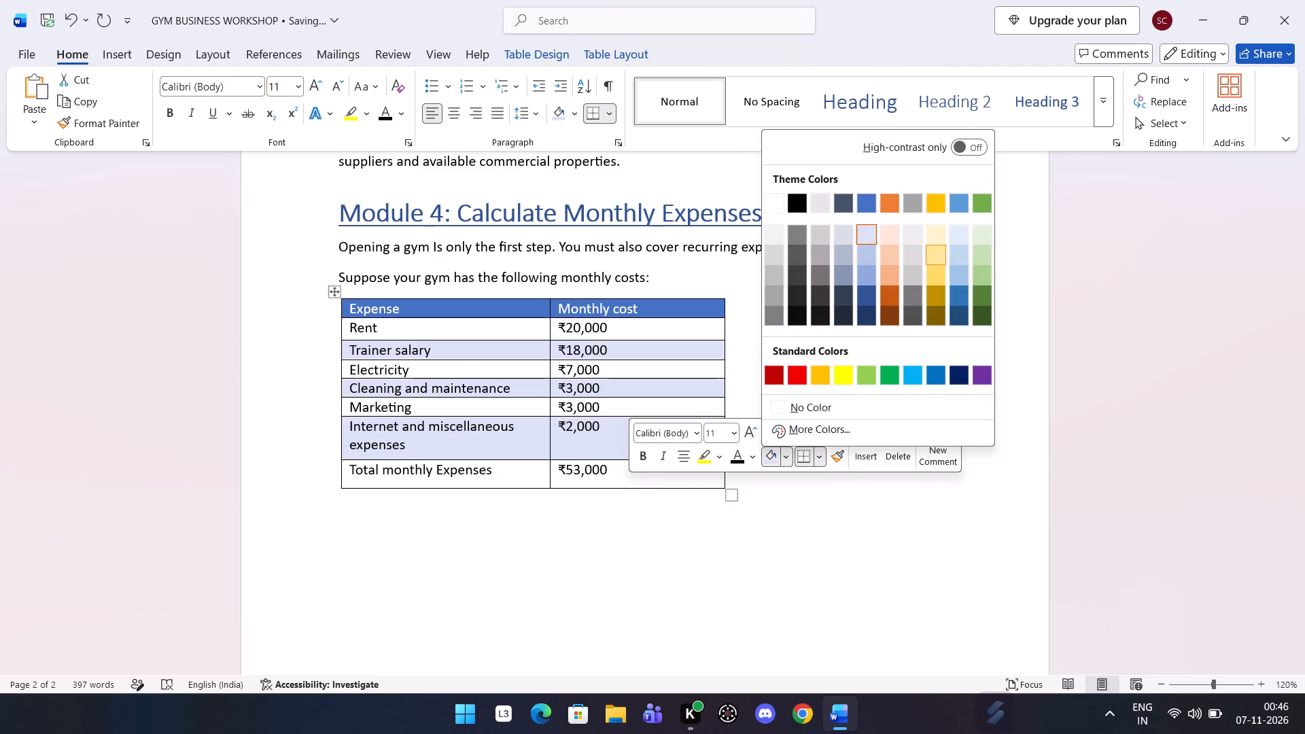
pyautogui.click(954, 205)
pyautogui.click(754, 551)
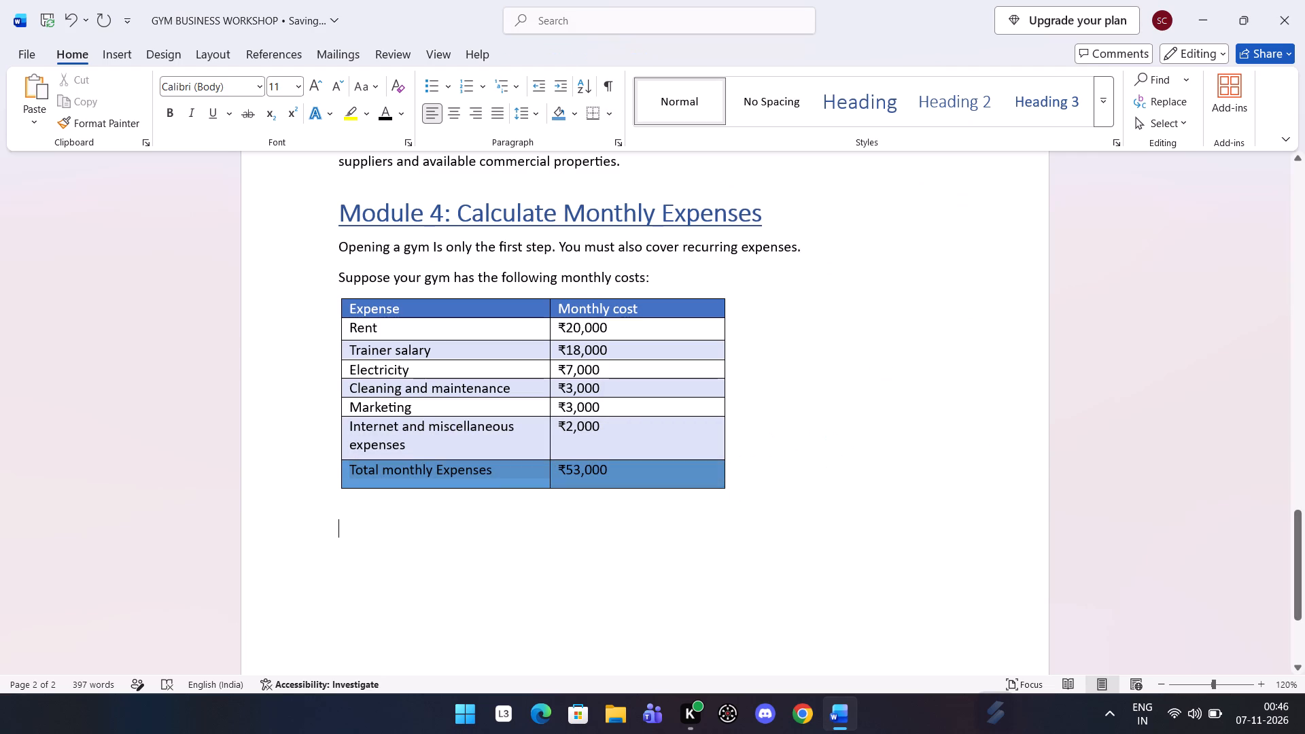
# Change the text of the Total monthly Expenses row to white.
pyautogui.moveTo(357, 474); pyautogui.dragTo(623, 481)
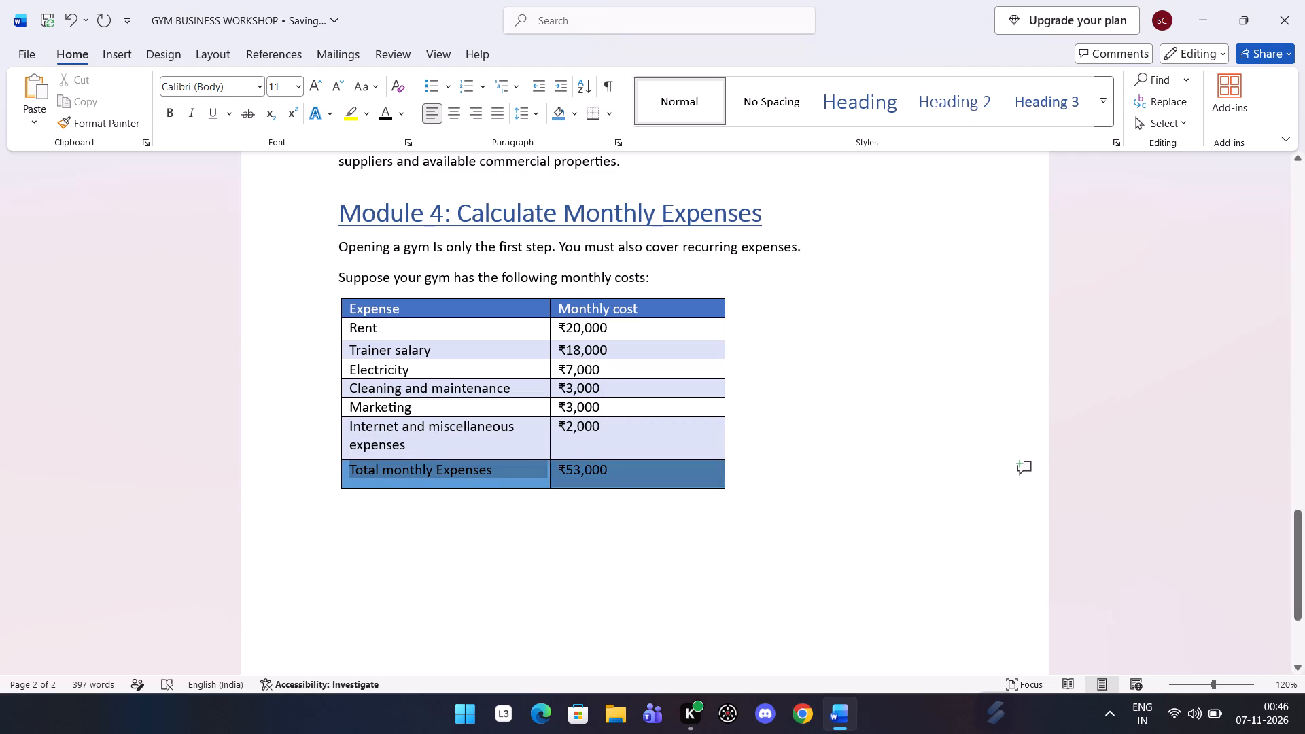
pyautogui.moveTo(623, 481); pyautogui.dragTo(624, 481)
pyautogui.click(744, 447)
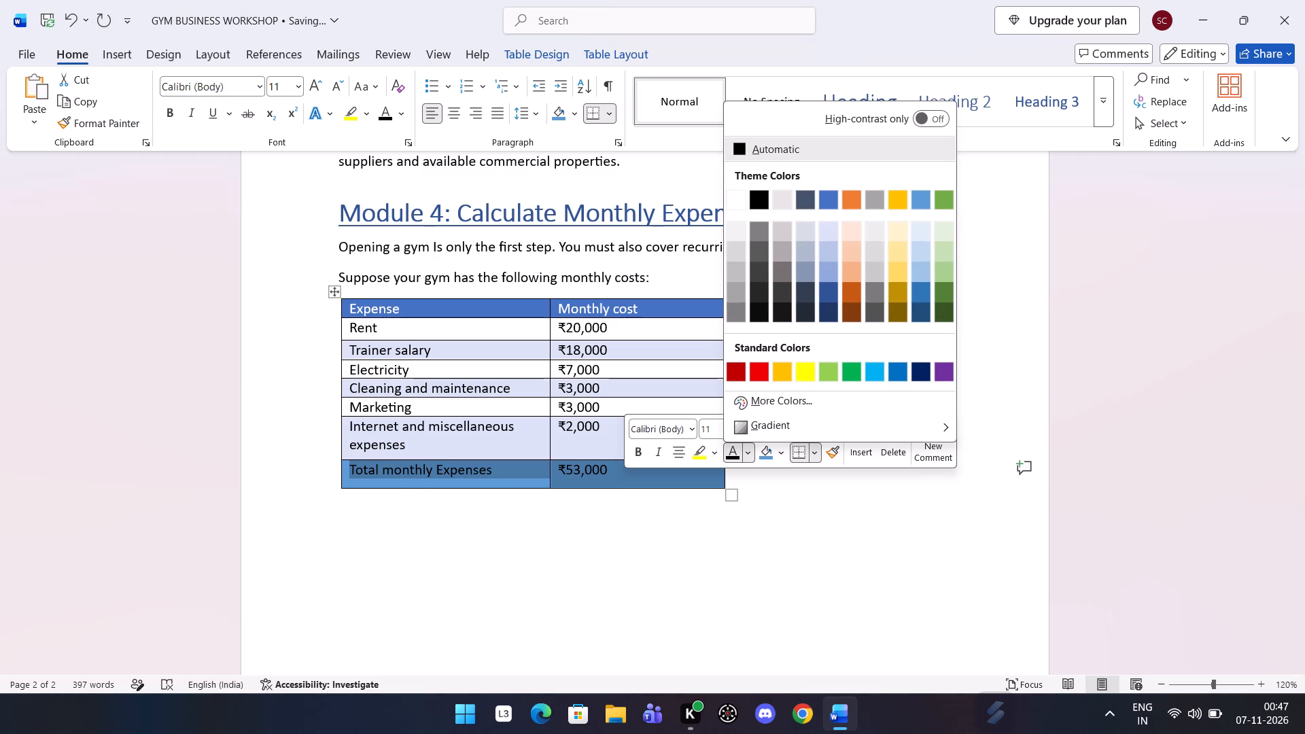
pyautogui.click(743, 191)
pyautogui.click(740, 516)
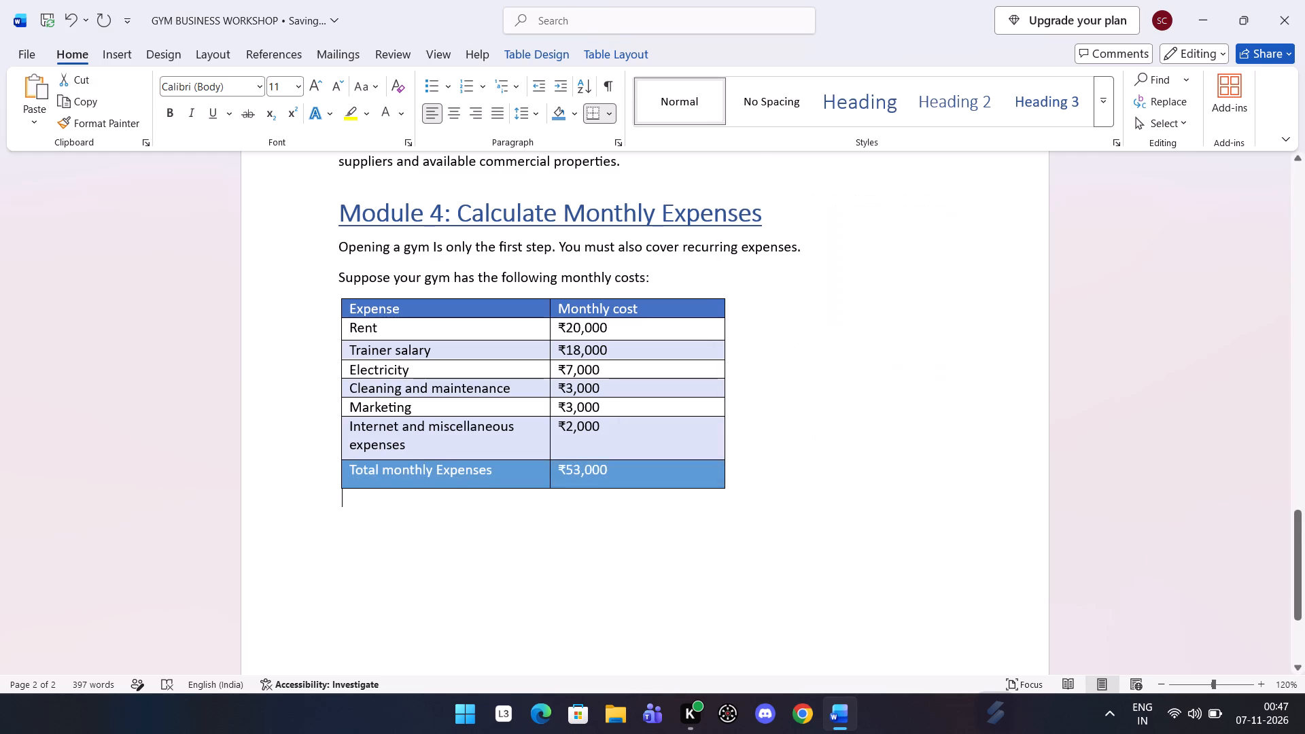
# Reshade the Total monthly Expenses row with a softer tint of the lighter blue, matching the startup budget's Total estimated investment row.
pyautogui.scroll(-2, 740, 516)
pyautogui.scroll(5, 740, 516)
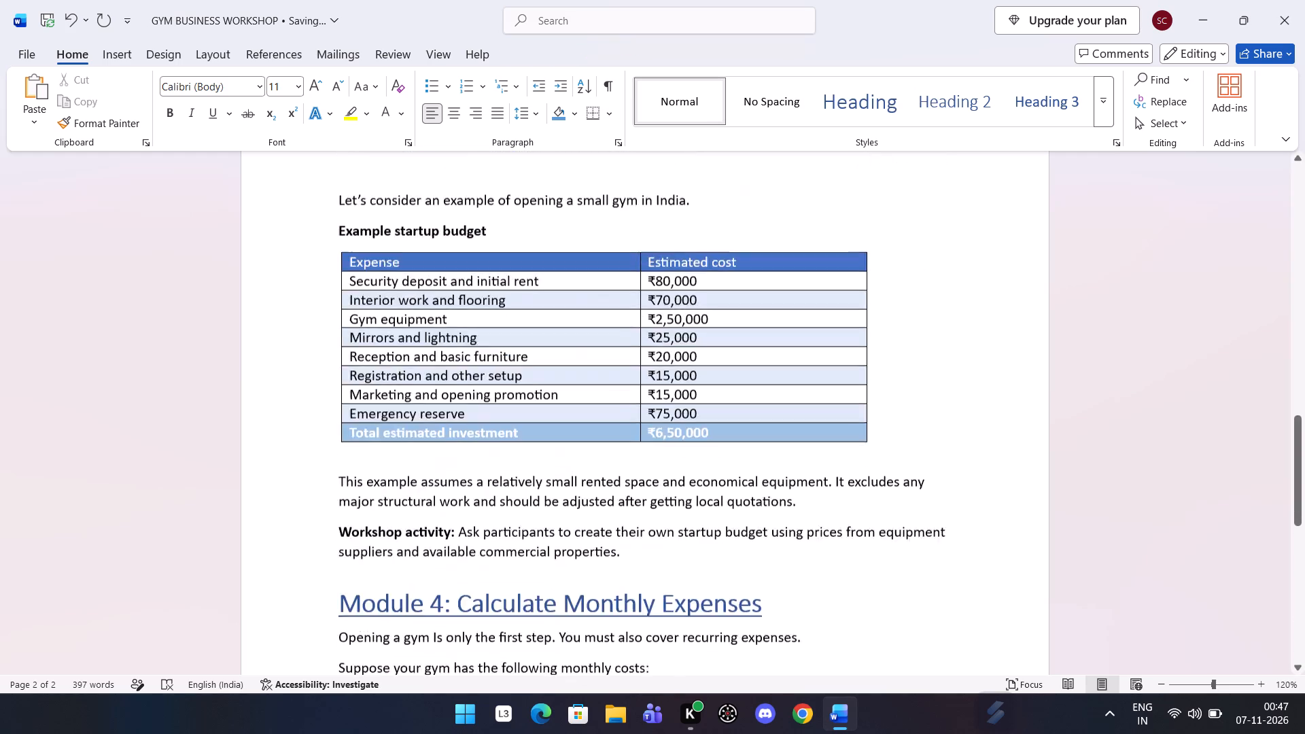
pyautogui.scroll(2, 740, 516)
pyautogui.scroll(-4, 740, 516)
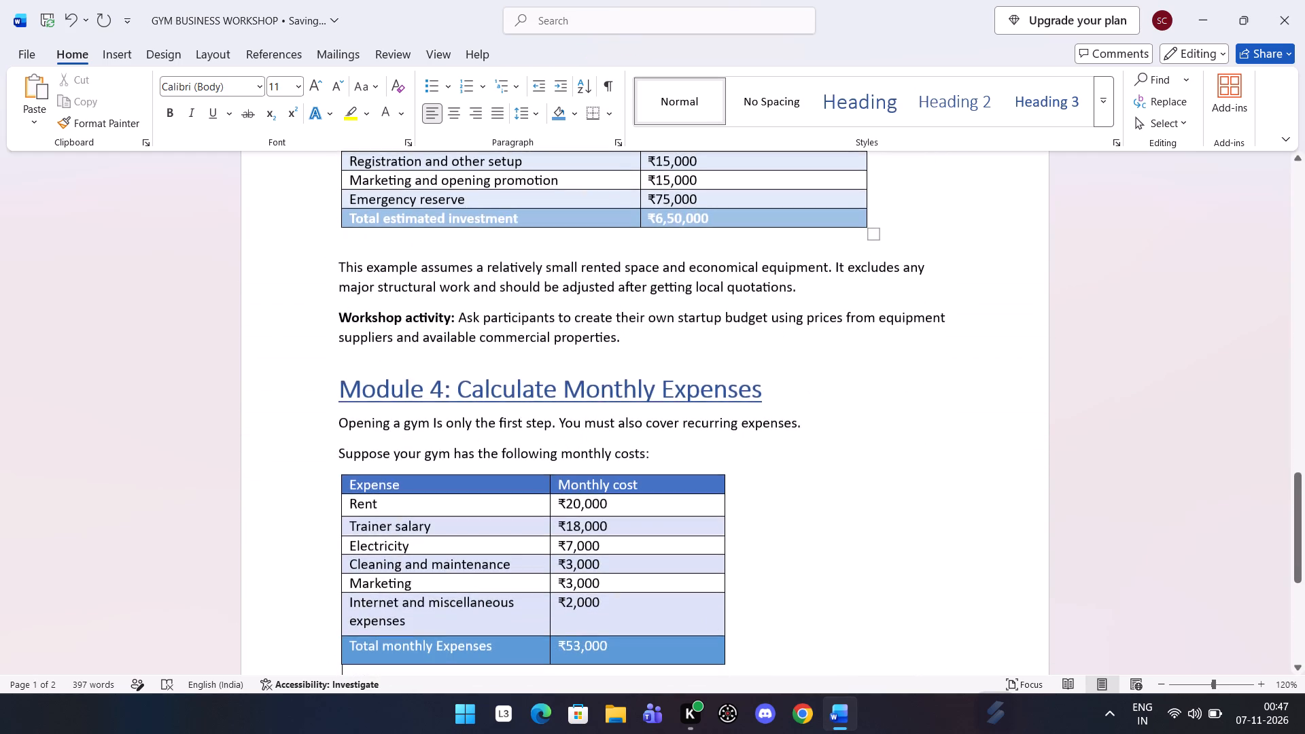
pyautogui.scroll(-2, 740, 516)
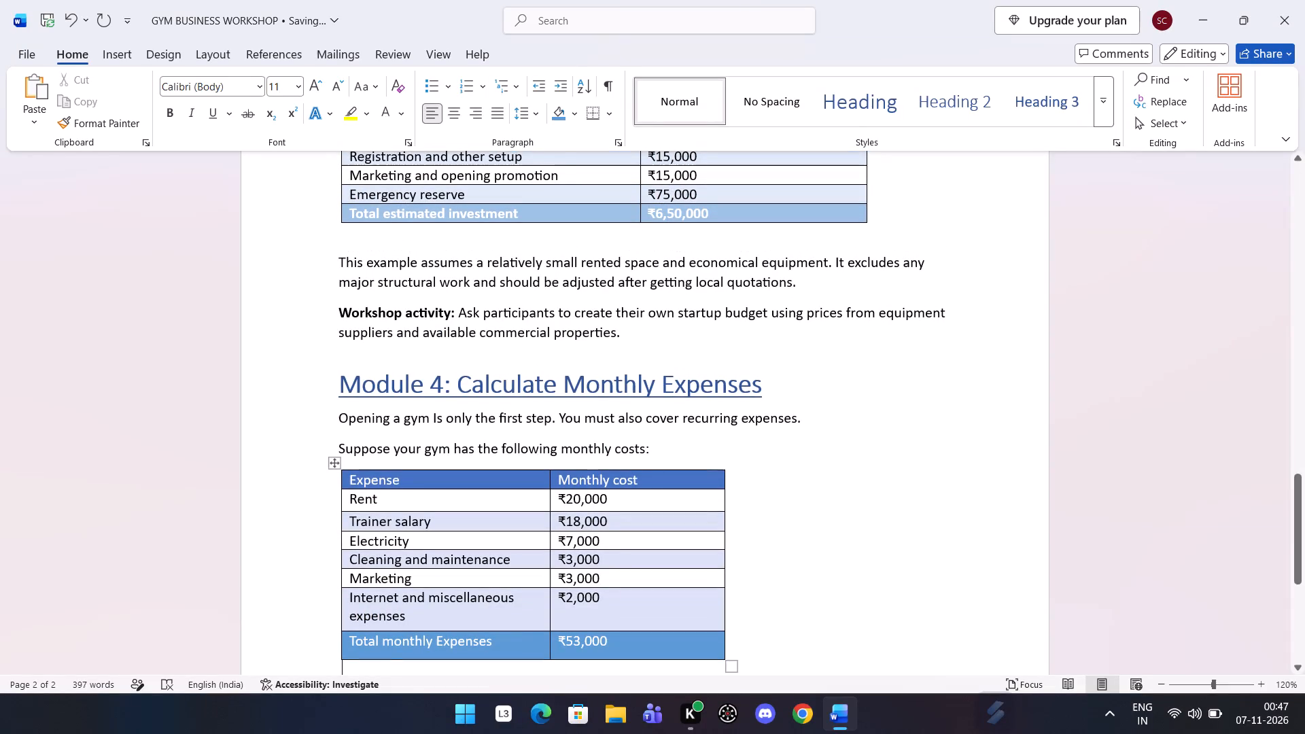
pyautogui.moveTo(423, 646); pyautogui.dragTo(597, 646)
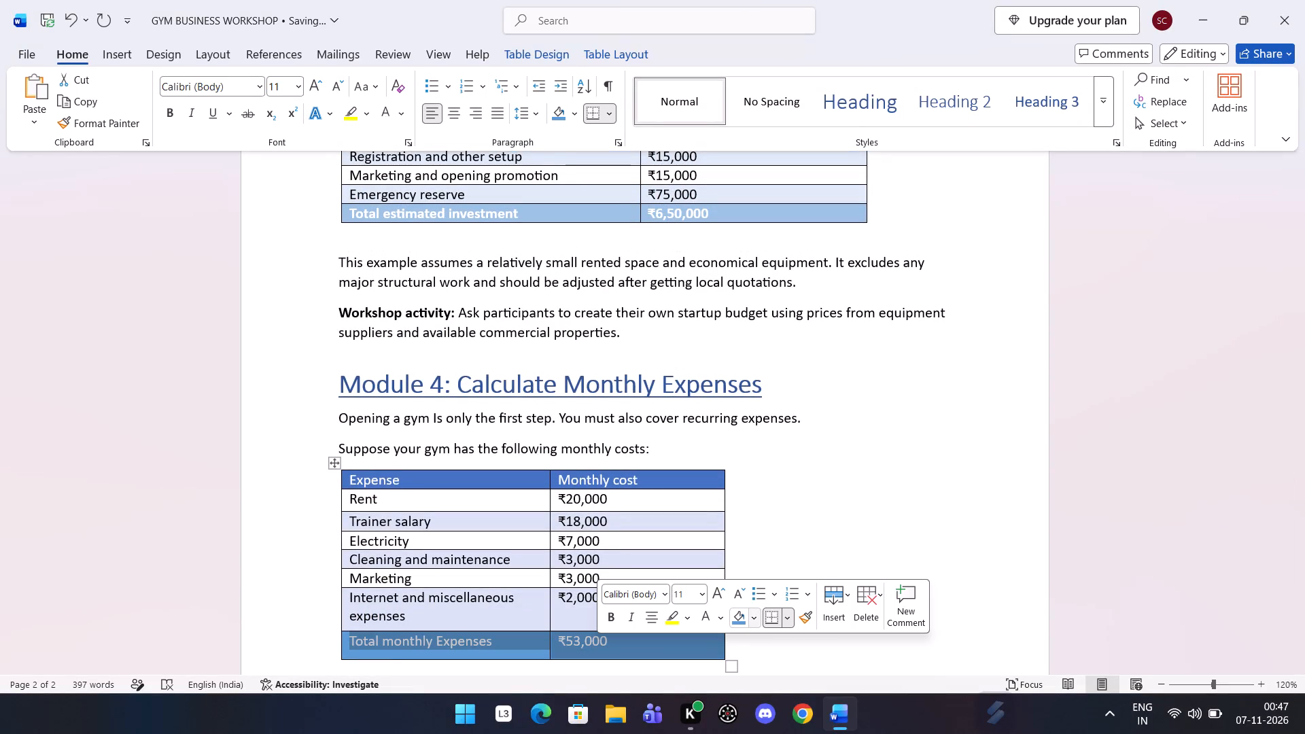
pyautogui.click(753, 616)
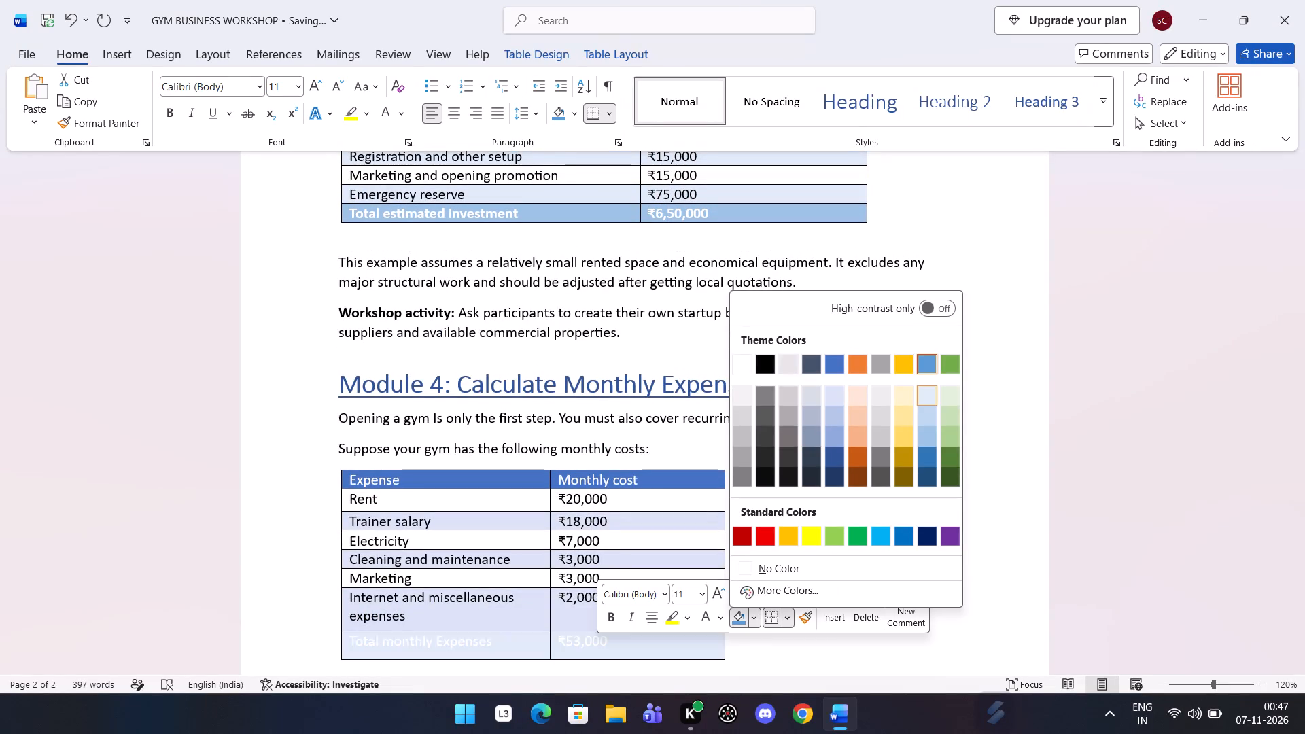
pyautogui.click(926, 429)
pyautogui.click(960, 497)
# Make the label and amount in the Total monthly Expenses row bold.
pyautogui.scroll(-1, 960, 497)
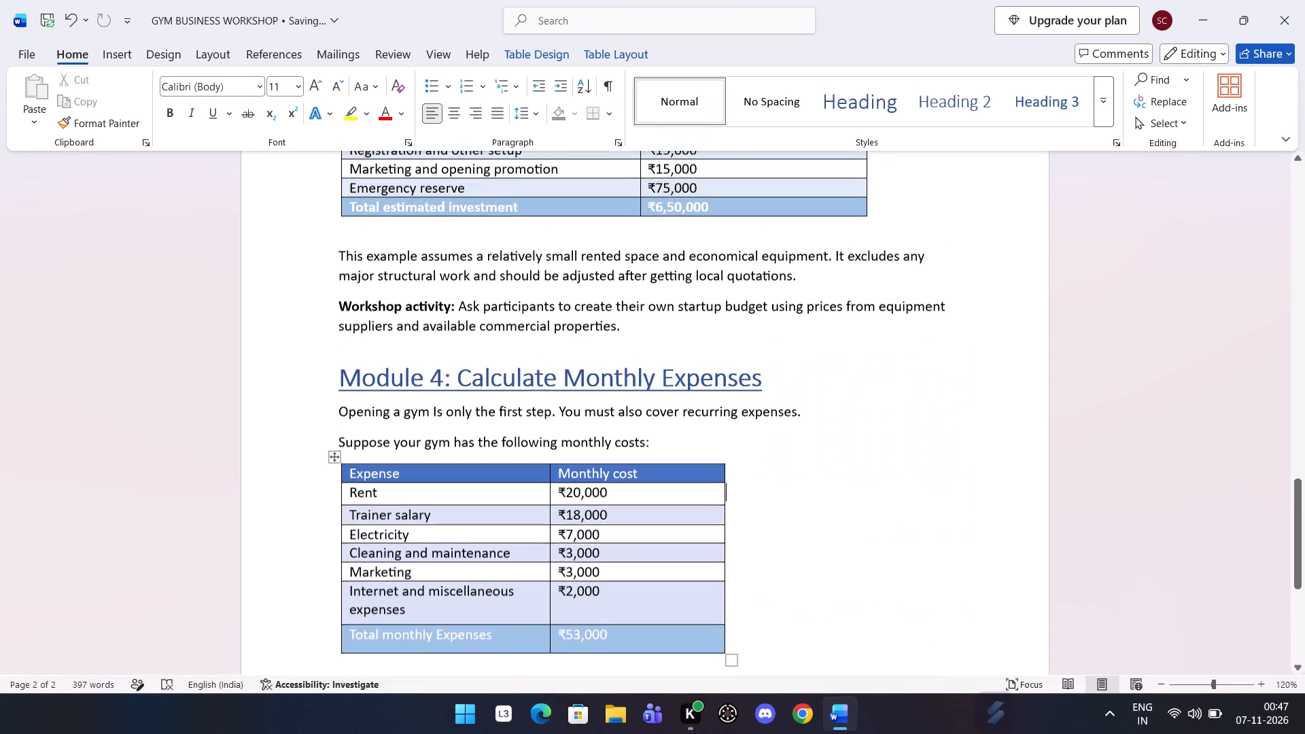
pyautogui.scroll(-3, 960, 497)
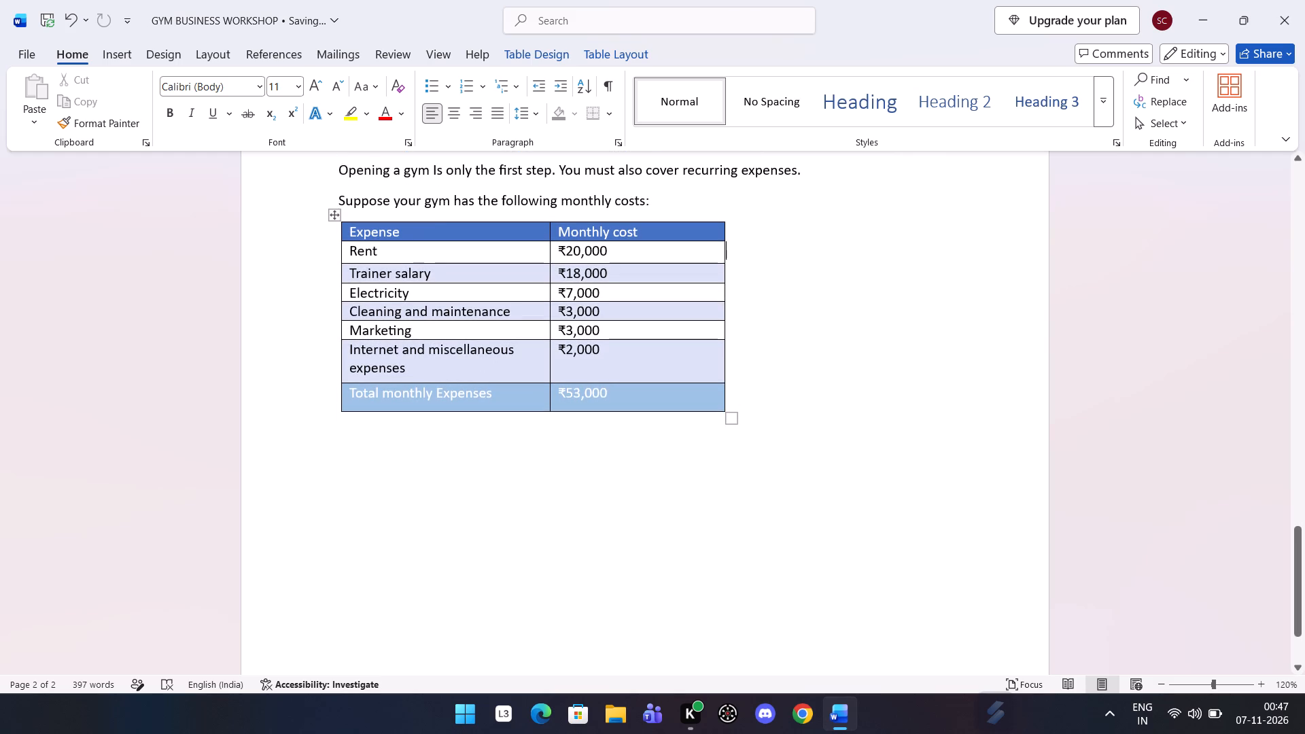
pyautogui.click(371, 482)
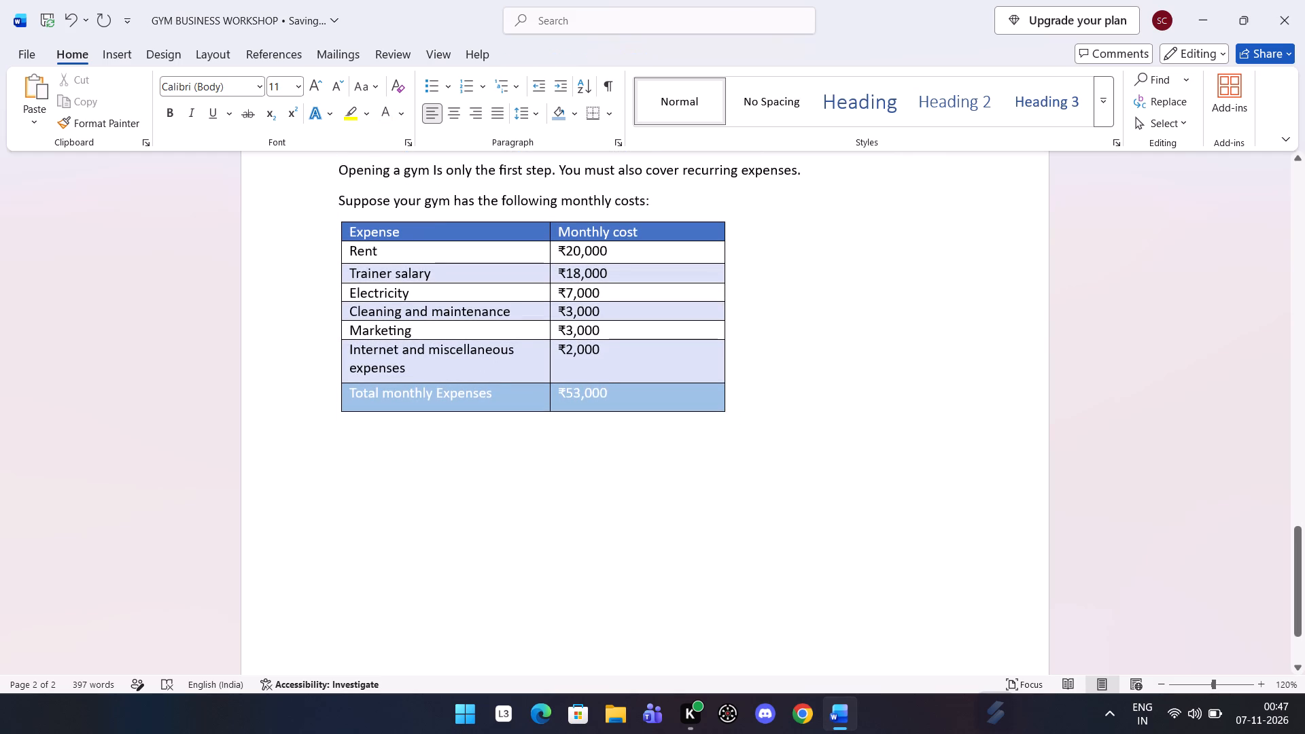
pyautogui.moveTo(349, 392); pyautogui.dragTo(603, 404)
pyautogui.click(623, 369)
# Begin a paragraph below the monthly expenses table with "These are illustrative figures".
pyautogui.click(575, 485)
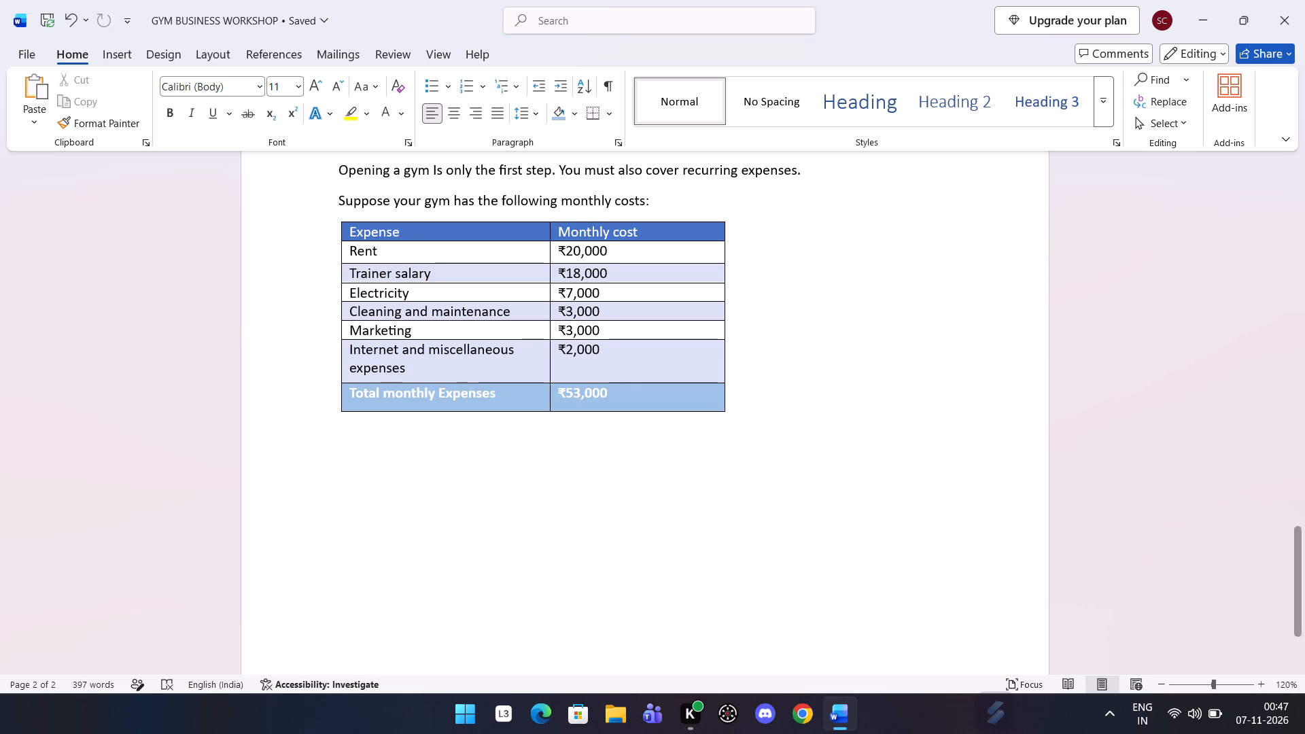
pyautogui.write('hese')
pyautogui.press('space')
pyautogui.write('are')
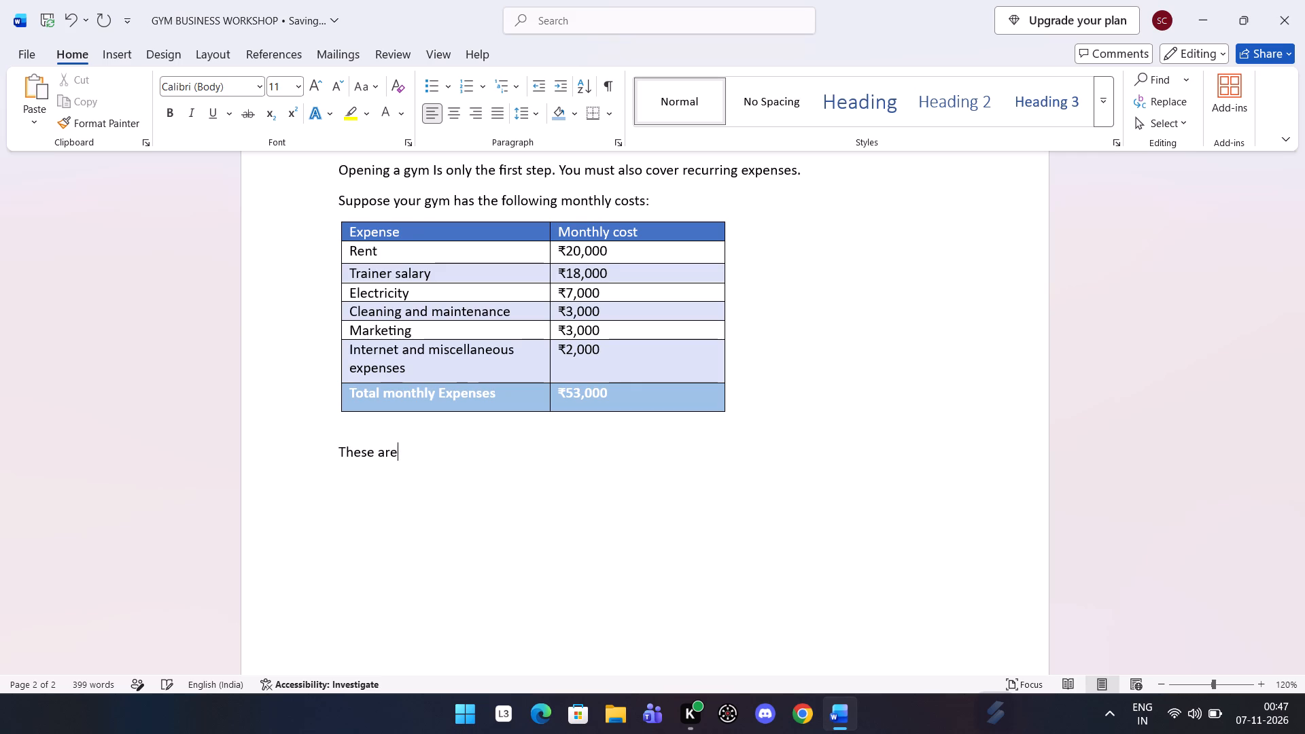
pyautogui.press('space')
pyautogui.press('l')
pyautogui.press('i')
pyautogui.press('BackSpace')
pyautogui.press('BackSpace')
pyautogui.write('illus')
pyautogui.write('trative')
pyautogui.press('space')
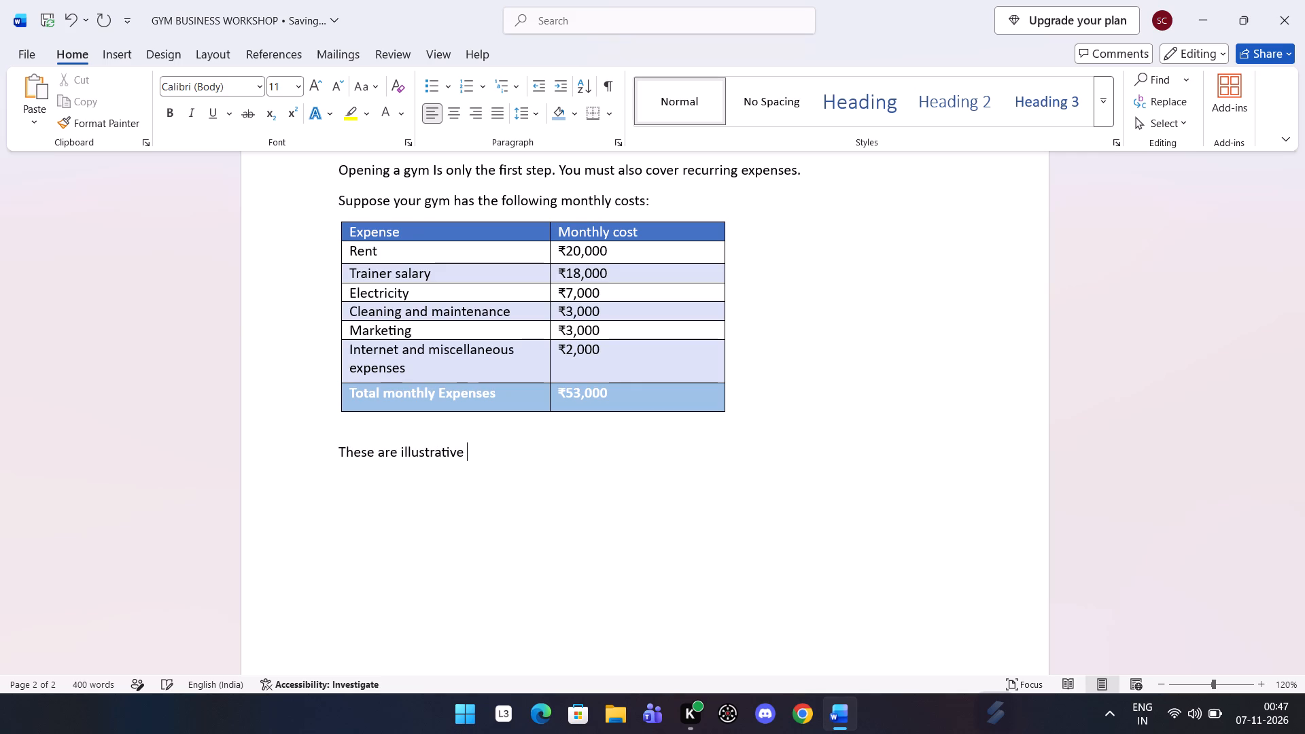
pyautogui.write('fi')
pyautogui.press('d')
pyautogui.press('BackSpace')
pyautogui.write('gures')
pyautogui.press(',')
pyautogui.press('BackSpace')
# End that sentence with a period and add "Your actual expenses may be higher or lower." to the paragraph.
pyautogui.write('. your')
pyautogui.press('space')
pyautogui.write('actua')
pyautogui.press('l')
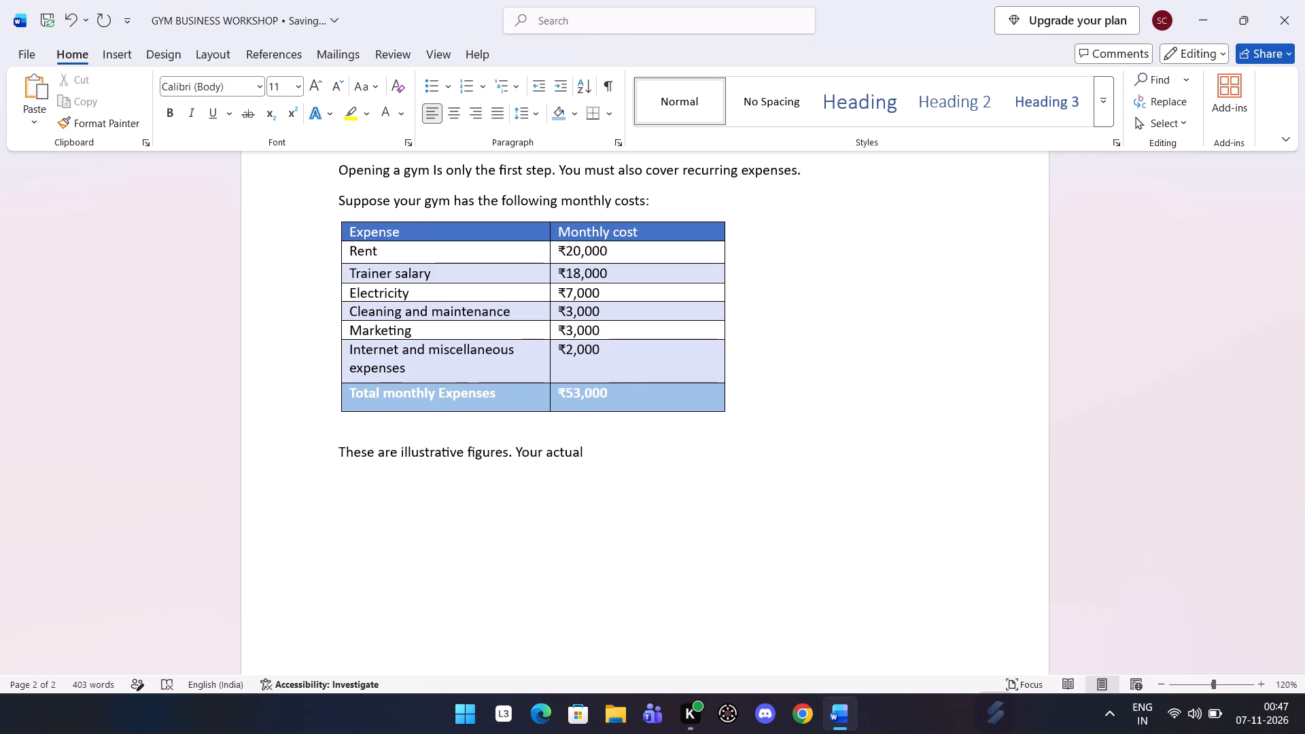
pyautogui.press('space')
pyautogui.write('expenses')
pyautogui.press('space')
pyautogui.write('may be lower')
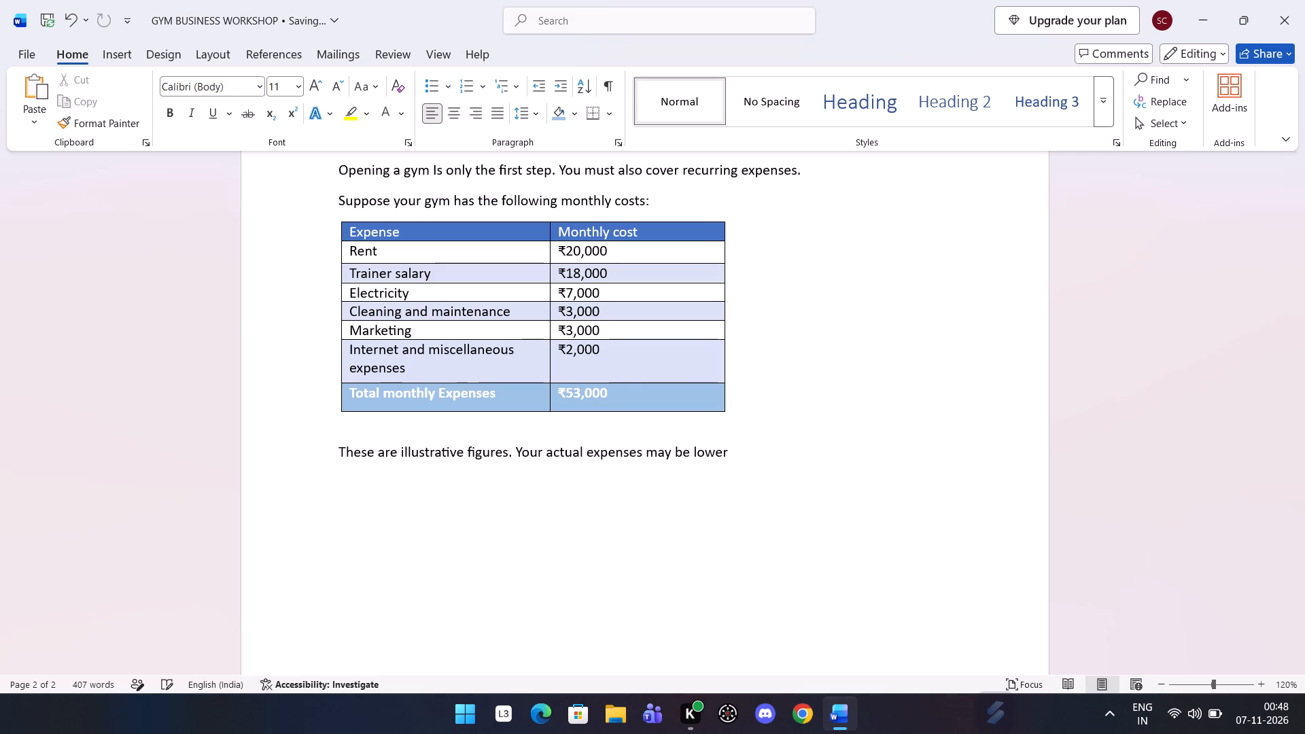
pyautogui.press('BackSpace')
pyautogui.press('BackSpace')
pyautogui.press('BackSpace')
pyautogui.press('BackSpace')
pyautogui.press('BackSpace')
pyautogui.write('higher')
pyautogui.press('space')
pyautogui.press('o')
pyautogui.write('r')
pyautogui.press('space')
pyautogui.write('lower')
pyautogui.press('space')
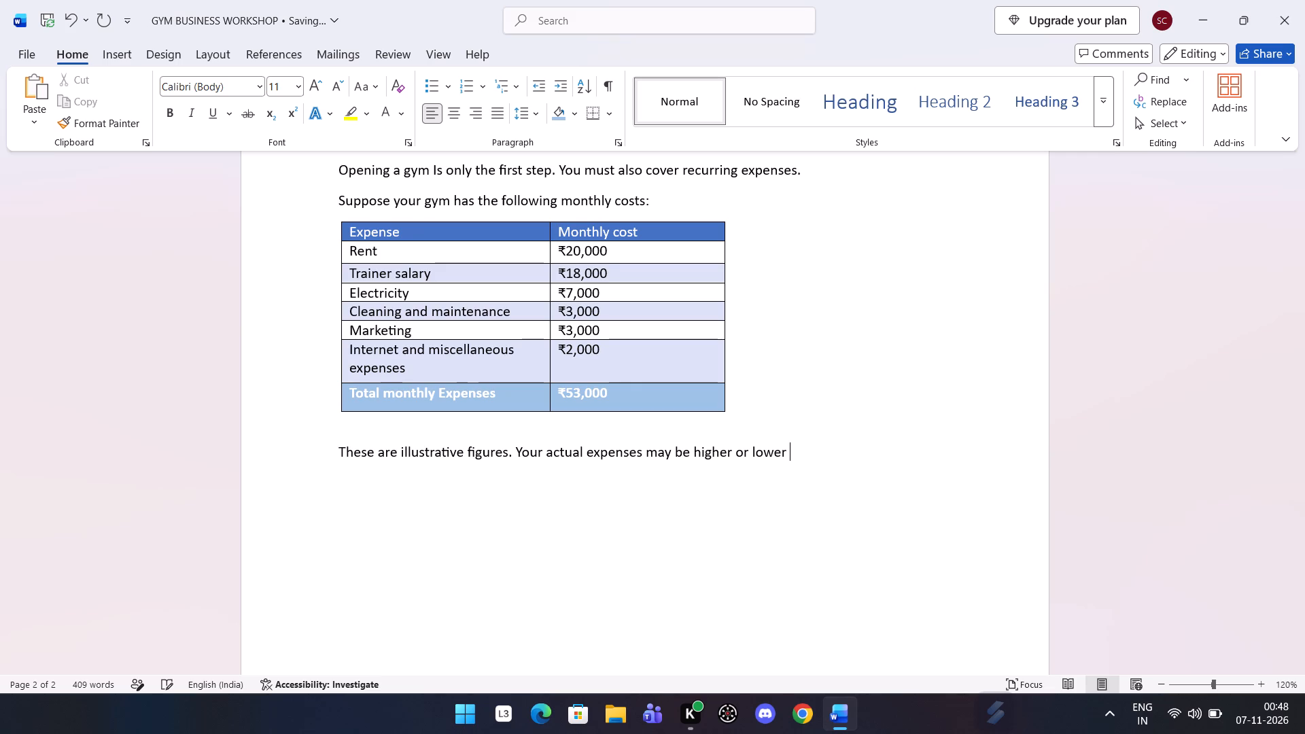
pyautogui.press('BackSpace')
pyautogui.press('.')
# Add the bold subheading "How many members do you need?" below the paragraph, followed by a new empty line.
pyautogui.press('Return')
pyautogui.press('space')
pyautogui.write('men')
pyautogui.press('BackSpace')
pyautogui.write('mbers')
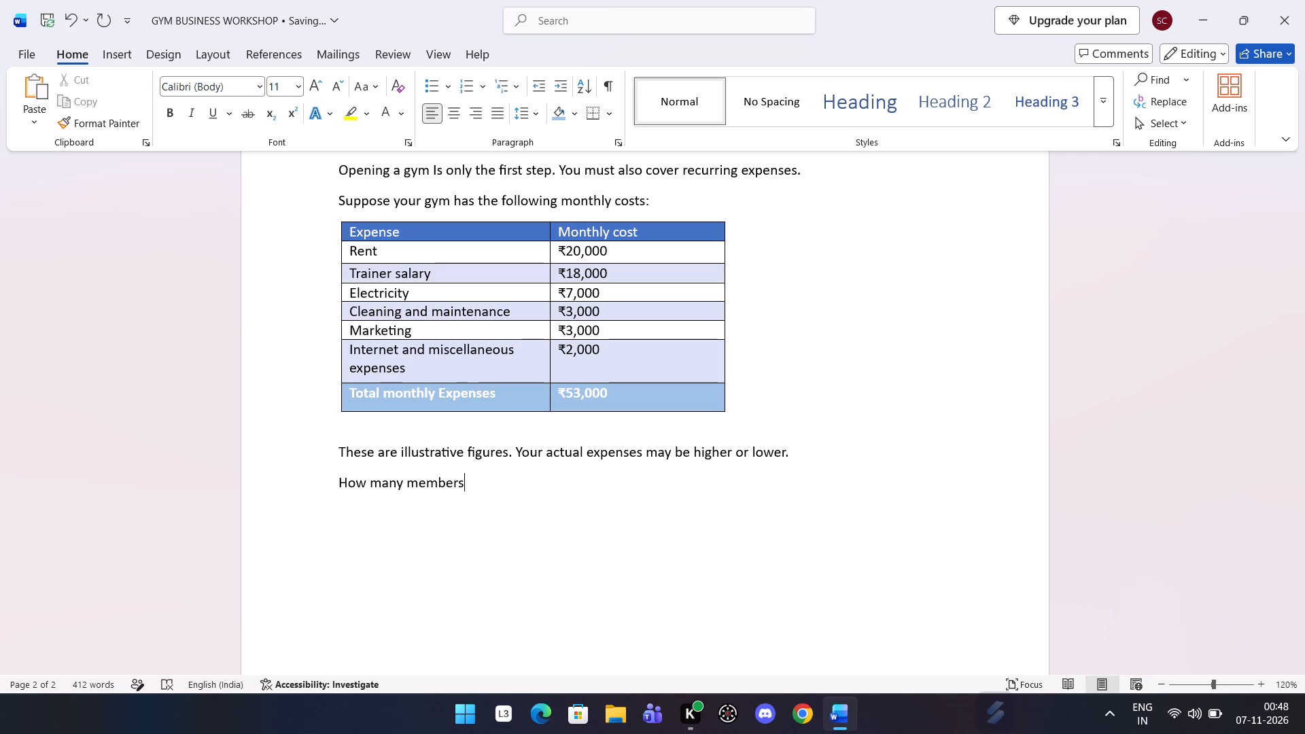
pyautogui.press('space')
pyautogui.write('do you need>')
pyautogui.press('BackSpace')
pyautogui.hotkey('shift', '?')
pyautogui.moveTo(337, 480); pyautogui.dragTo(622, 491)
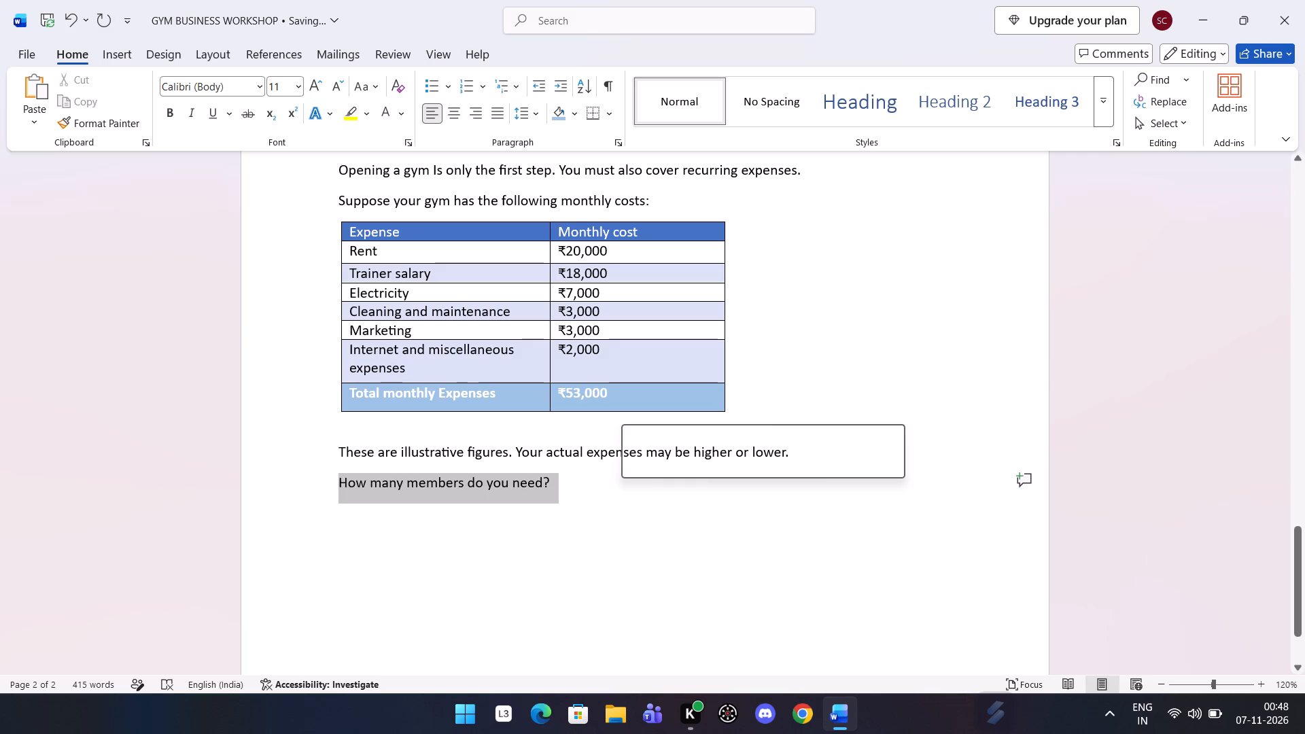
pyautogui.click(636, 472)
pyautogui.click(582, 492)
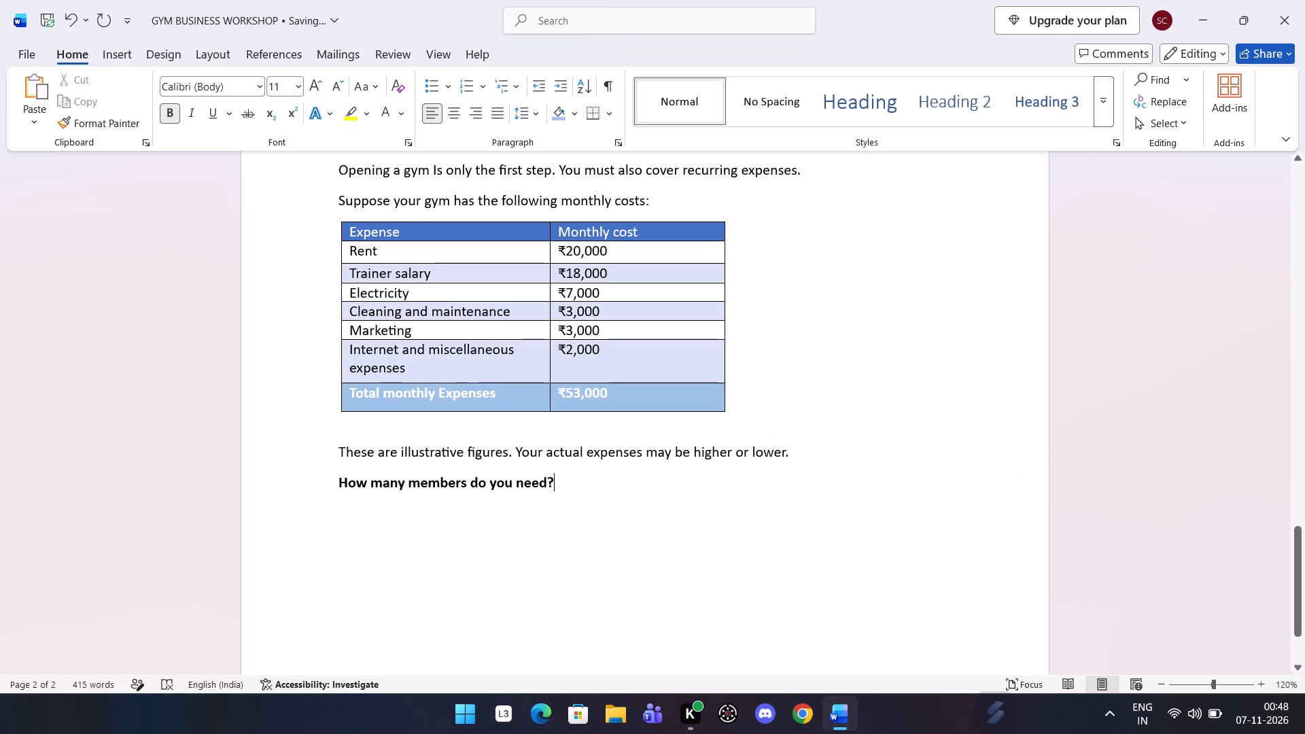
pyautogui.press('Return')
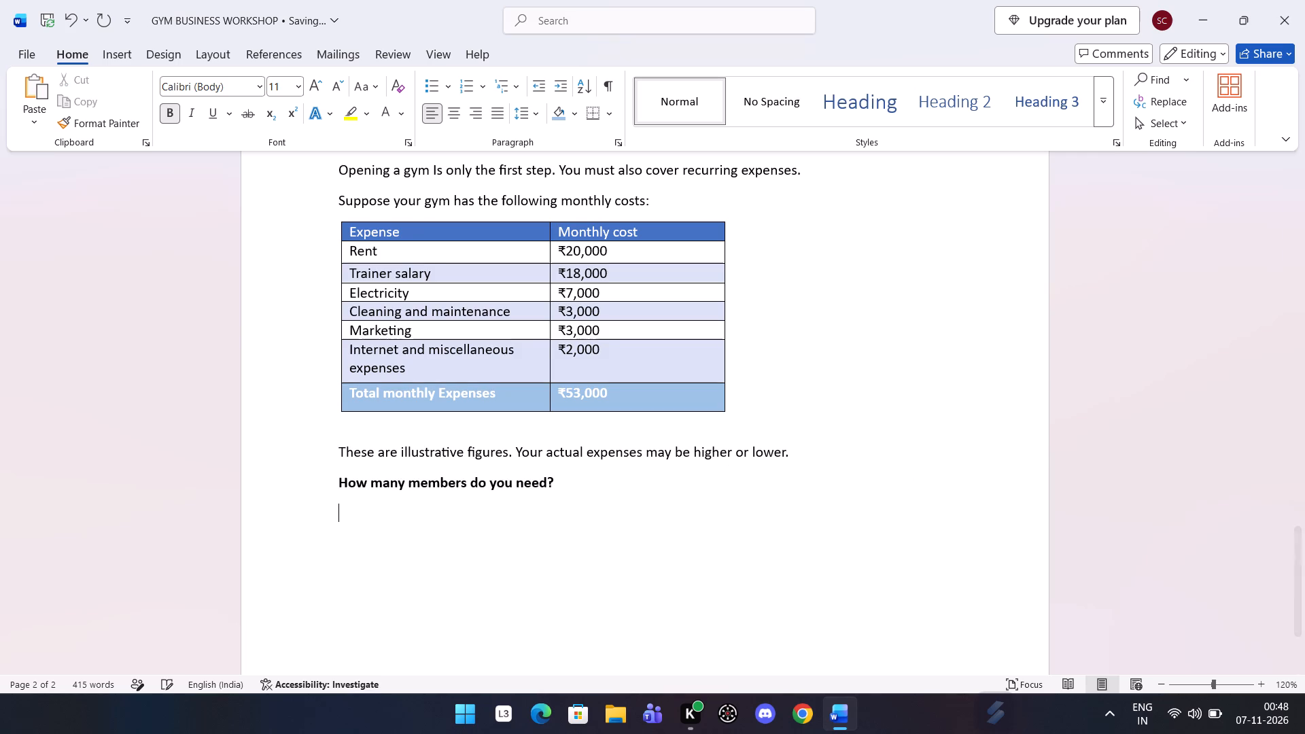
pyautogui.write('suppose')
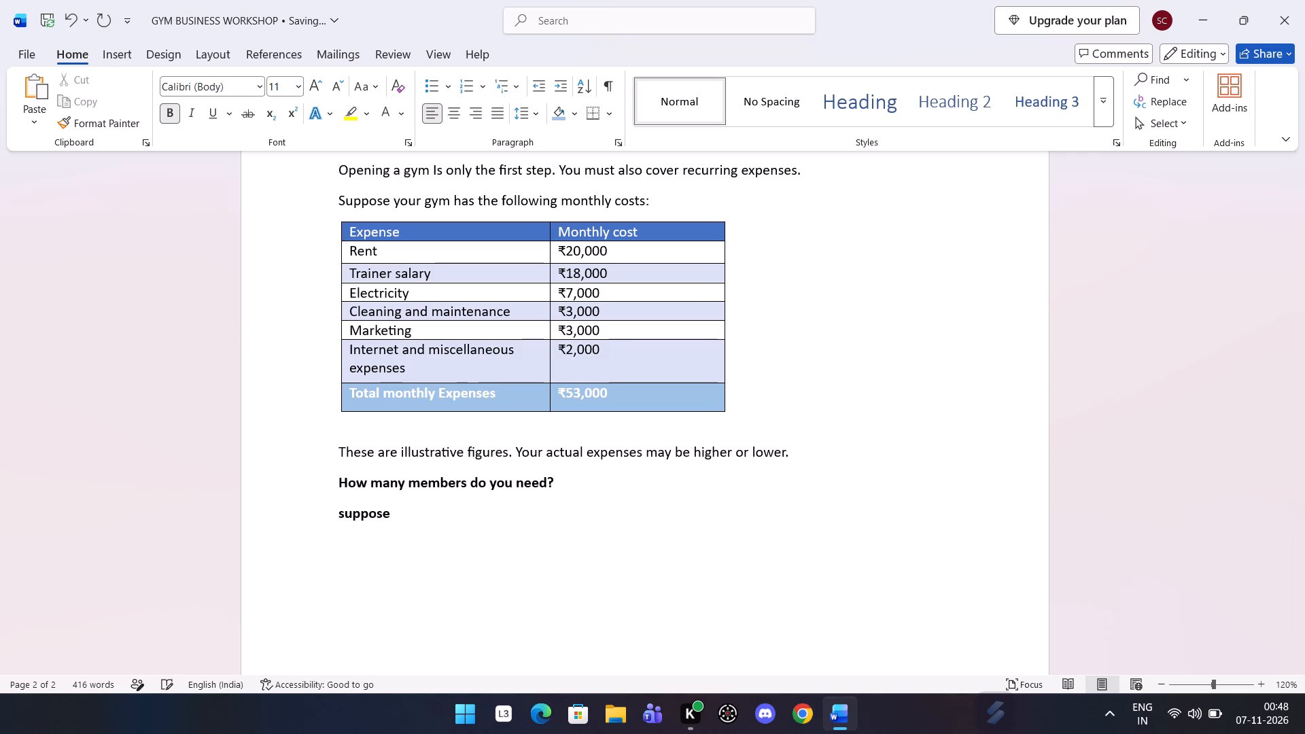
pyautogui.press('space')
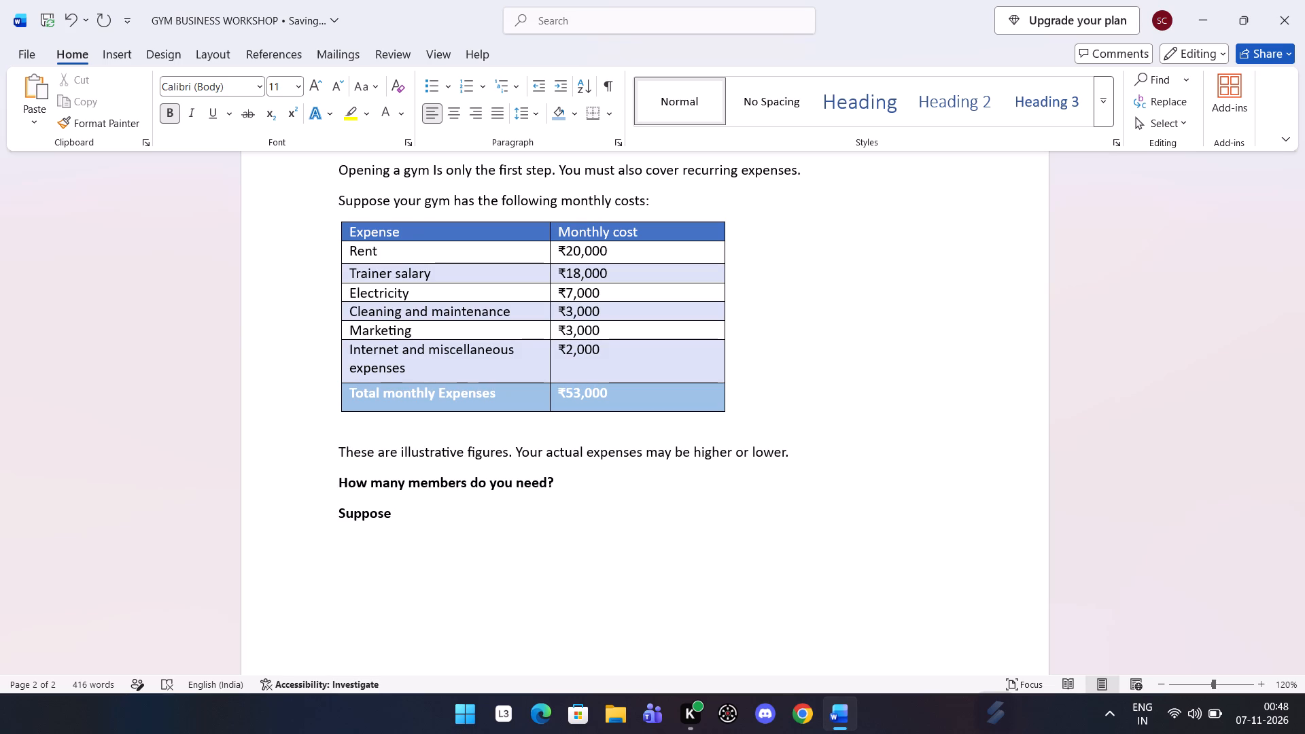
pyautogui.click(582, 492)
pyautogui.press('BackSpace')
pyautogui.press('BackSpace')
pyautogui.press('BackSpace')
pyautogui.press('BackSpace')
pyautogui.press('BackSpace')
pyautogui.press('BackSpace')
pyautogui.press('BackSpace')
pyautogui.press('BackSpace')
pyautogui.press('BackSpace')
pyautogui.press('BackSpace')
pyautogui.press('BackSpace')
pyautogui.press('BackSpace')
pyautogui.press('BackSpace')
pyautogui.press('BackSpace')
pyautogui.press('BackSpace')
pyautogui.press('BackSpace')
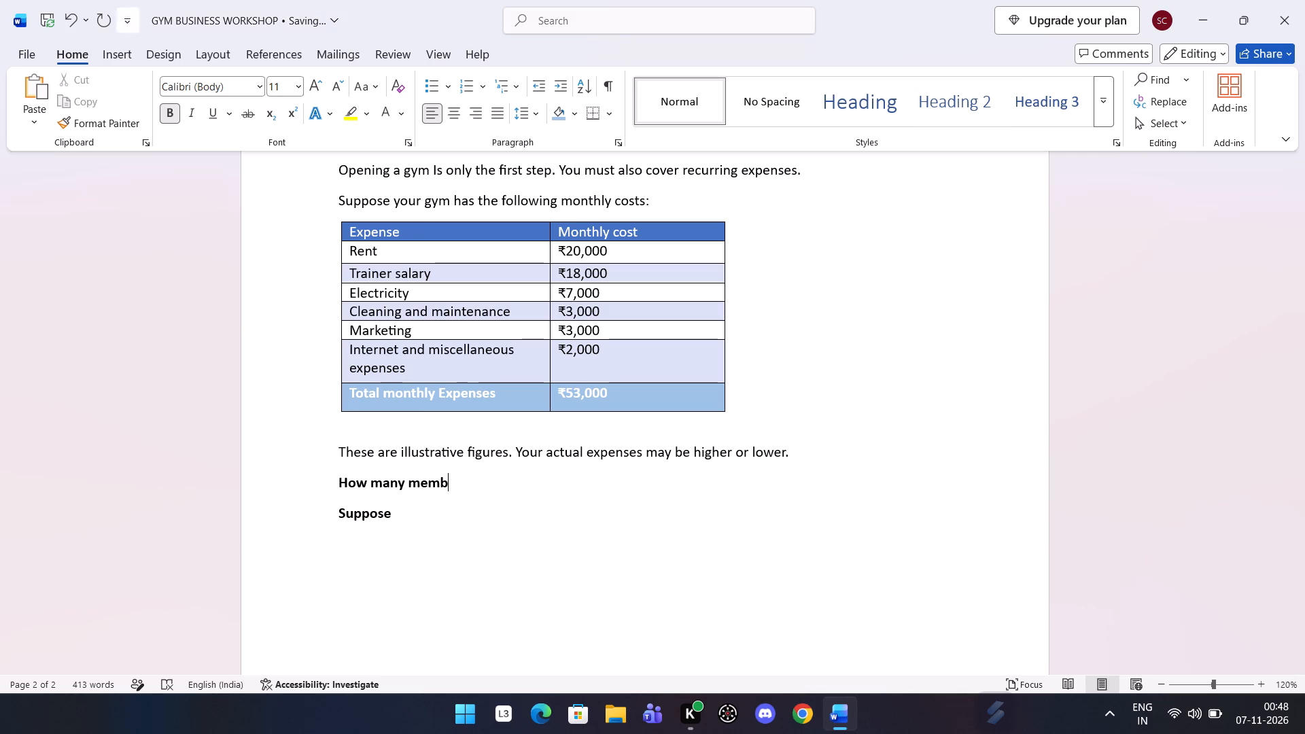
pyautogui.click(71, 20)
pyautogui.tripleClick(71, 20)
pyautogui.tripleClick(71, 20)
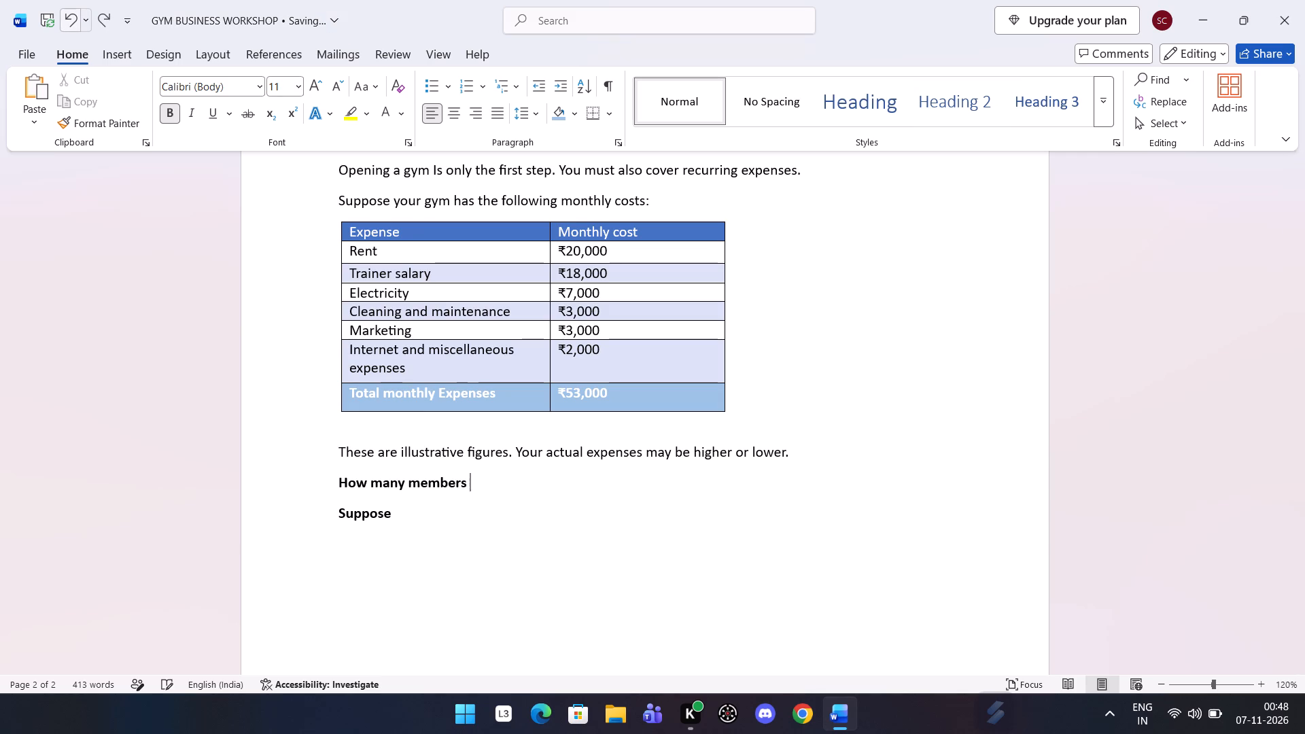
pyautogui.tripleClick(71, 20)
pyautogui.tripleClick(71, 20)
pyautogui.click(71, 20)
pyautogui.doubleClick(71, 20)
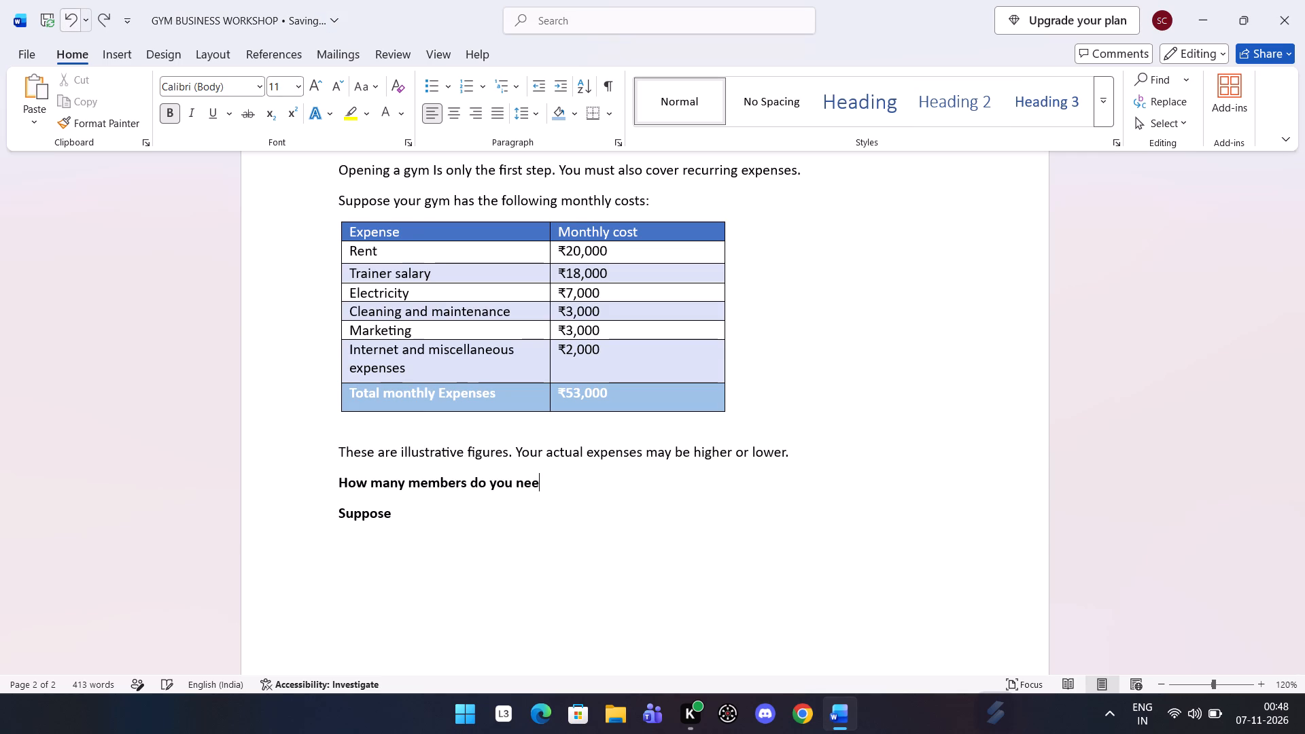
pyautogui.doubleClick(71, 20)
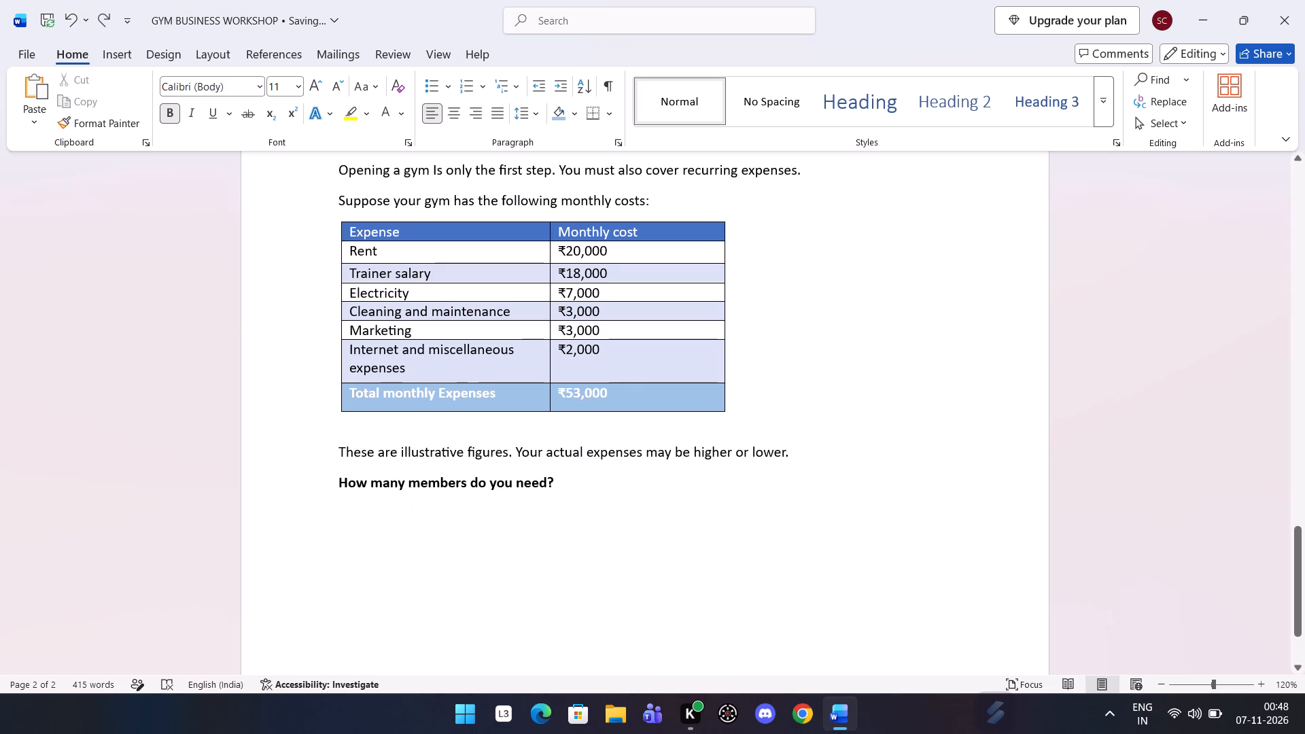
# Begin a non-bold paragraph below the "How many members do you need?" subheading with "Suppose you charge each member".
pyautogui.click(165, 112)
pyautogui.press('y')
pyautogui.press('BackSpace')
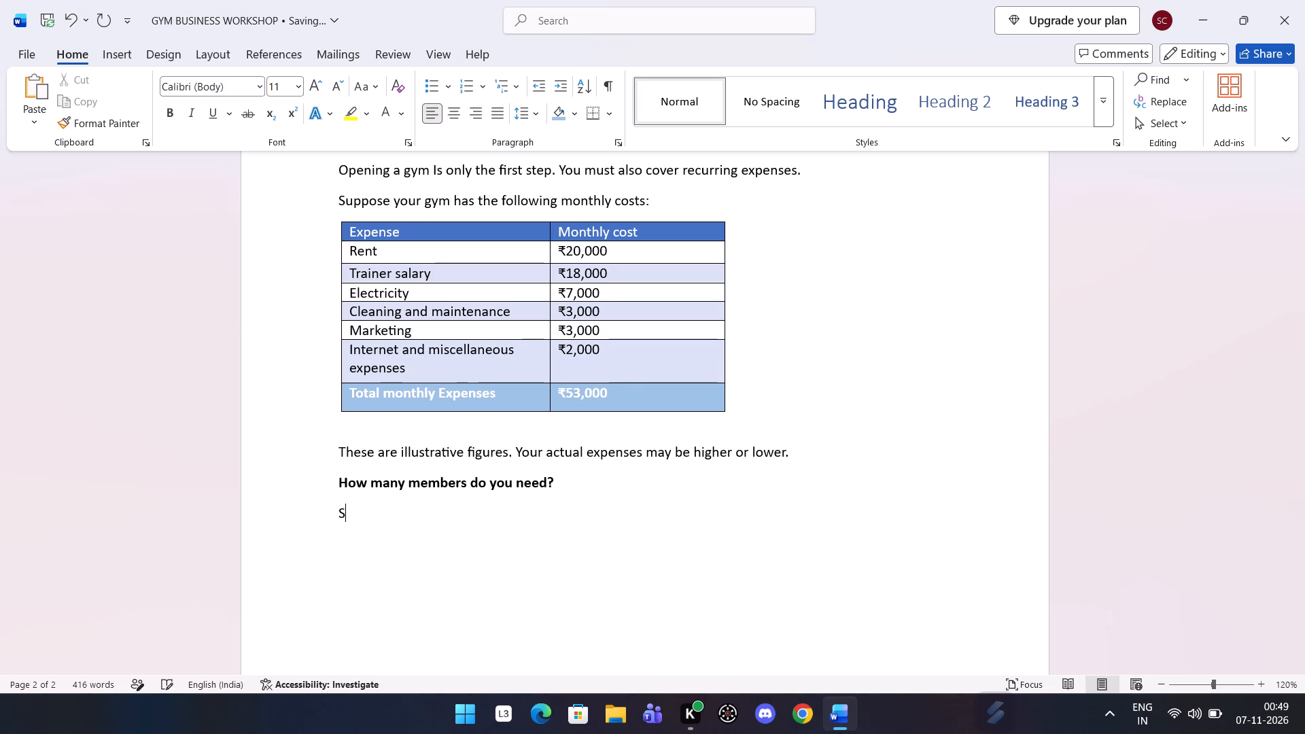
pyautogui.write('uppose')
pyautogui.press('space')
pyautogui.write('you')
pyautogui.press('space')
pyautogui.write('charge')
pyautogui.press('space')
pyautogui.write('each')
pyautogui.press('space')
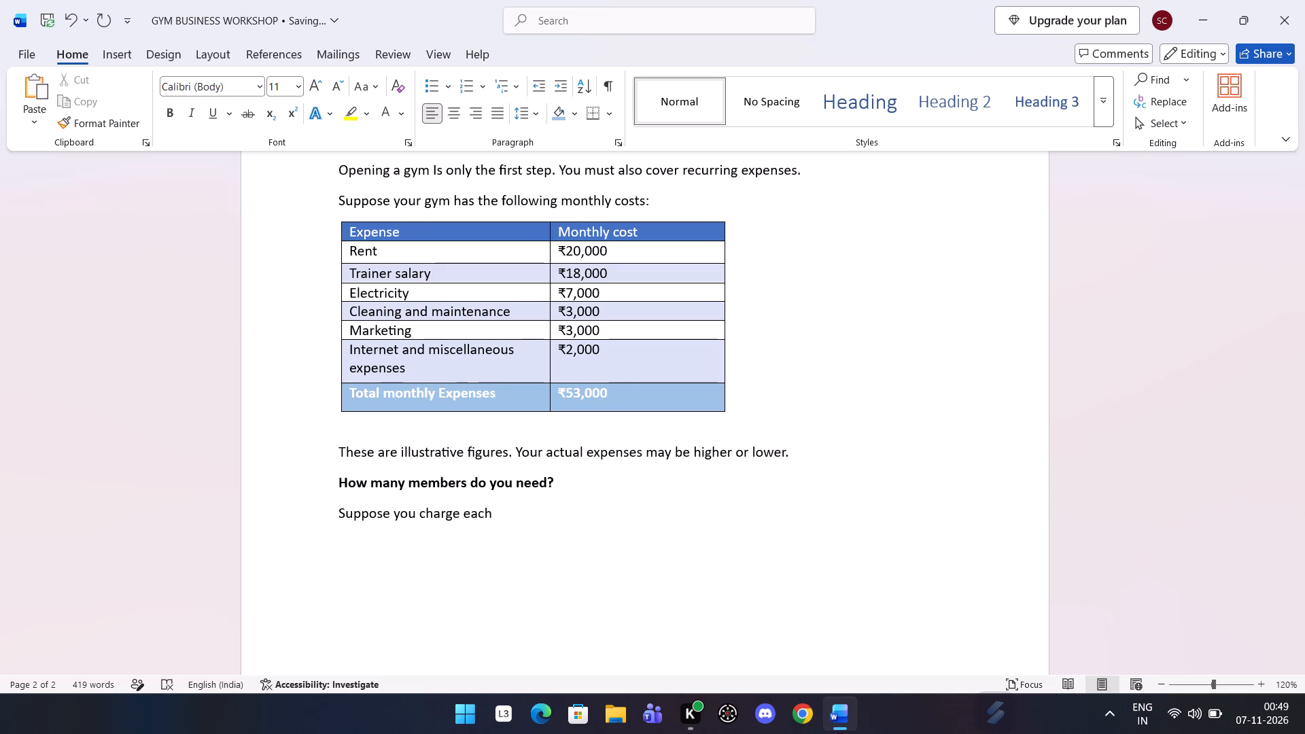
pyautogui.write('member')
pyautogui.press('space')
pyautogui.press('ctrl+super+4')
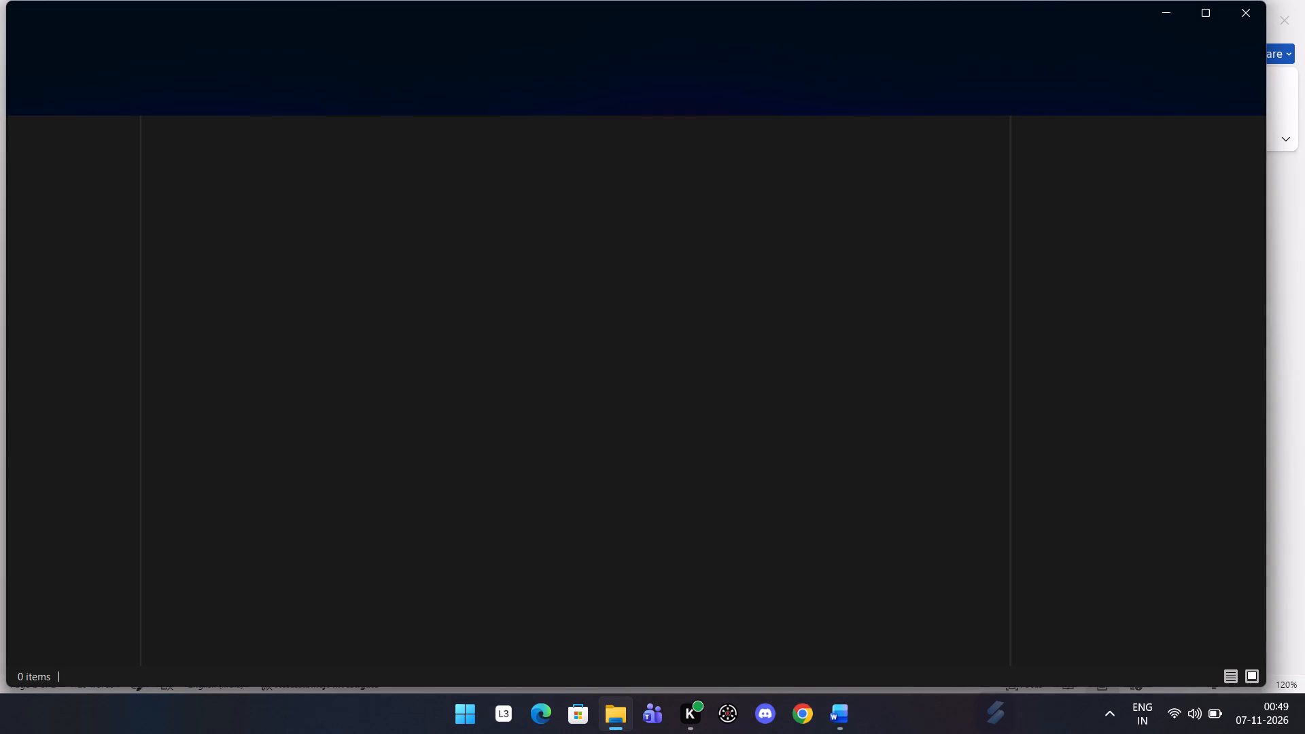
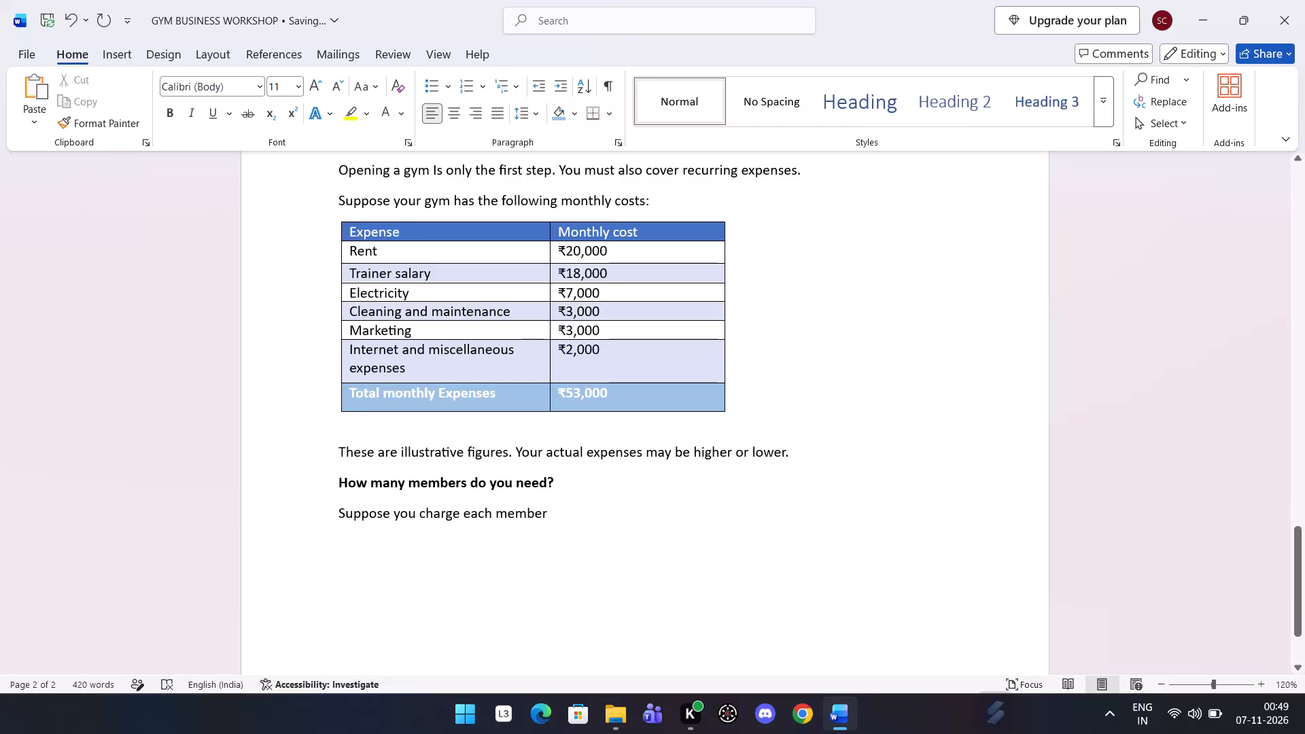
# Complete the sentence "Suppose you charge each member" with "₹1,000 per month." and start a new line.
pyautogui.hotkey('ctrl', 'alt', '3')
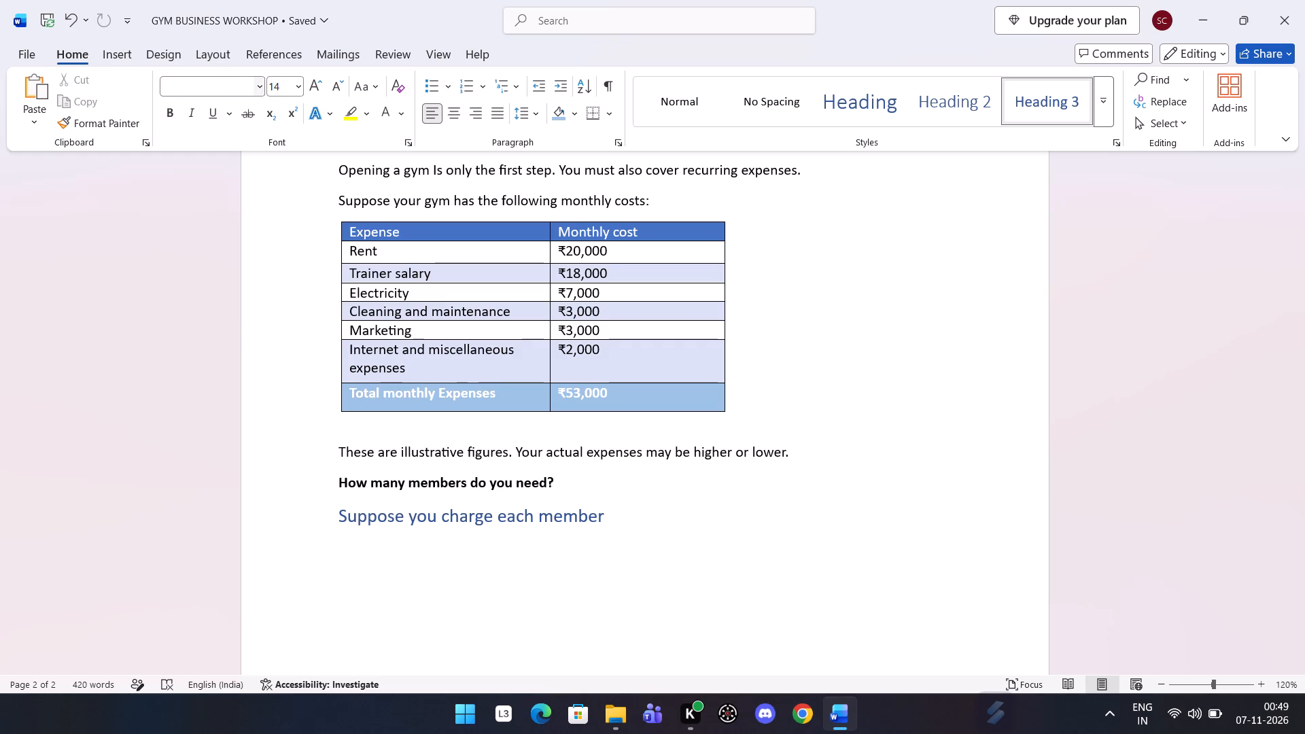
pyautogui.click(71, 21)
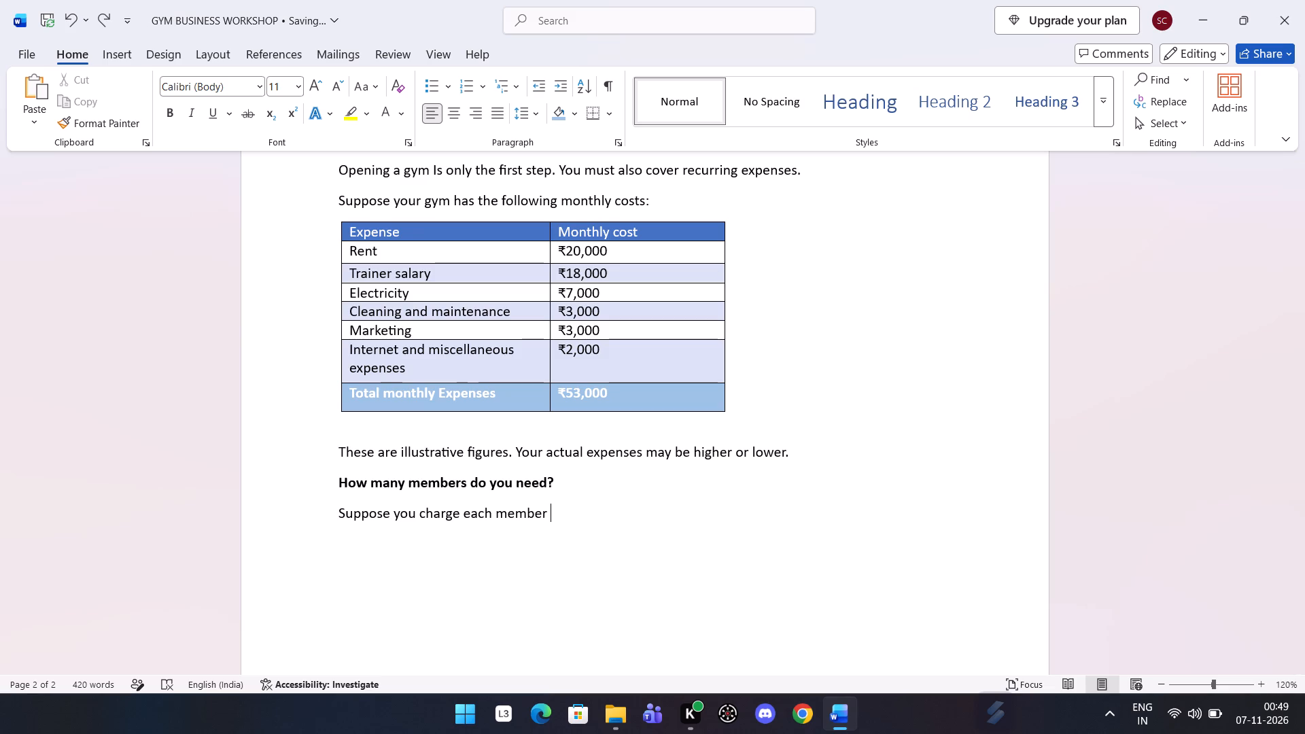
pyautogui.hotkey('ctrl', 'alt', '4')
pyautogui.write('1,000 per month')
pyautogui.press('space')
pyautogui.press('BackSpace')
pyautogui.press('.')
pyautogui.press('Return')
# Add the line "Monthly expense = ₹53,000" below the member charge sentence, followed by a new line.
pyautogui.write('month')
pyautogui.press('l')
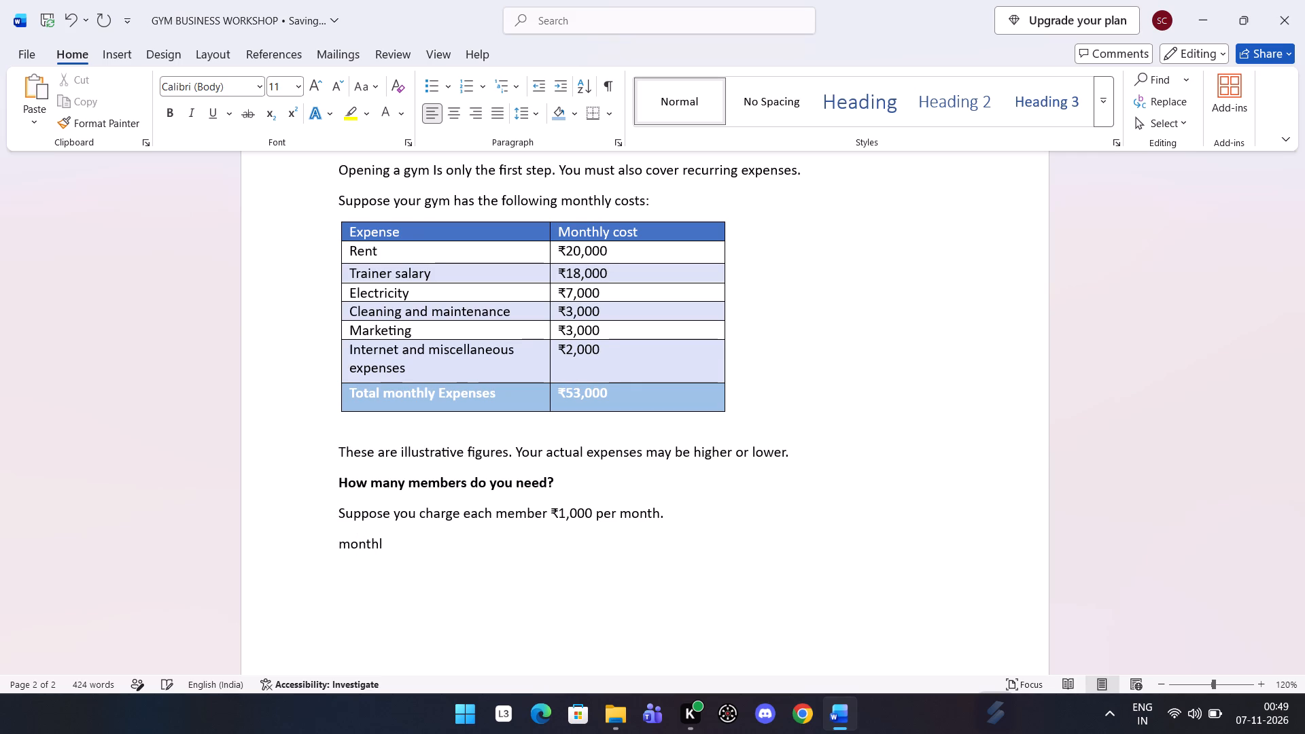
pyautogui.write('y')
pyautogui.press('space')
pyautogui.press('e')
pyautogui.press('c')
pyautogui.press('BackSpace')
pyautogui.press('x')
pyautogui.write('penses')
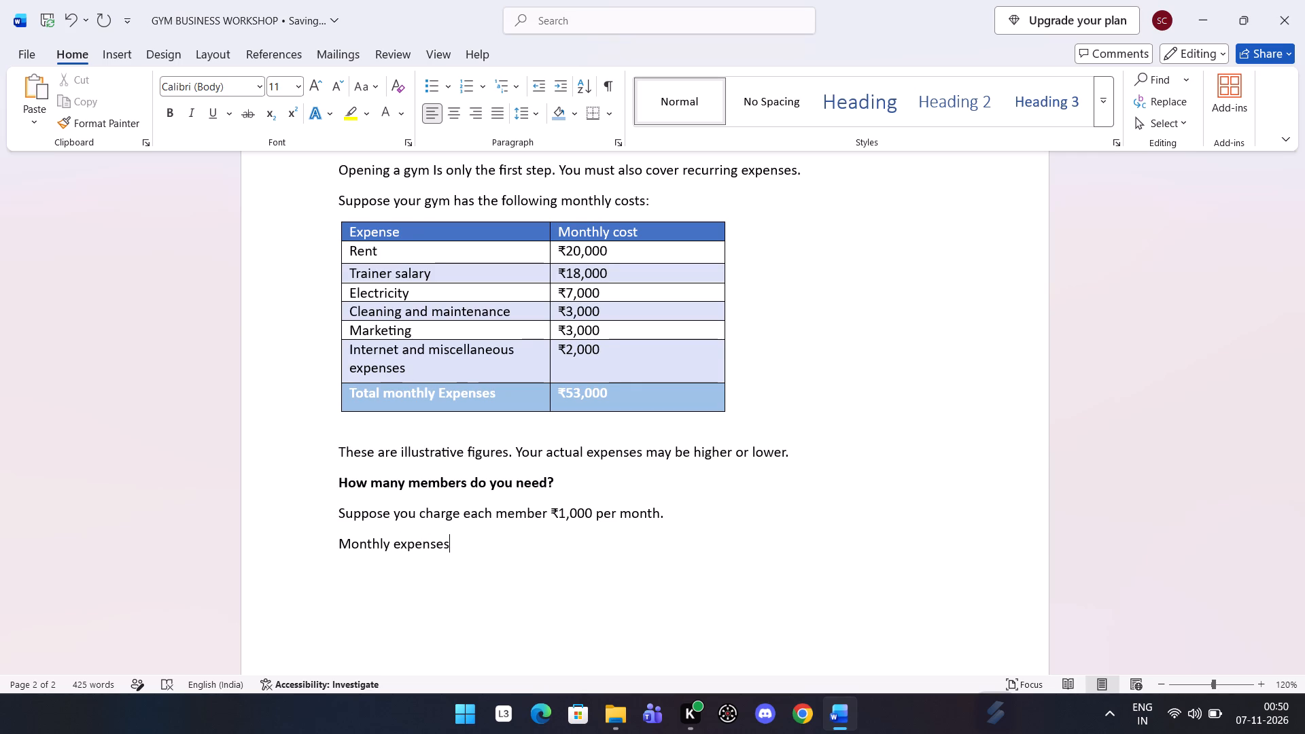
pyautogui.press('space')
pyautogui.press('BackSpace')
pyautogui.hotkey('shift', '+')
pyautogui.press('BackSpace')
pyautogui.press('BackSpace')
pyautogui.press('=')
pyautogui.press('BackSpace')
pyautogui.press('space')
pyautogui.write('=')
pyautogui.press('space')
pyautogui.hotkey('ctrl', 'alt', '4')
pyautogui.write('53,000')
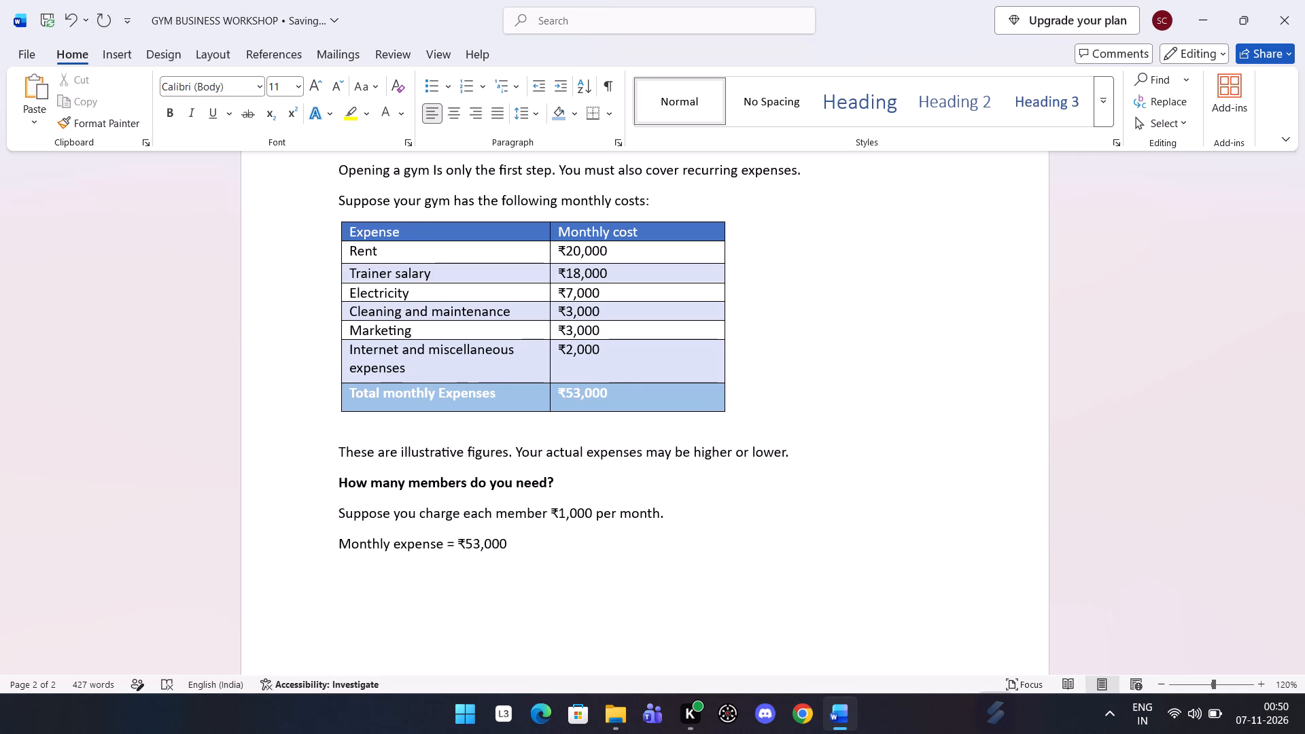
pyautogui.press('space')
pyautogui.press('Return')
# Add the line "Membership fee = ₹1,000" below the monthly expense line, followed by a new line.
pyautogui.write('membership')
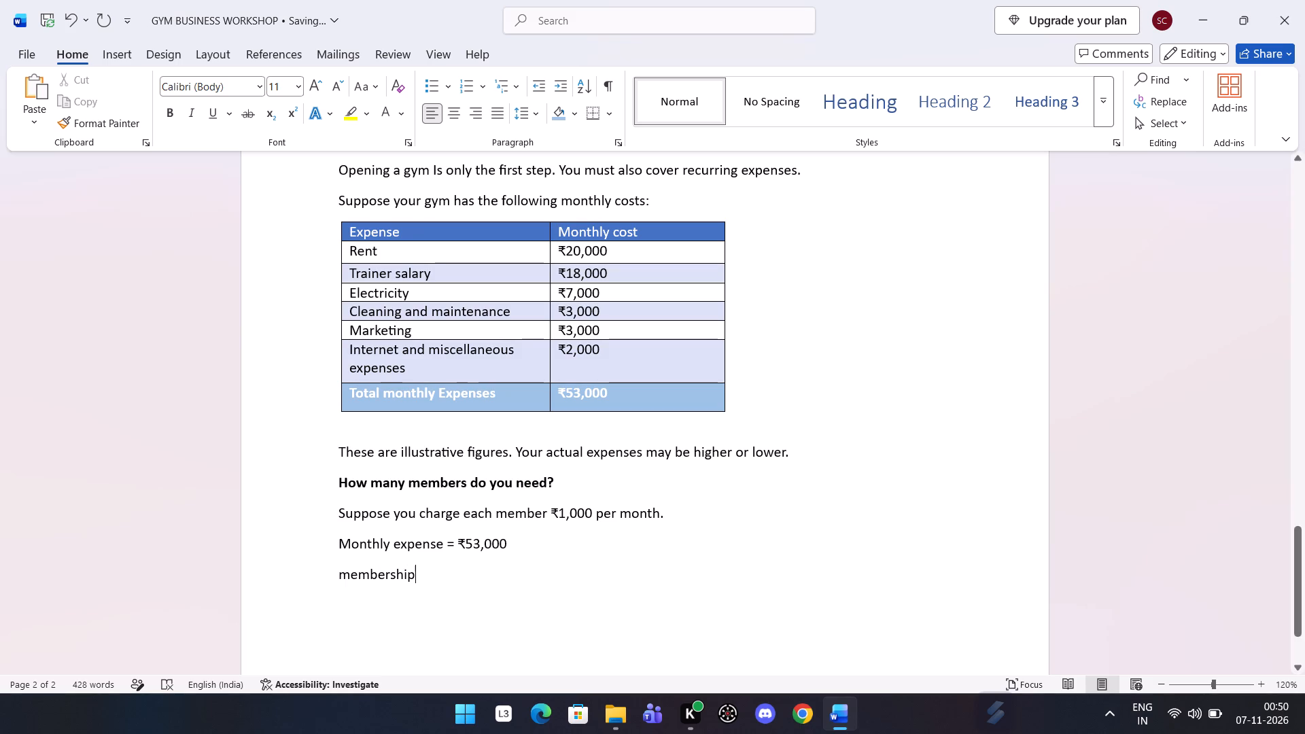
pyautogui.press('space')
pyautogui.write('fee')
pyautogui.press('space')
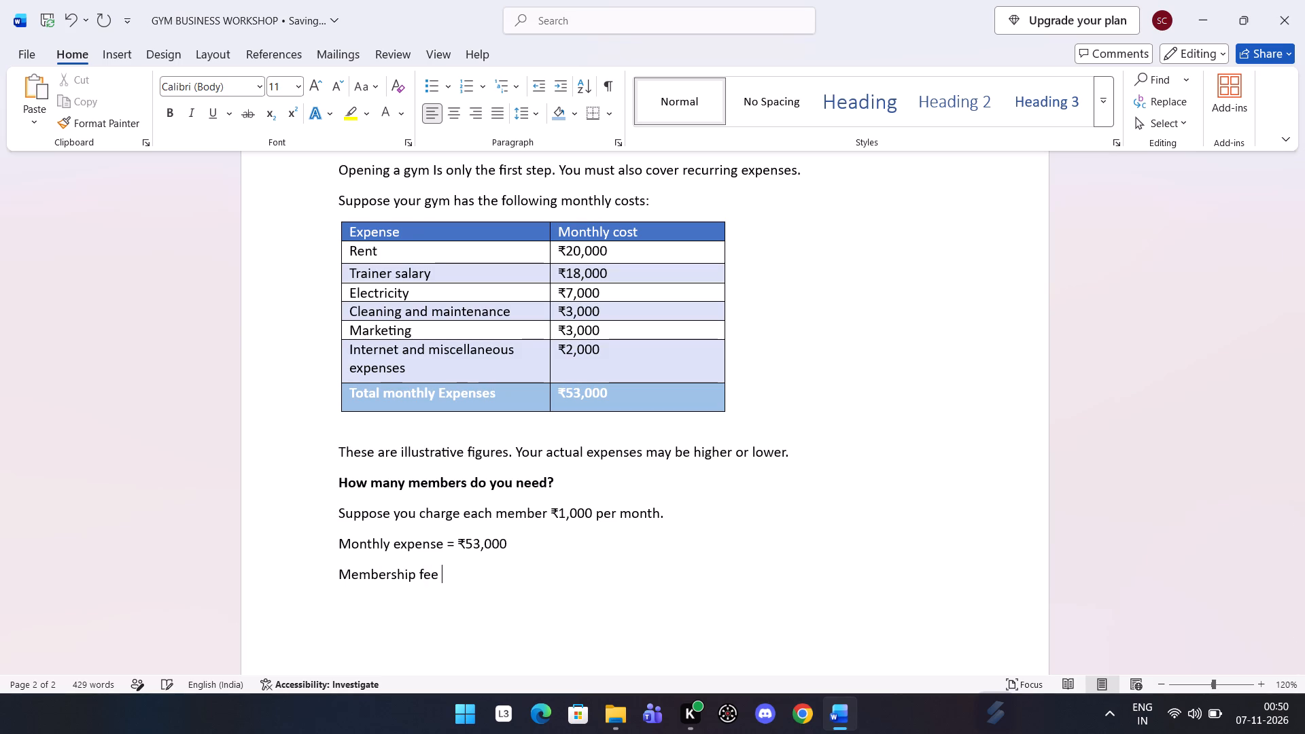
pyautogui.write('=')
pyautogui.press('space')
pyautogui.hotkey('ctrl', 'alt', '4')
pyautogui.write('1,000')
pyautogui.press('space')
pyautogui.press('Return')
# Add the line "Break-even membership:" below the membership fee line, followed by a new line.
pyautogui.write('break')
pyautogui.press('-')
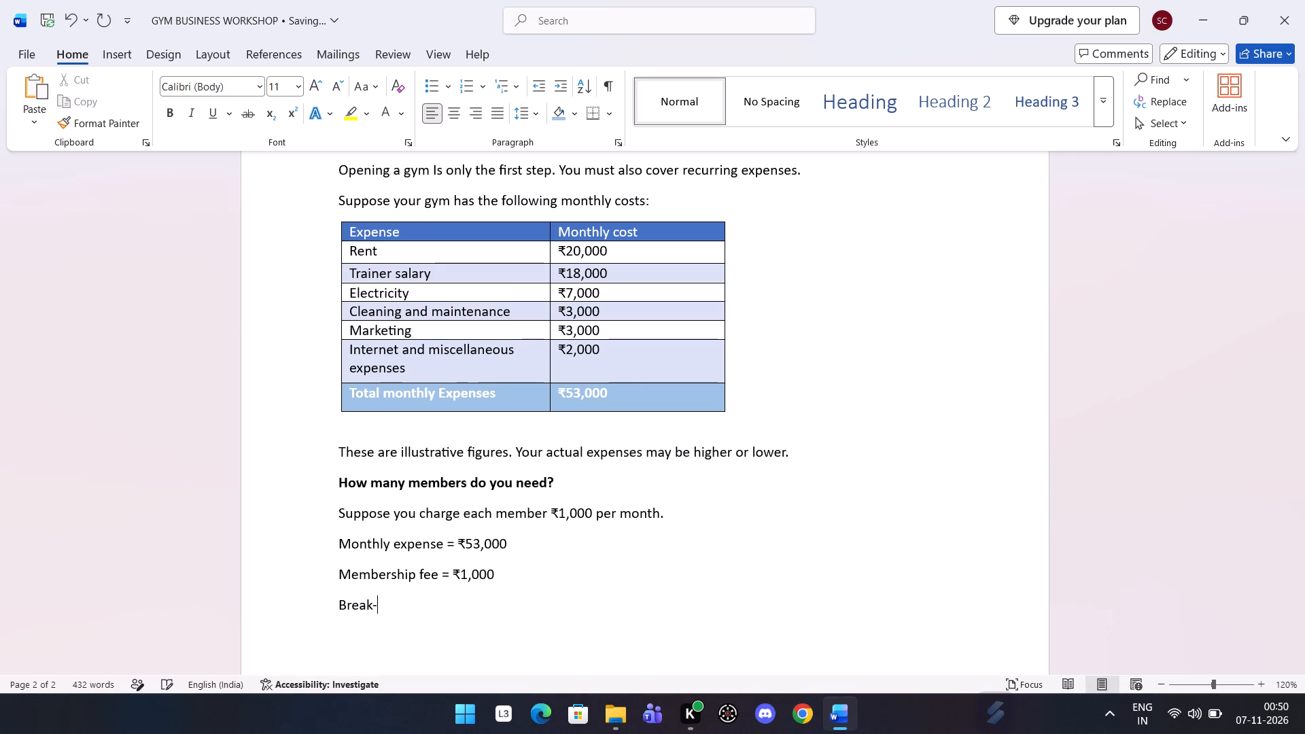
pyautogui.write('even')
pyautogui.press('space')
pyautogui.write('membership')
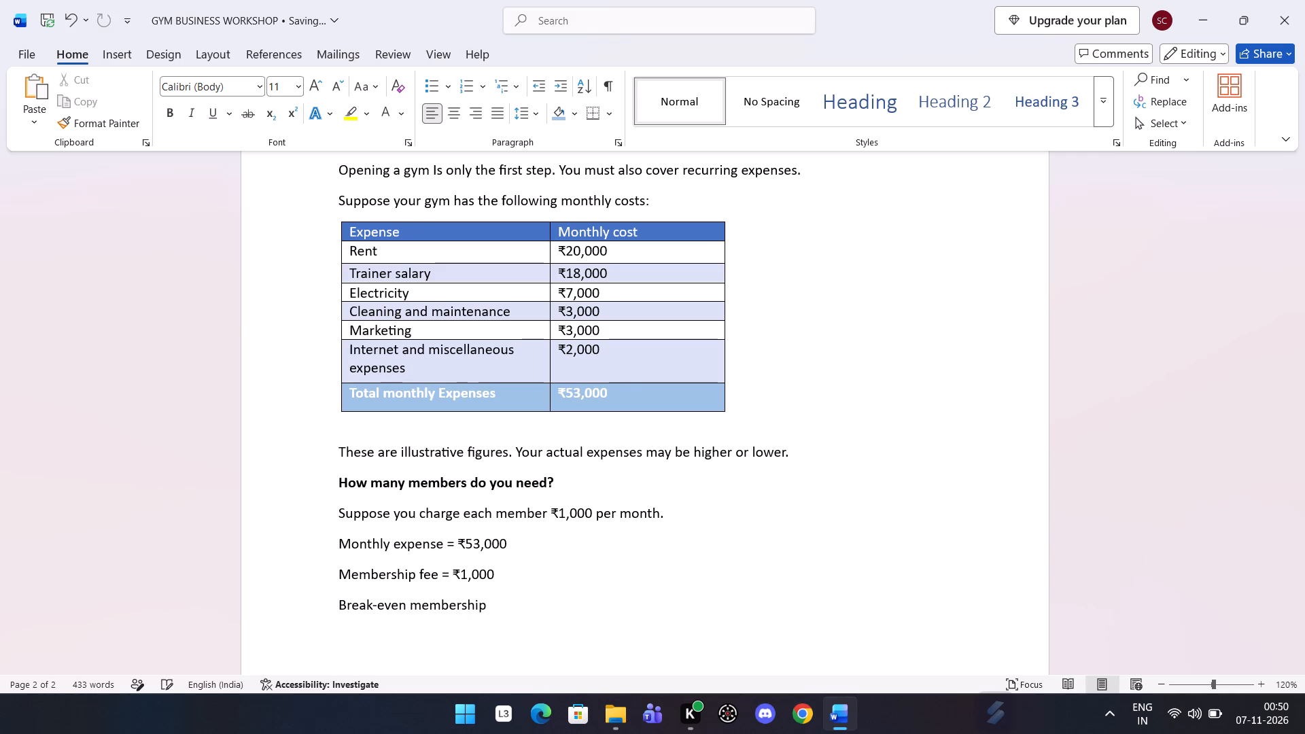
pyautogui.hotkey('shift', ':')
pyautogui.press('Return')
# Write the calculation "₹53,000/₹1,000 = 53 members" below the "Break-even membership:" line.
pyautogui.hotkey('ctrl', 'alt', '4')
pyautogui.write('53')
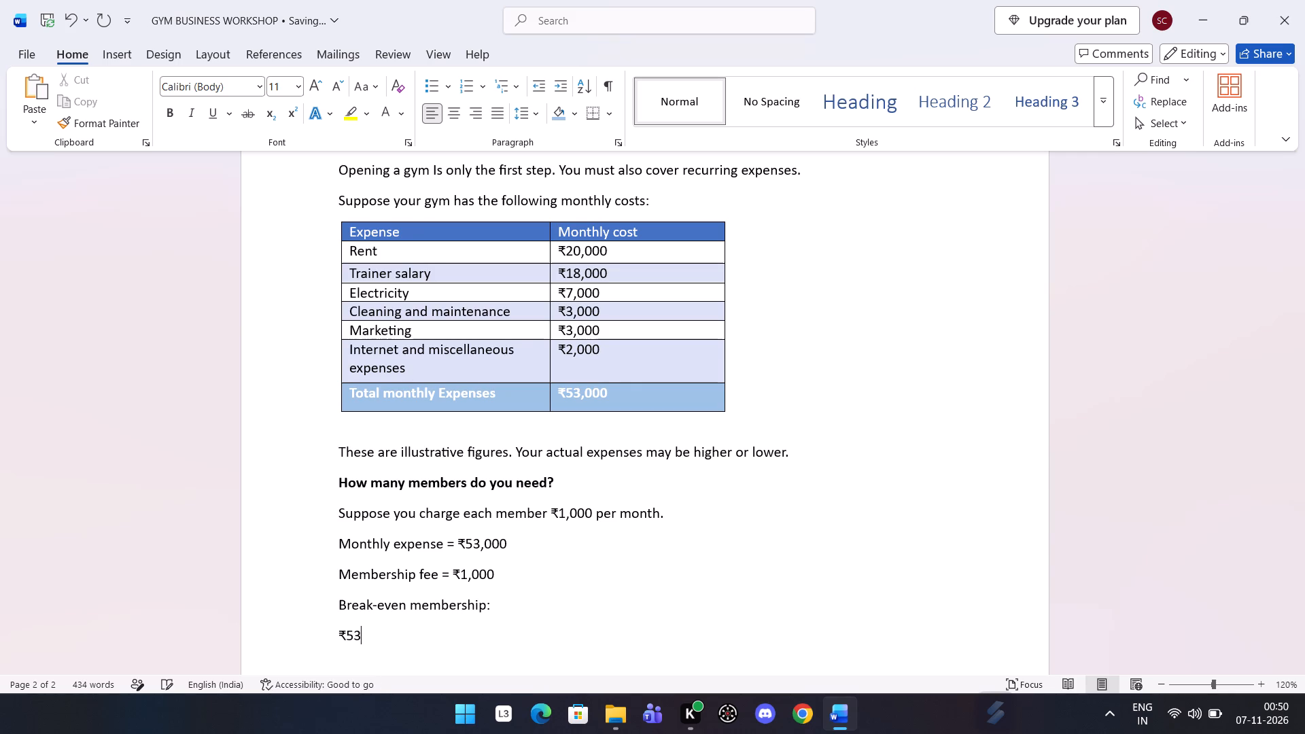
pyautogui.write(',000')
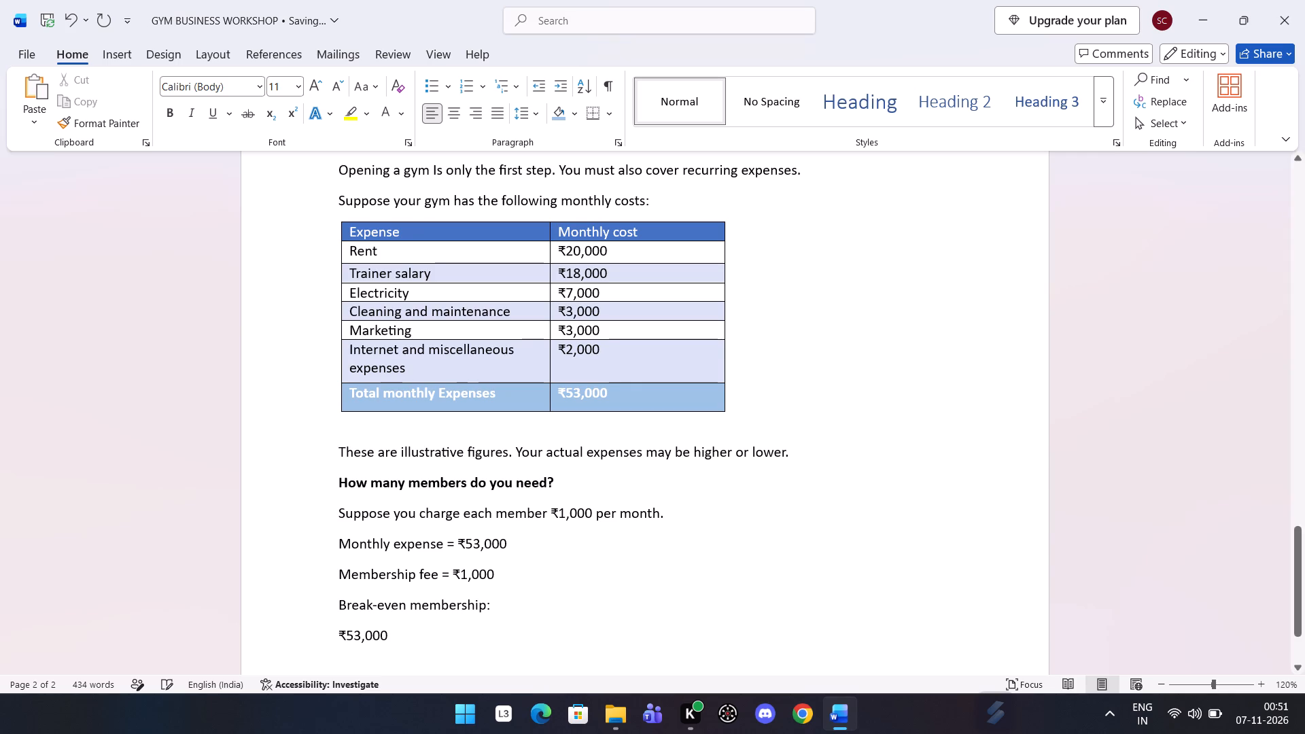
pyautogui.hotkey('shift', '?')
pyautogui.press('BackSpace')
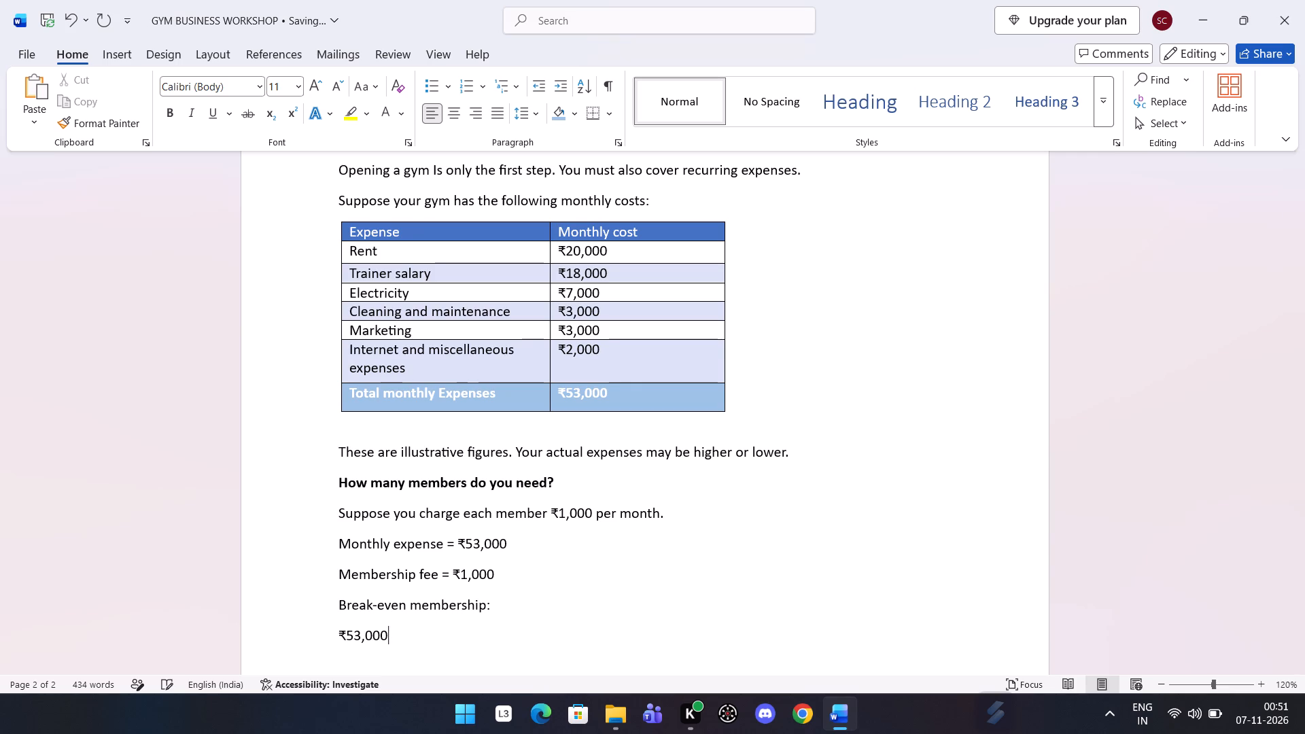
pyautogui.press('/')
pyautogui.press('BackSpace')
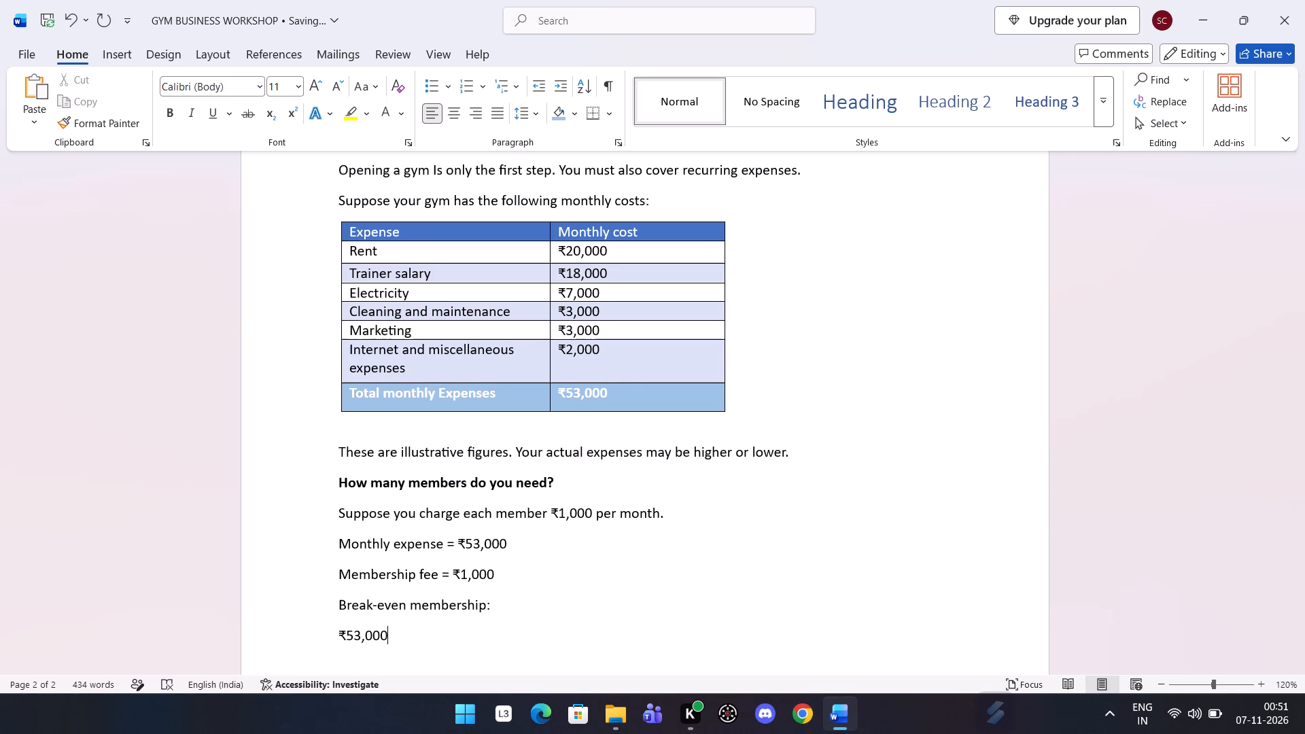
pyautogui.press('/')
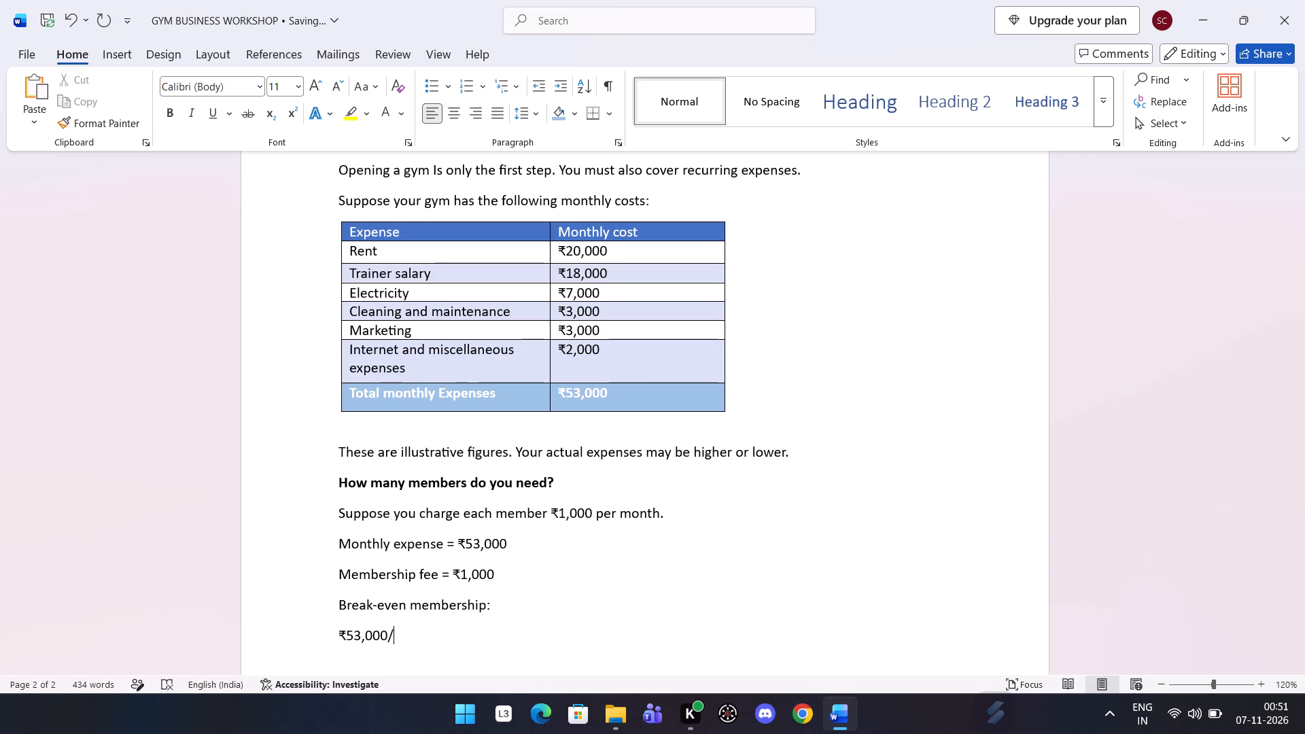
pyautogui.hotkey('ctrl', 'alt', '4')
pyautogui.write('1,000')
pyautogui.press('space')
pyautogui.write('=')
pyautogui.press('space')
pyautogui.press('5')
pyautogui.press('BackSpace')
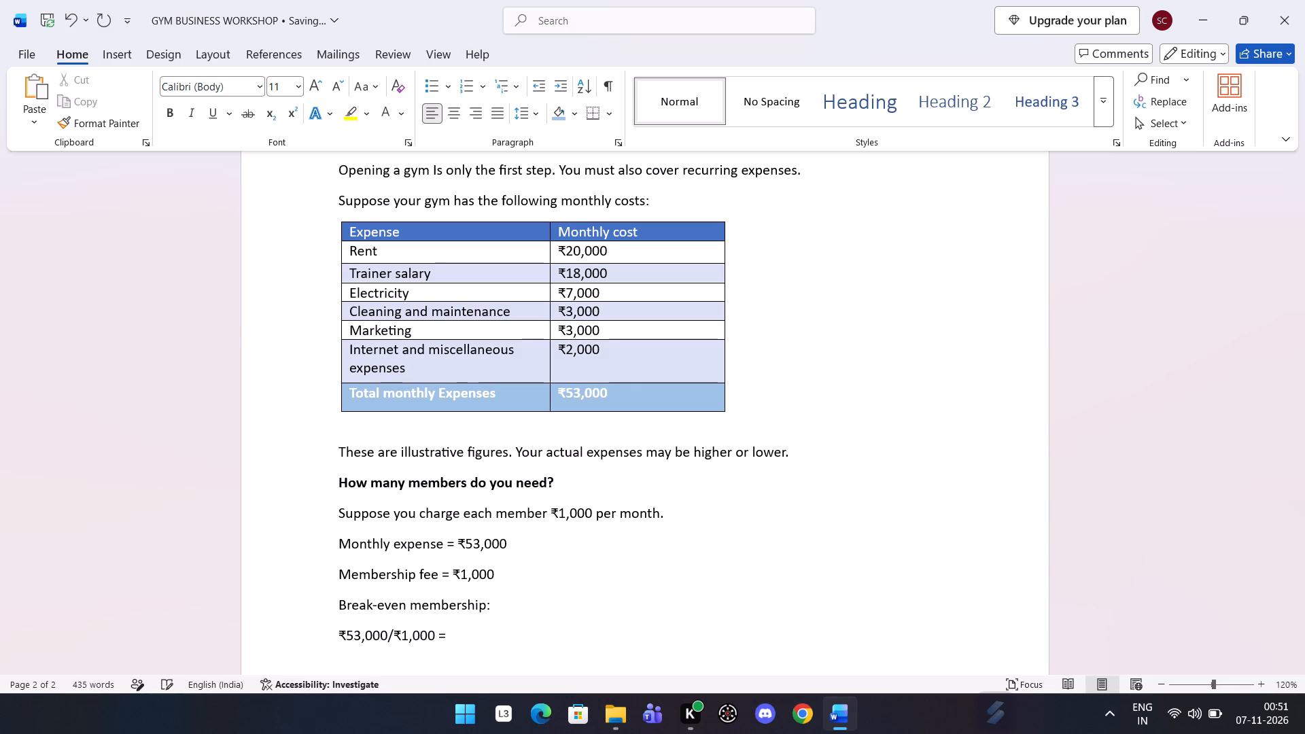
pyautogui.write('53 m3')
pyautogui.press('BackSpace')
pyautogui.write('embers')
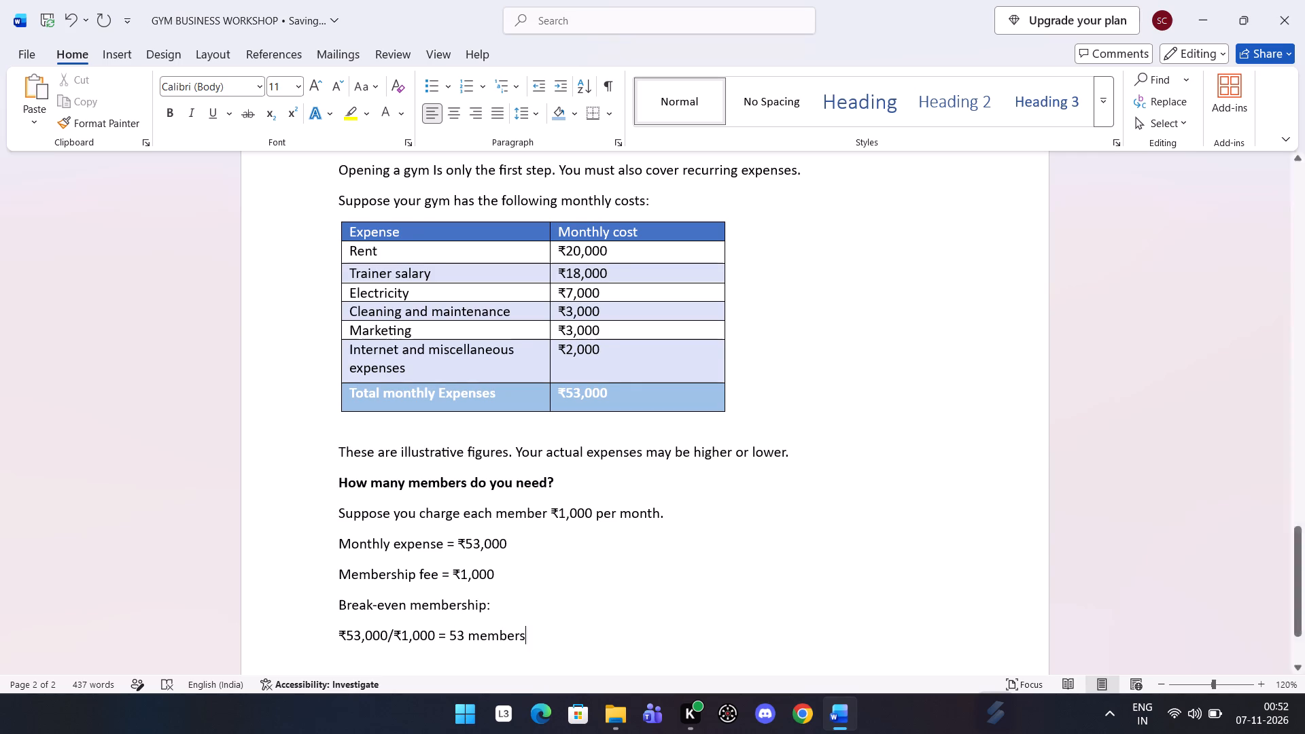
# Start a new paragraph below the break-even calculation with "You would need approximately 53 paying members".
pyautogui.press('.')
pyautogui.press('BackSpace')
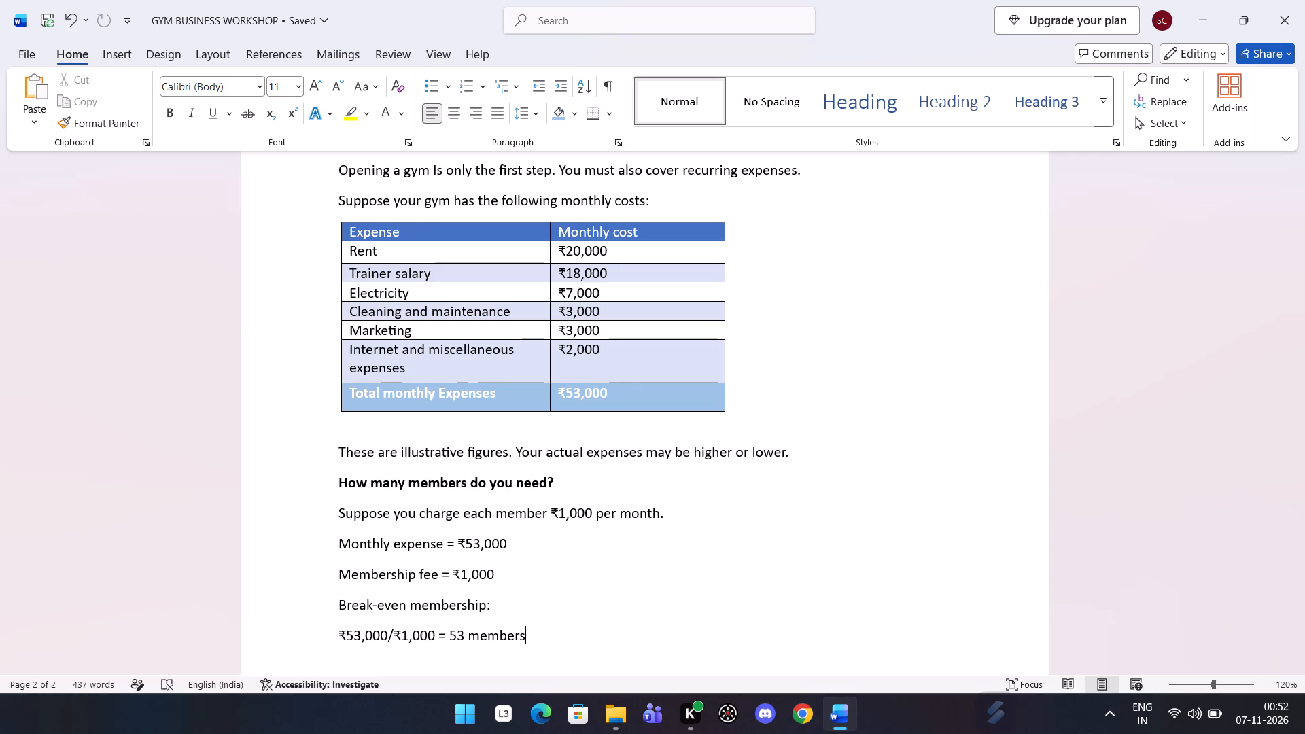
pyautogui.press('Return')
pyautogui.write('you meed')
pyautogui.press('BackSpace')
pyautogui.press('BackSpace')
pyautogui.press('BackSpace')
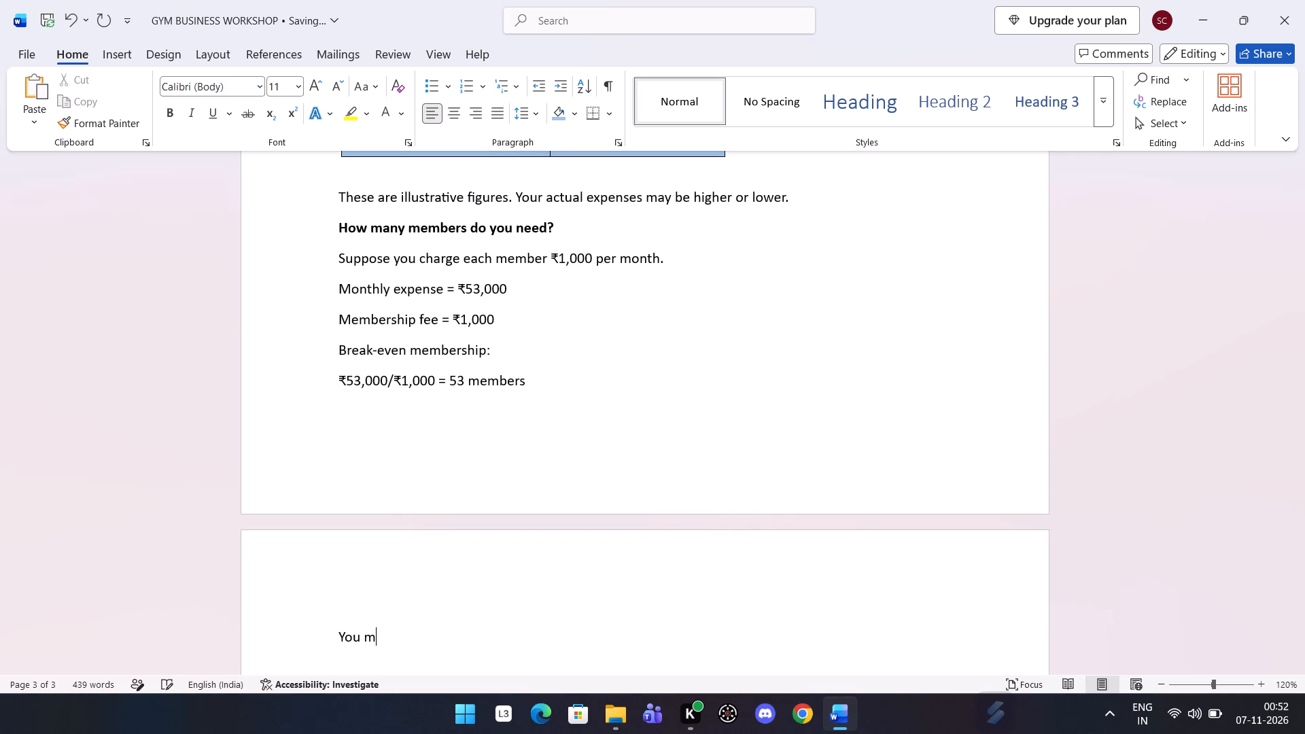
pyautogui.press('BackSpace')
pyautogui.write('would need')
pyautogui.press('space')
pyautogui.write('approximately')
pyautogui.press('space')
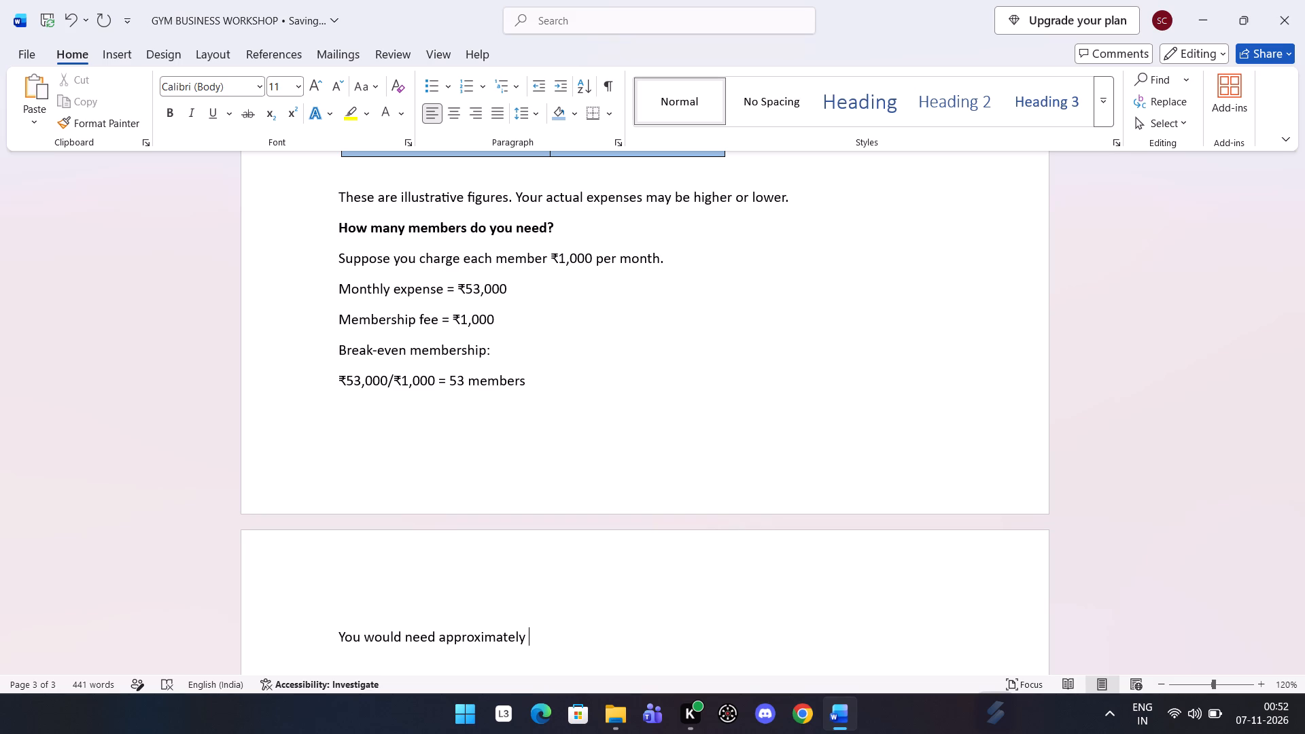
pyautogui.write('53')
pyautogui.press('space')
pyautogui.write('paying')
pyautogui.press('space')
pyautogui.write('members')
pyautogui.press('space')
# Continue the paying members sentence with "to cover these listed monthly expenses".
pyautogui.write('to')
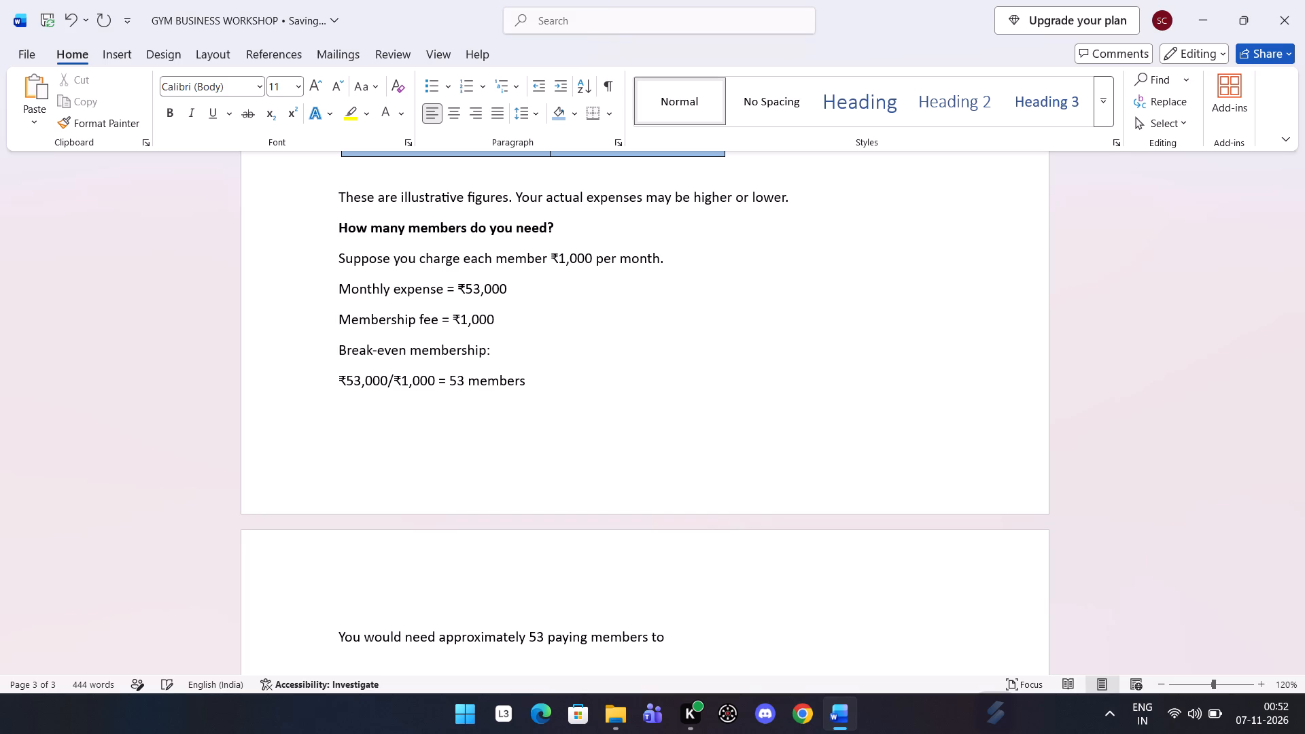
pyautogui.press('space')
pyautogui.write('cover')
pyautogui.press('space')
pyautogui.write('these')
pyautogui.press('space')
pyautogui.write('lise')
pyautogui.press('BackSpace')
pyautogui.write('ted')
pyautogui.press('space')
pyautogui.write('mon')
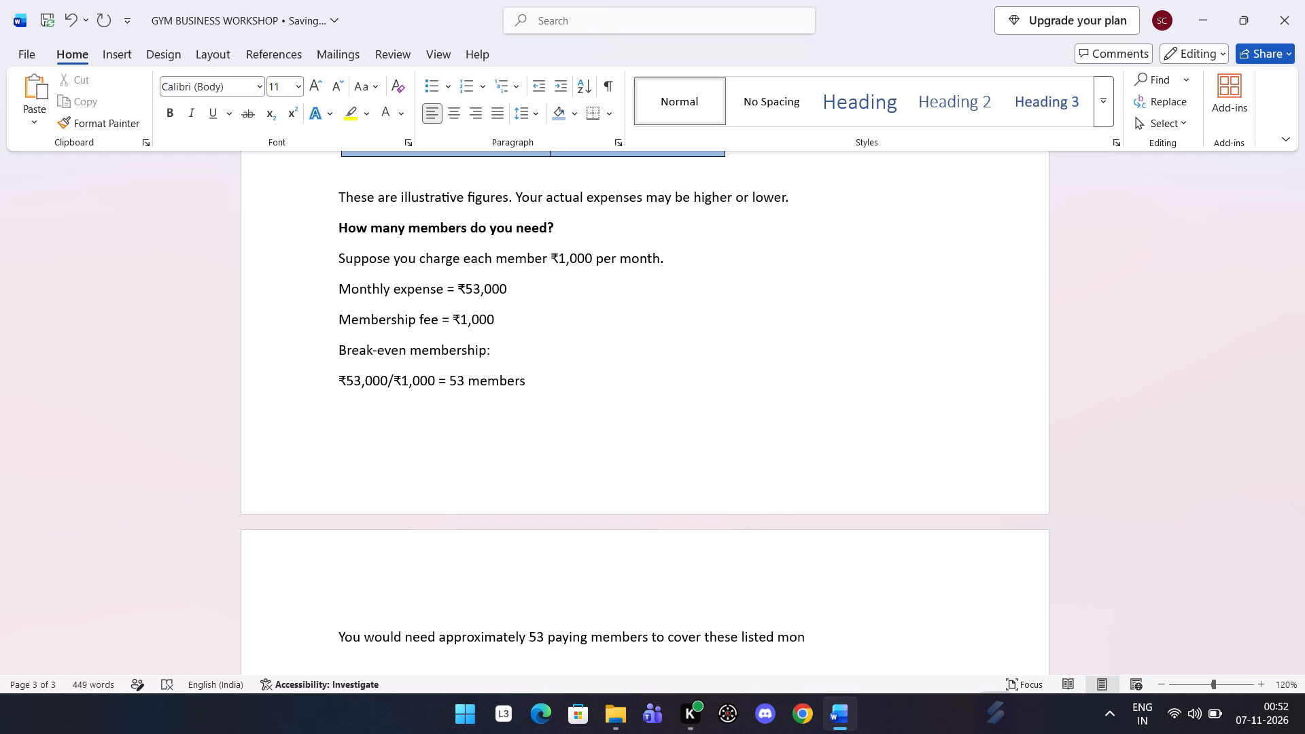
pyautogui.write('thly')
pyautogui.press('space')
pyautogui.write('expense')
pyautogui.press('s')
# Finish the sentence with ", assuming each pays the full monthly fee." and start a new paragraph.
pyautogui.write(',')
pyautogui.press('space')
pyautogui.write('assuming')
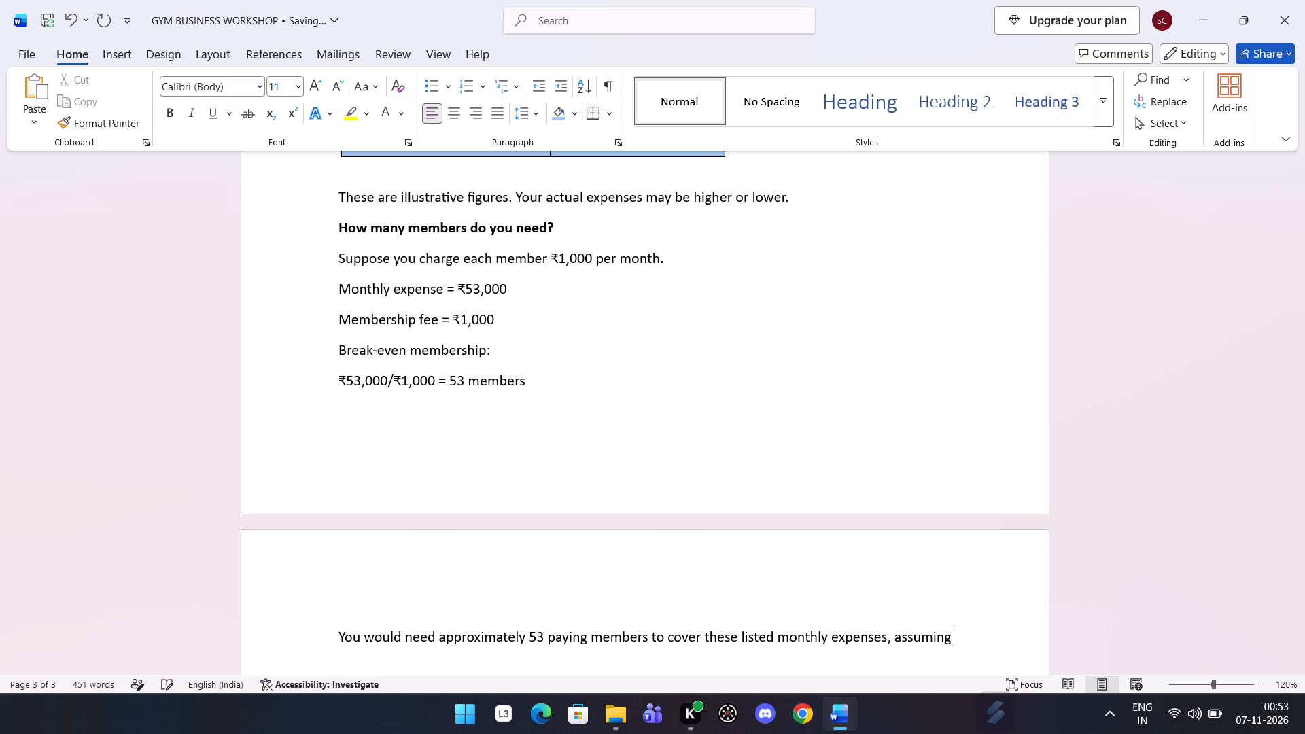
pyautogui.press('space')
pyautogui.write('each')
pyautogui.press('space')
pyautogui.write('pays')
pyautogui.press('space')
pyautogui.write('the full monthly')
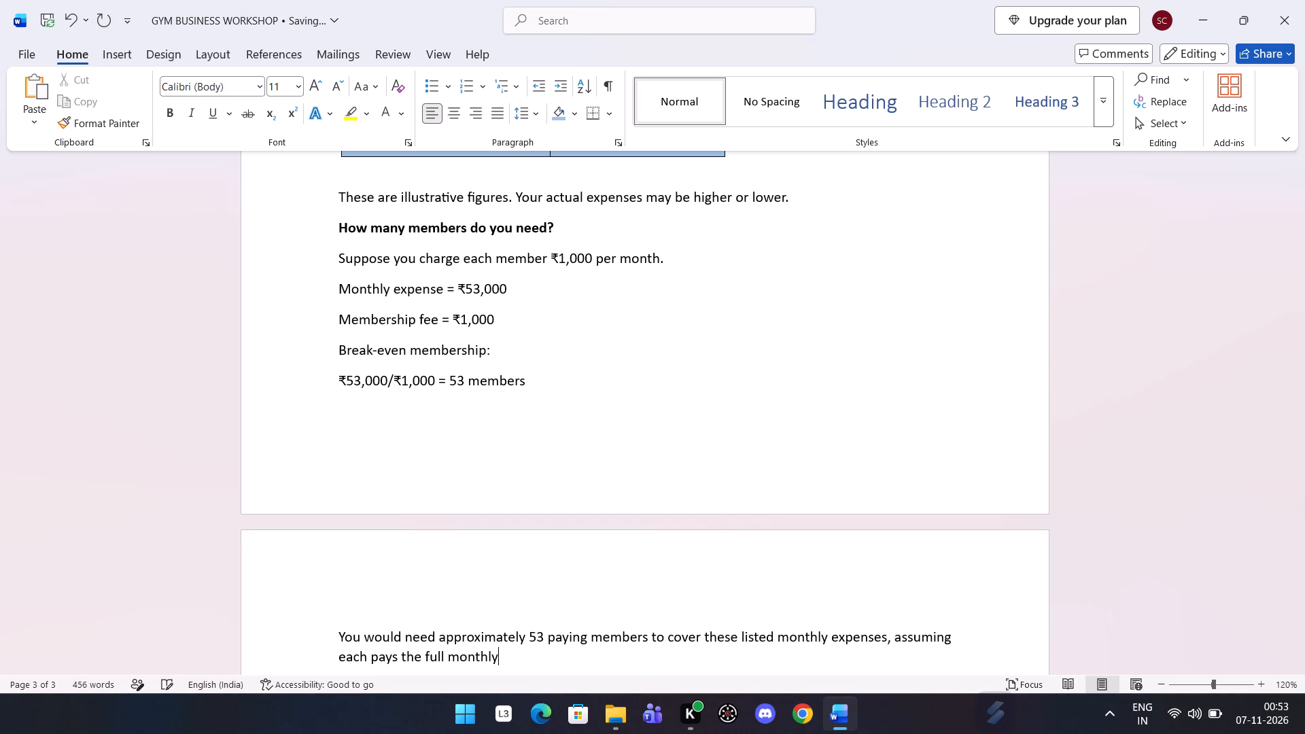
pyautogui.press('space')
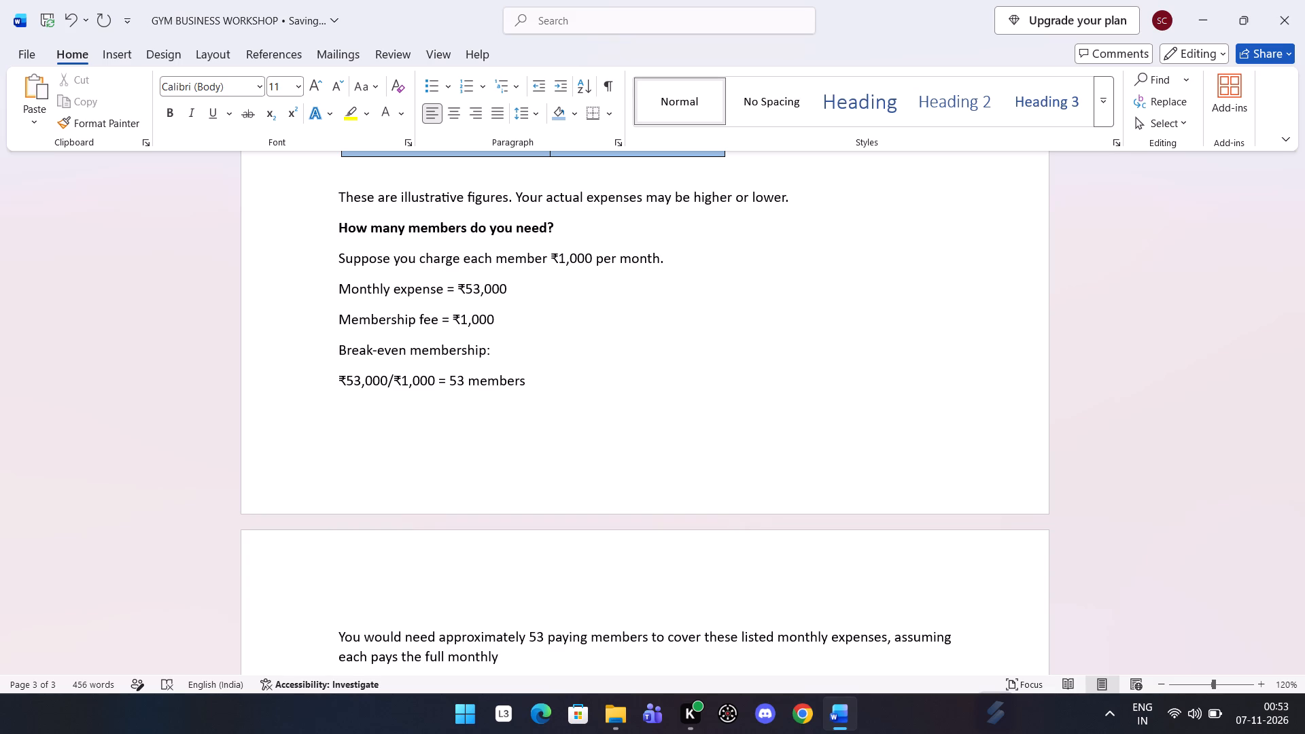
pyautogui.write('d')
pyautogui.press('BackSpace')
pyautogui.write('fee')
pyautogui.press('.')
pyautogui.press('Return')
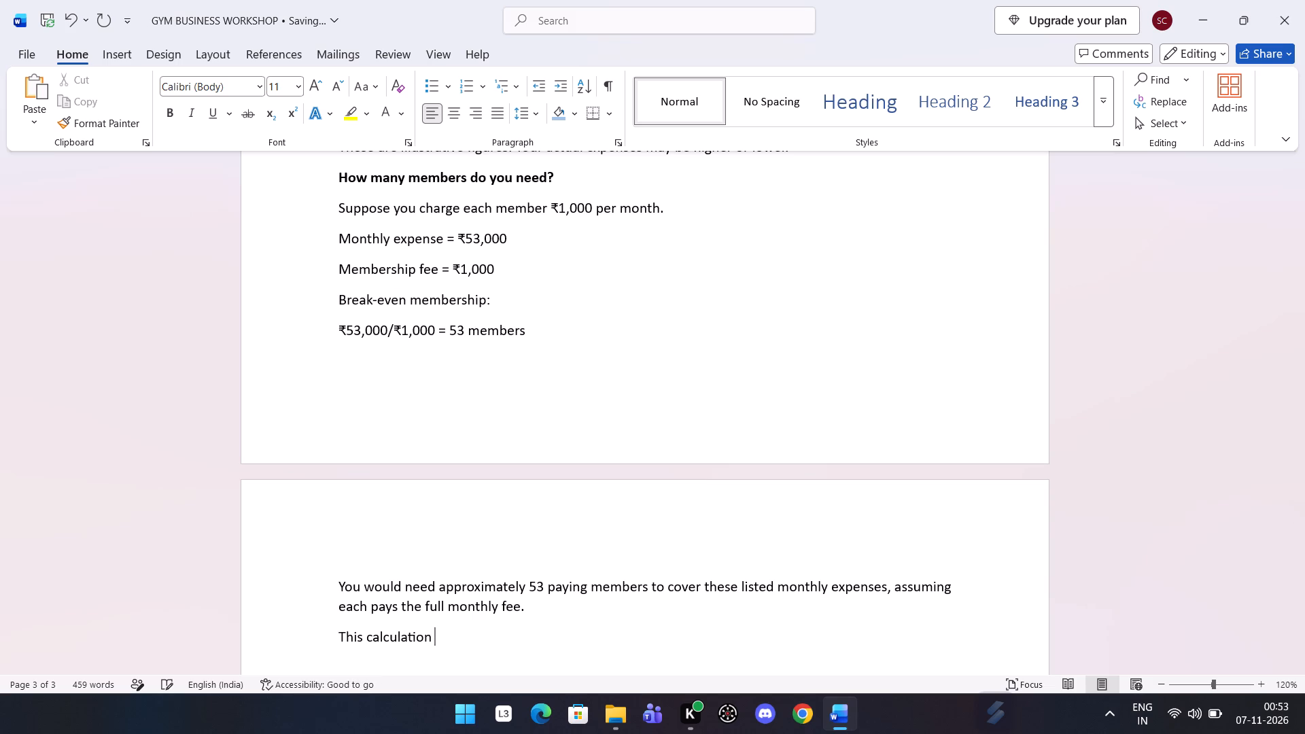
# Continue the paragraph after "This calculation" with "excludes taxes, loan repayments,".
pyautogui.press('d')
pyautogui.press('BackSpace')
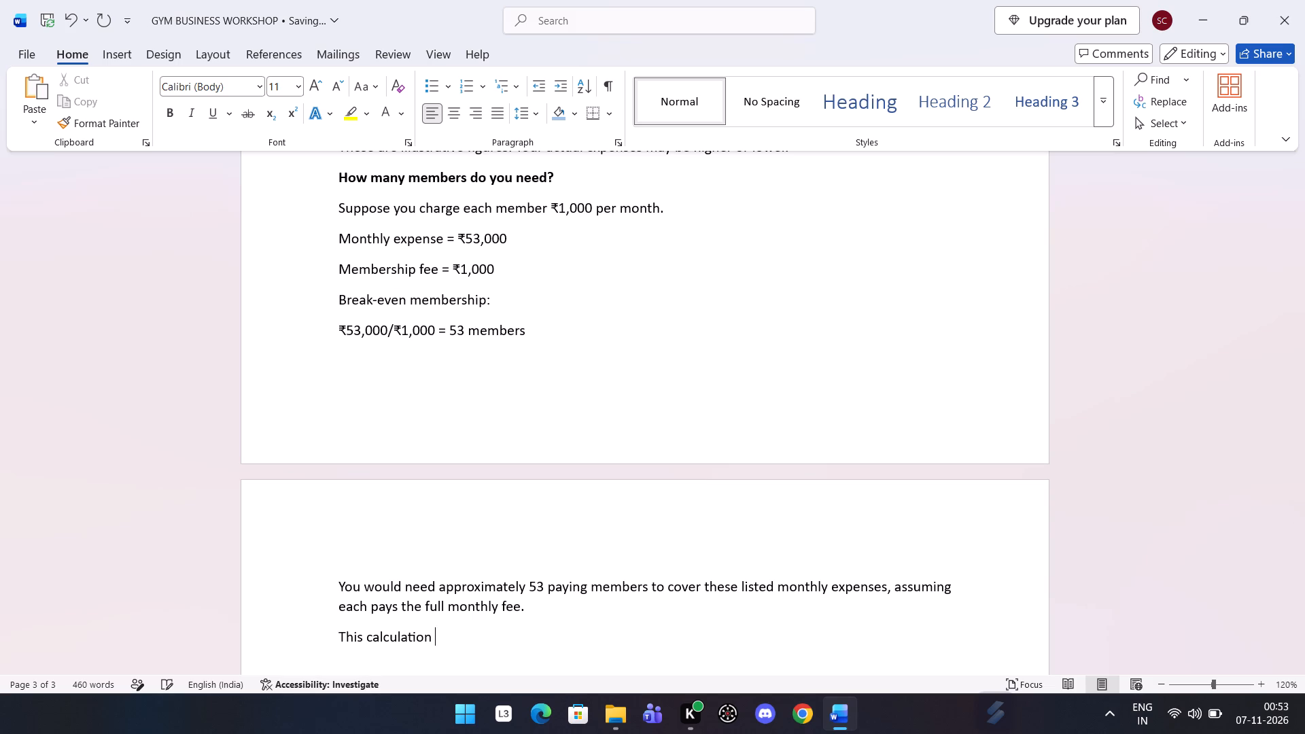
pyautogui.press('BackSpace')
pyautogui.press('space')
pyautogui.write('ex')
pyautogui.write('clu')
pyautogui.write('des')
pyautogui.press('space')
pyautogui.write('te')
pyautogui.press('a')
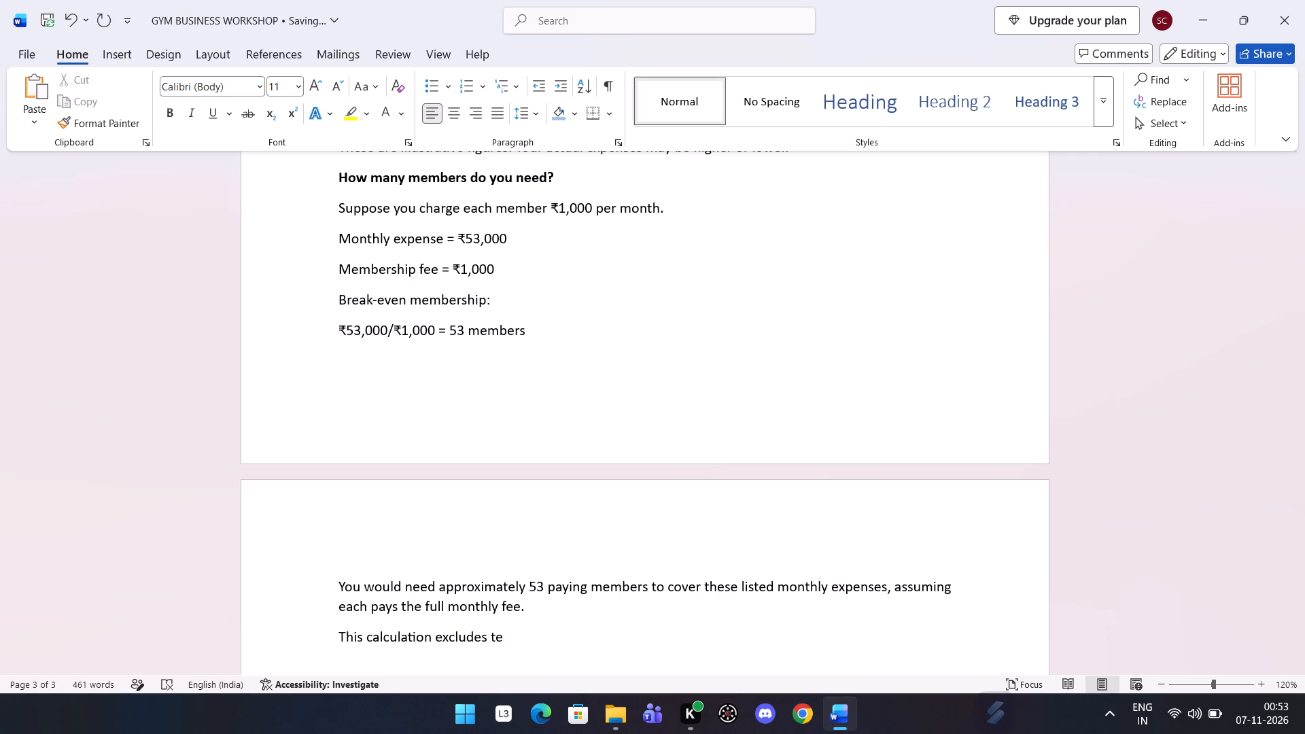
pyautogui.press('BackSpace')
pyautogui.press('BackSpace')
pyautogui.write('ax')
pyautogui.write('es')
pyautogui.press('space')
pyautogui.press('BackSpace')
pyautogui.write(', loan')
pyautogui.press('space')
pyautogui.write('repayments')
pyautogui.write(',')
pyautogui.press('space')
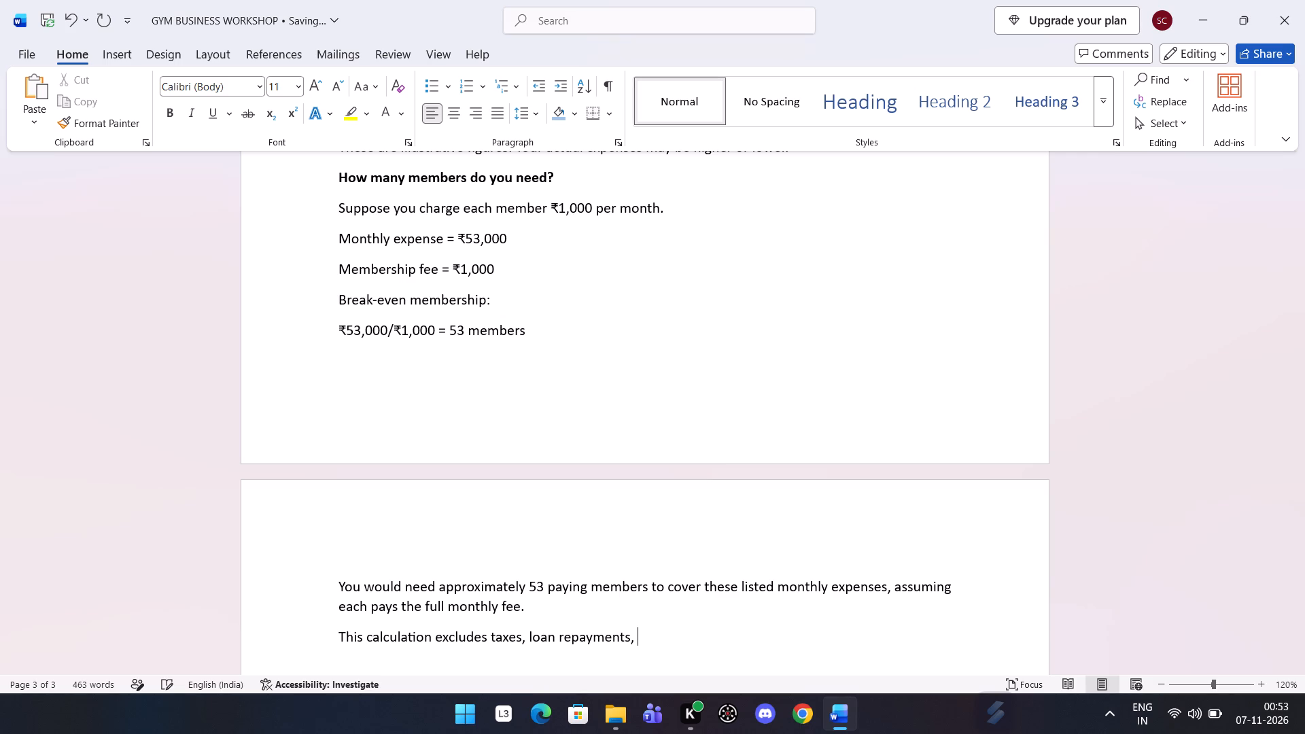
# Complete the exclusions sentence with "equipment depreciation, and other unlisted costs.".
pyautogui.press('e')
pyautogui.write('qu')
pyautogui.write('ipmen')
pyautogui.write('t')
pyautogui.press('space')
pyautogui.write('de')
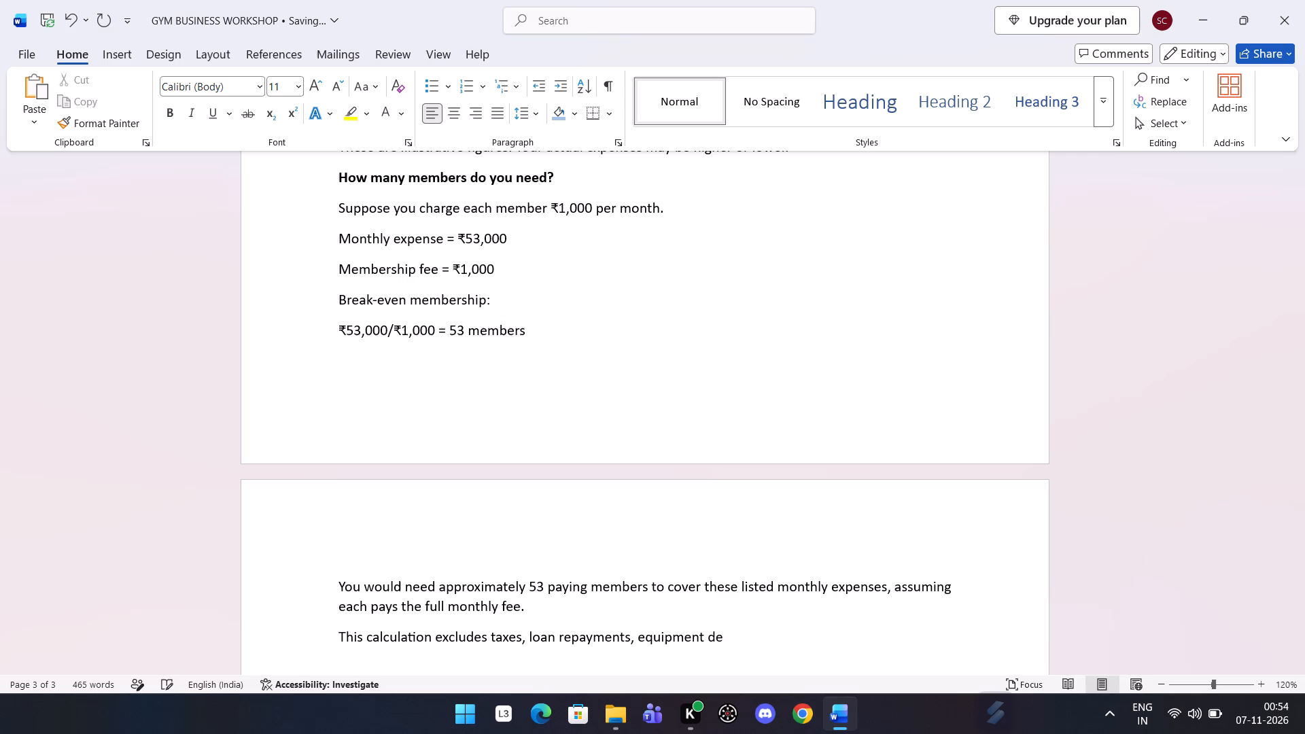
pyautogui.press('r')
pyautogui.press('BackSpace')
pyautogui.write('pre')
pyautogui.write('ciation')
pyautogui.write(', and')
pyautogui.press('space')
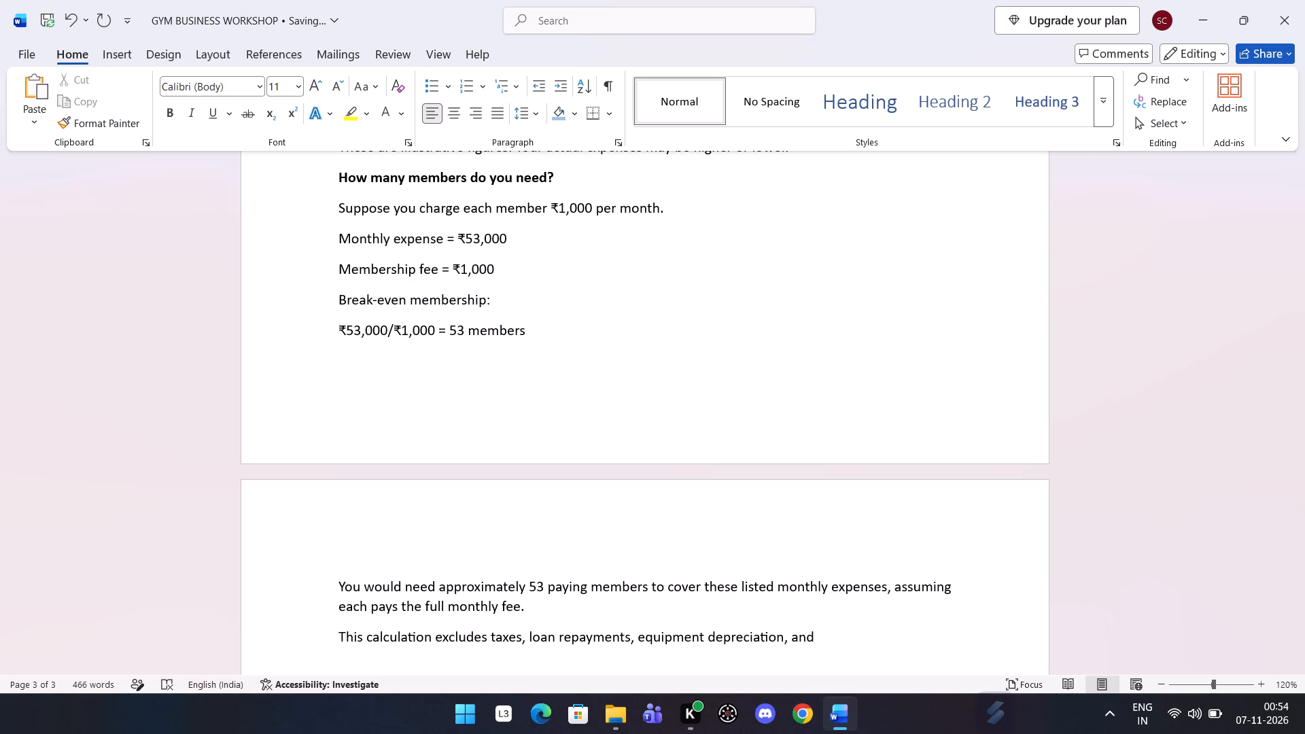
pyautogui.write('other')
pyautogui.press('space')
pyautogui.write('re')
pyautogui.press('BackSpace')
pyautogui.press('BackSpace')
pyautogui.write('unk')
pyautogui.press('BackSpace')
pyautogui.write('lu')
pyautogui.press('BackSpace')
pyautogui.write('isted cos')
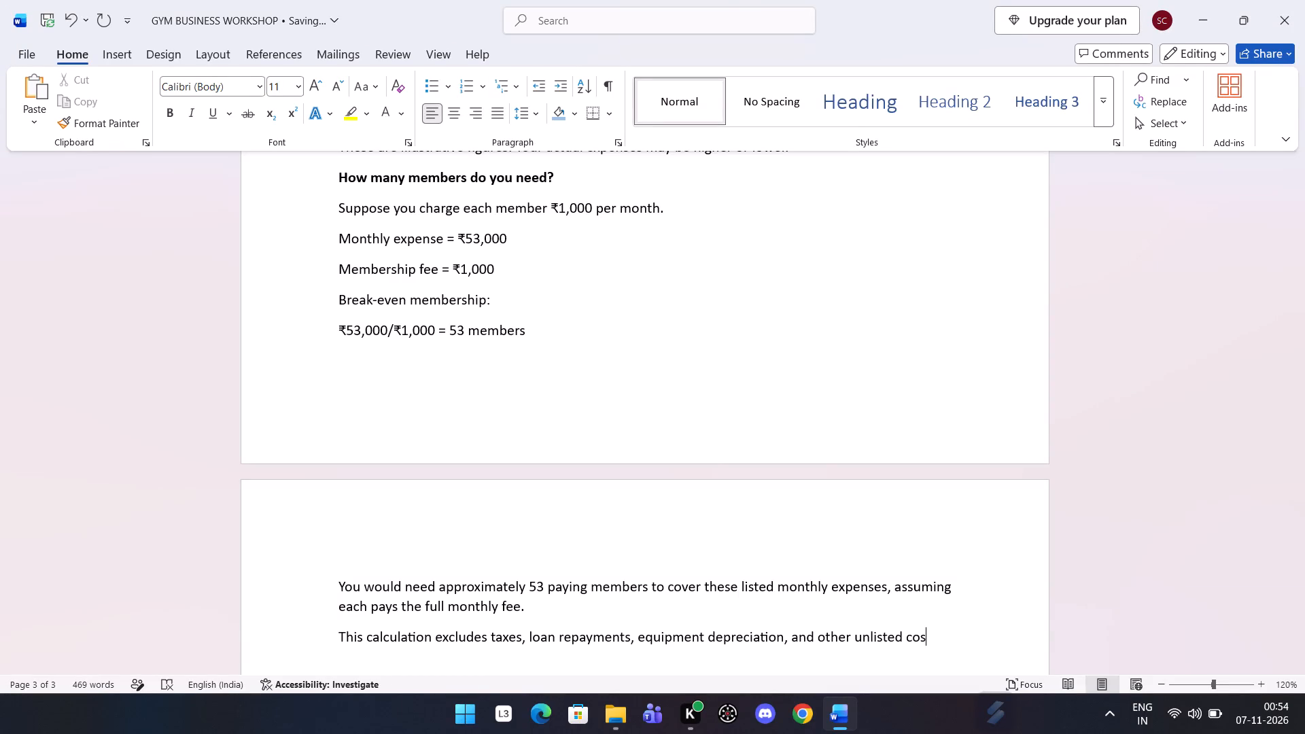
pyautogui.write('ts')
pyautogui.press('.')
# Continue the exclusions paragraph directly after "unlisted costs." with "personal traninning and other revenue".
pyautogui.write('personal')
pyautogui.press('space')
pyautogui.write('traninning')
pyautogui.press('space')
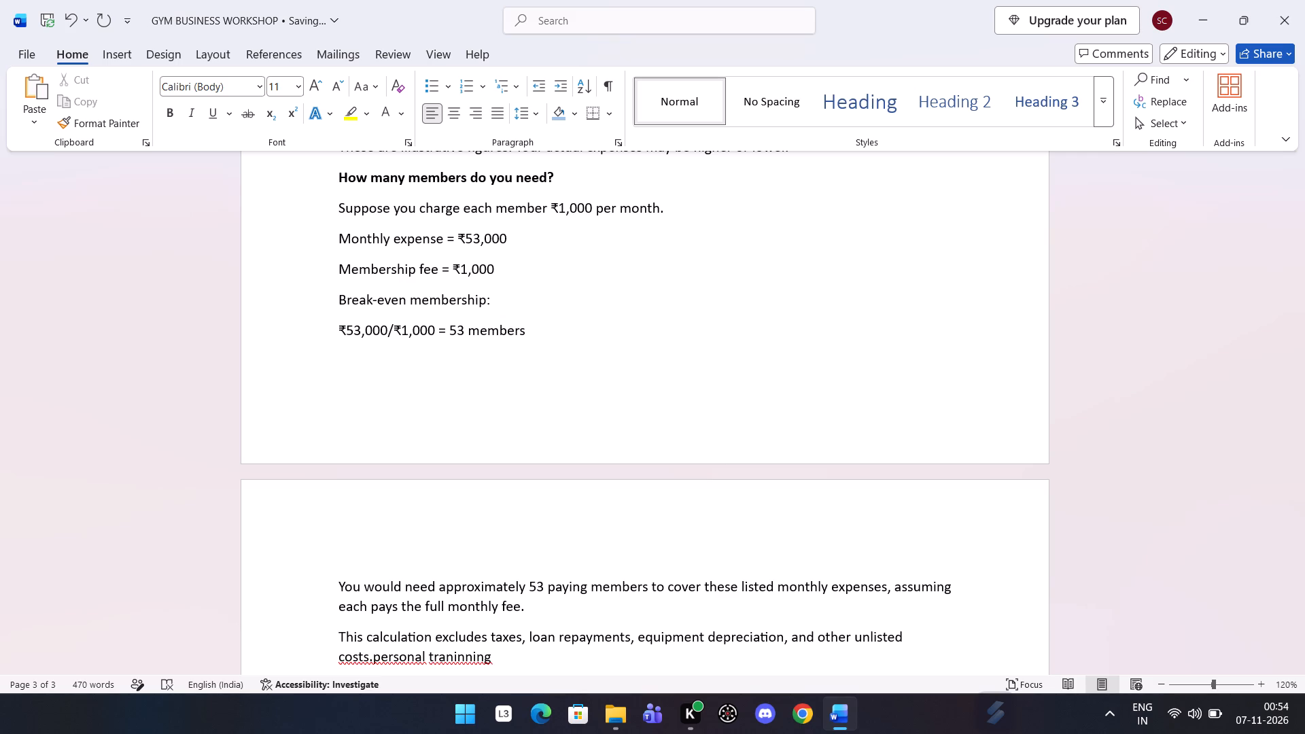
pyautogui.write('and other')
pyautogui.press('space')
pyautogui.write('revenue')
pyautogui.press('space')
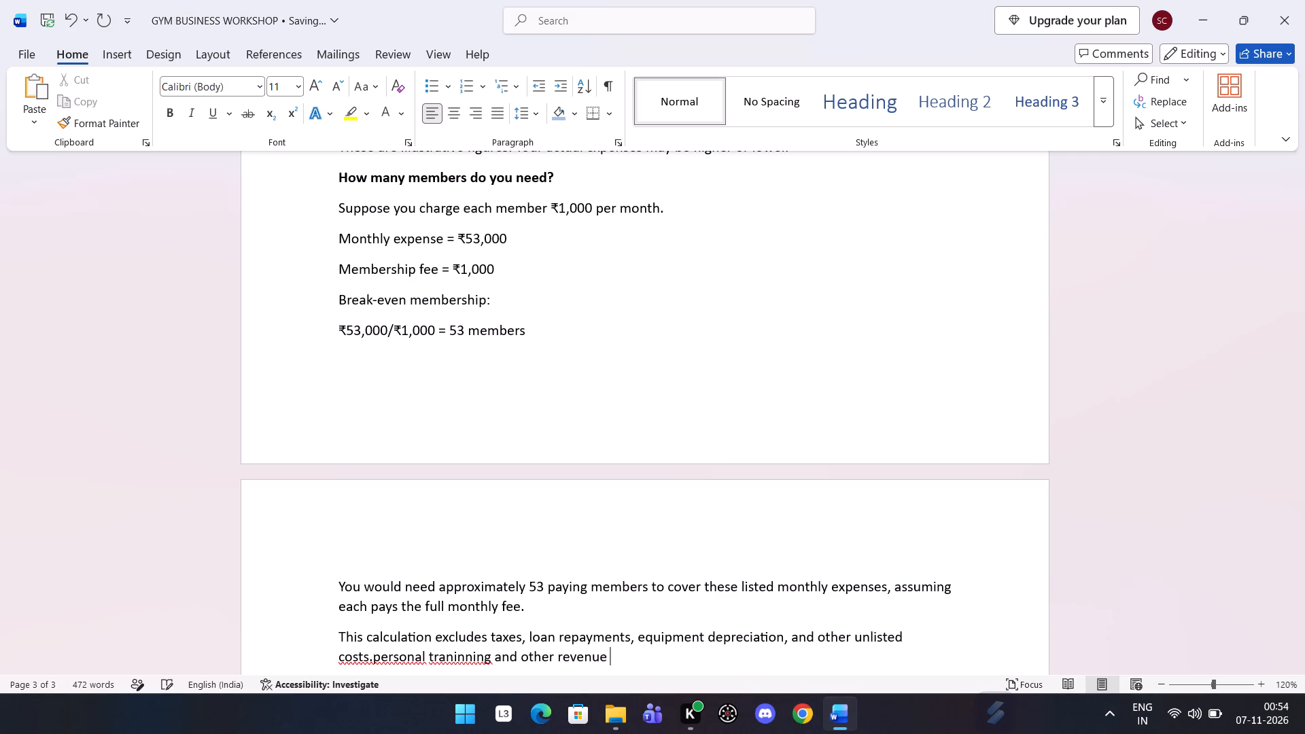
# Complete the revenue sentence with "could improve the results.".
pyautogui.write('could')
pyautogui.press('space')
pyautogui.write('improve')
pyautogui.press('space')
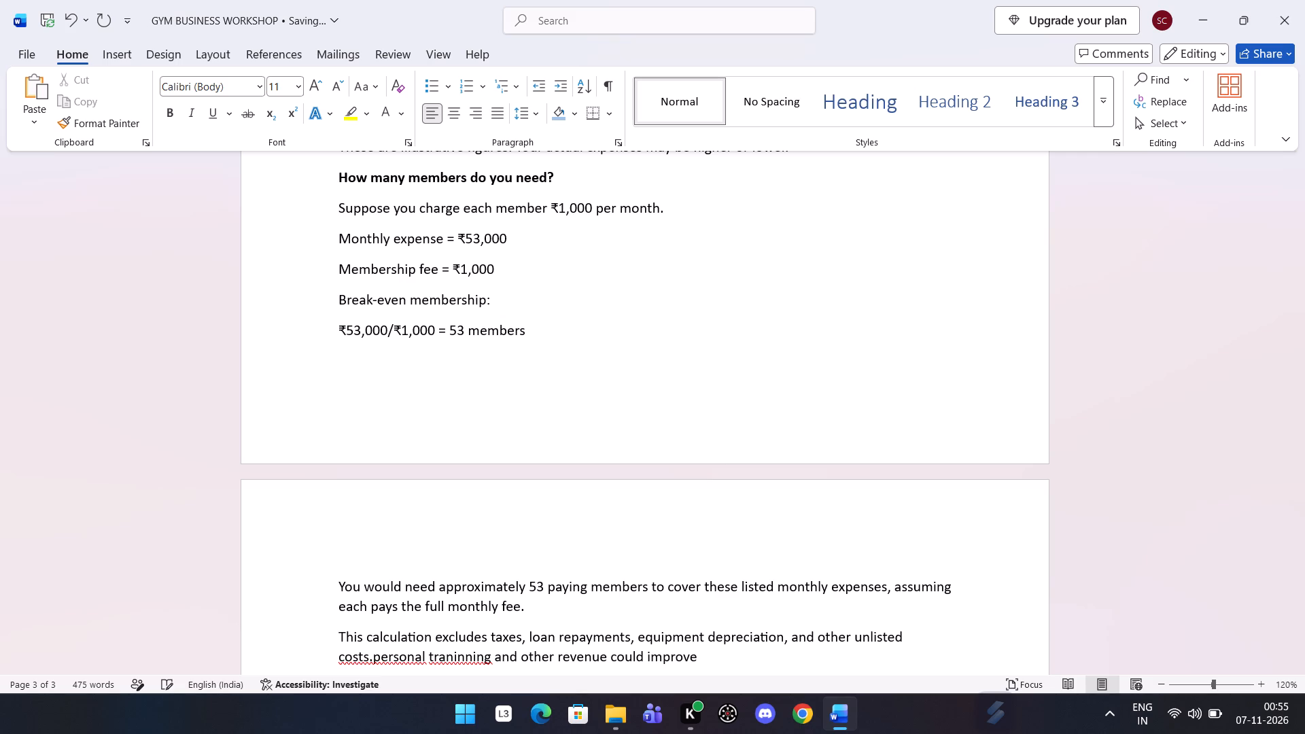
pyautogui.write('the')
pyautogui.press('space')
pyautogui.write('resul')
pyautogui.write('ts')
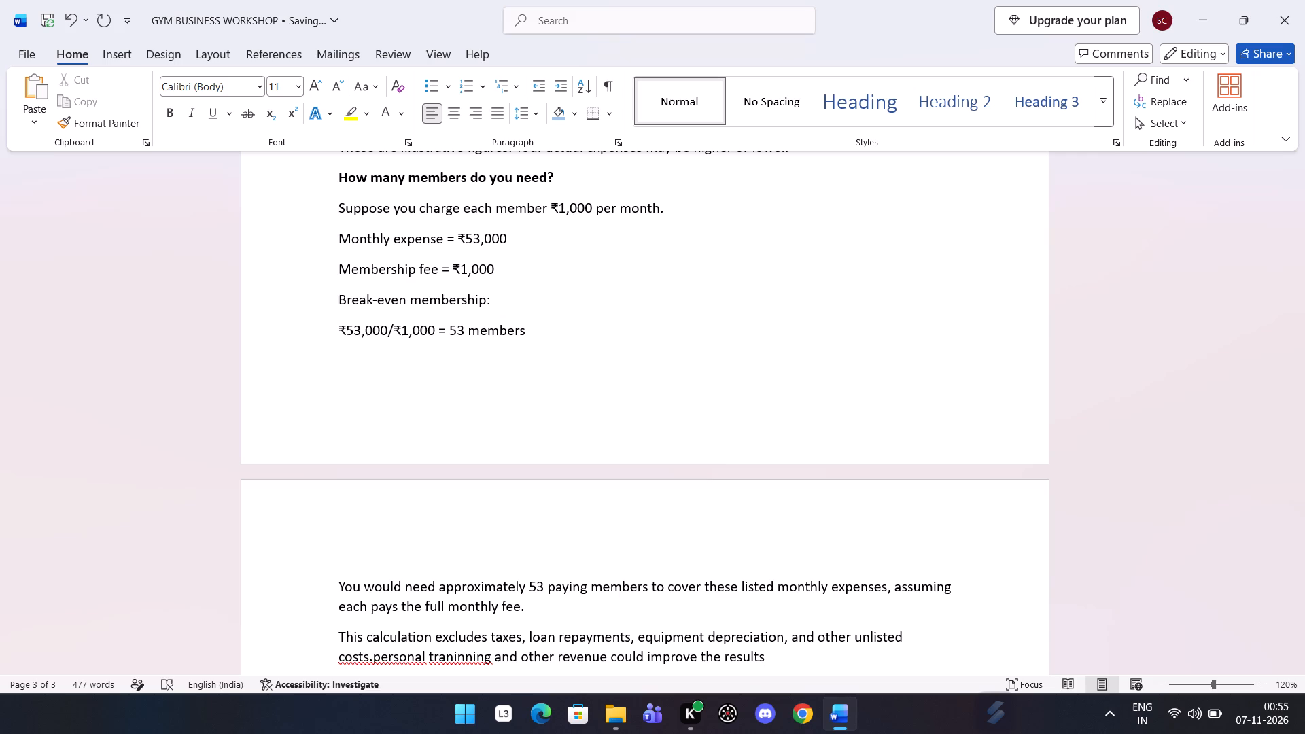
pyautogui.press('.')
# Correct the flagged spelling in the last paragraph to "costs. Personal" and "training".
pyautogui.rightClick(367, 660)
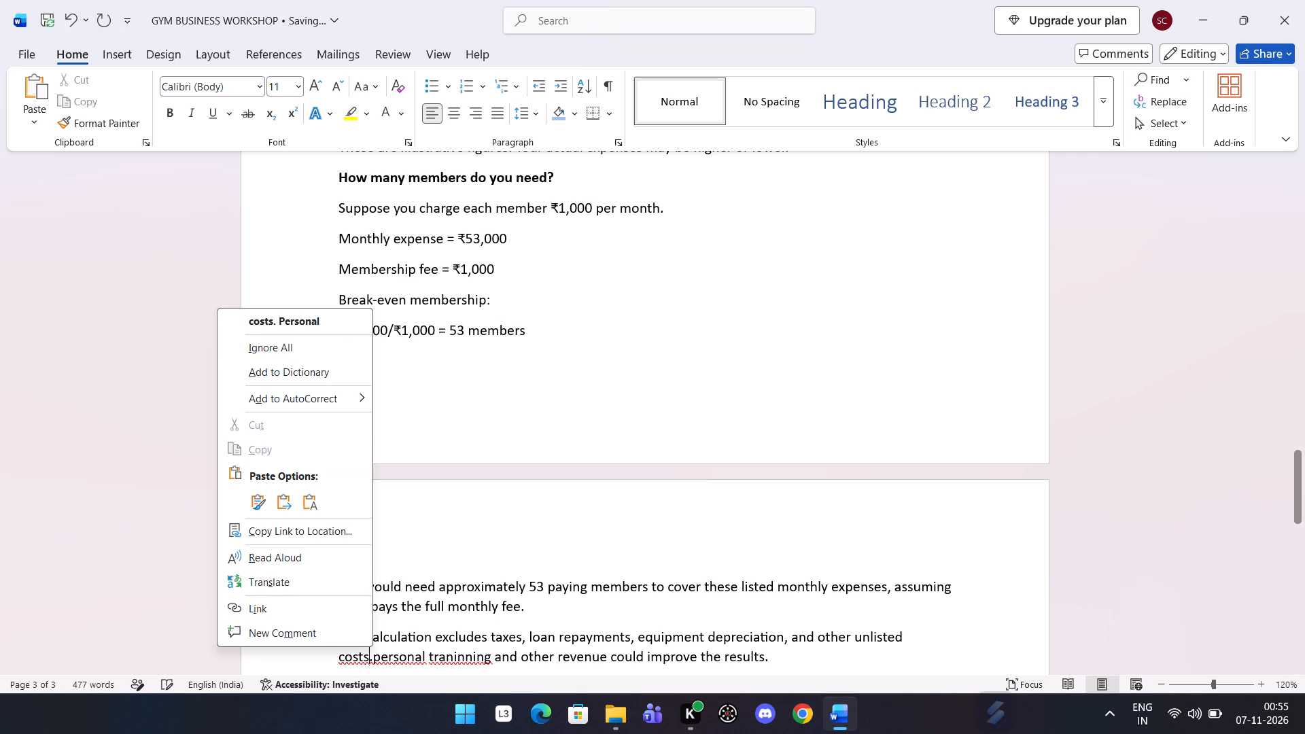
pyautogui.click(315, 332)
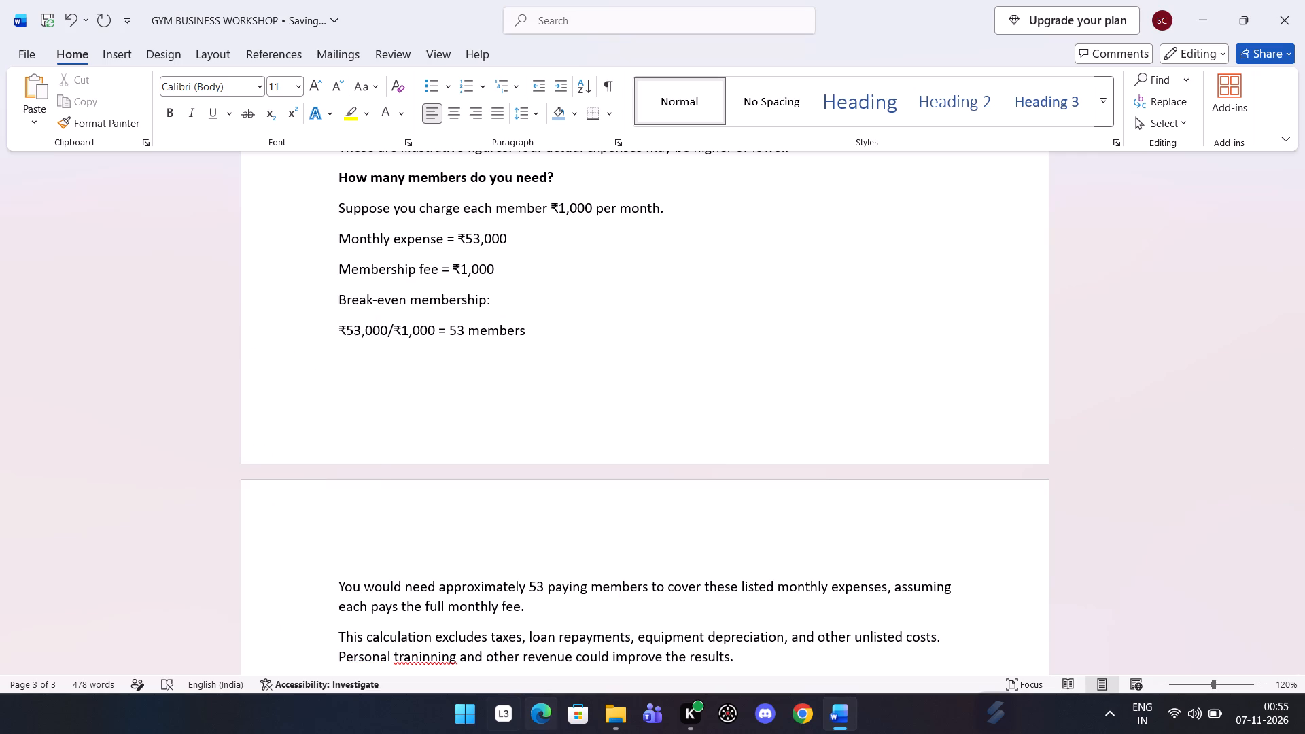
pyautogui.rightClick(432, 657)
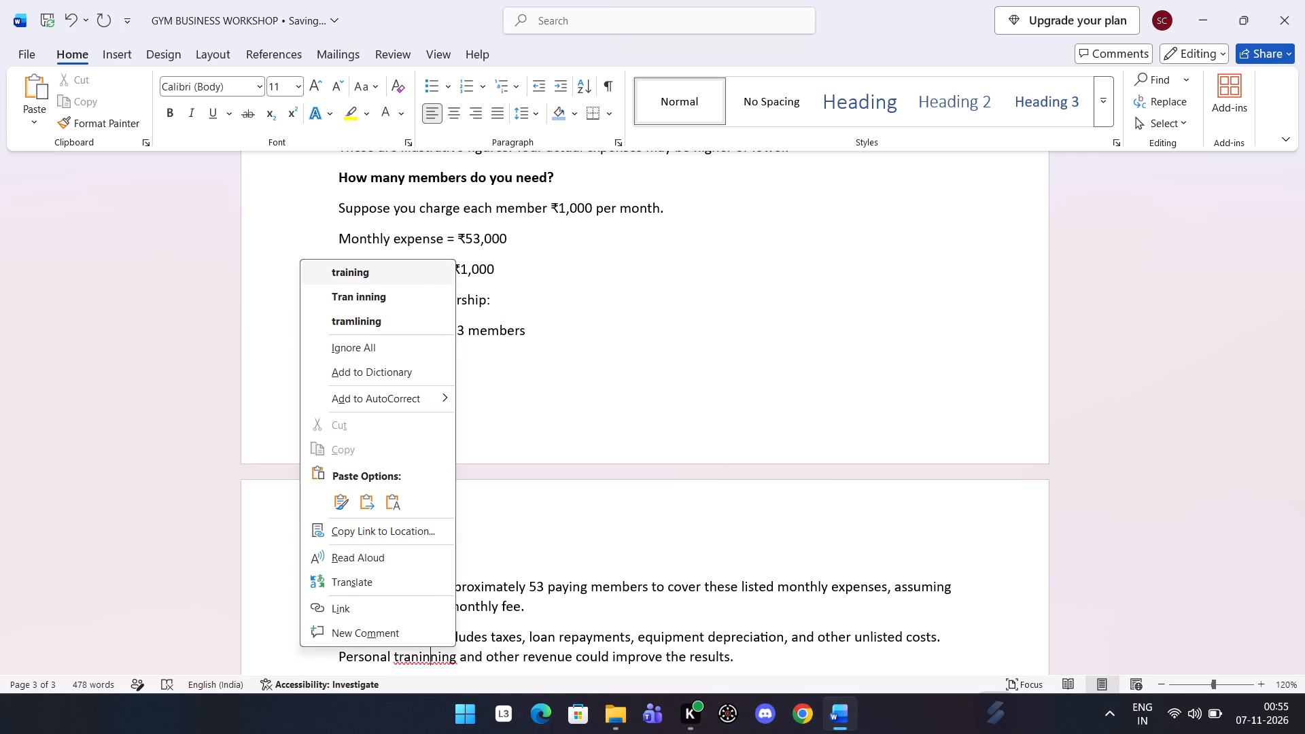
pyautogui.click(408, 281)
# Review the layout and content of the whole document, from the title through Module 4's closing paragraphs, at a reduced zoom.
pyautogui.scroll(-1, 762, 631)
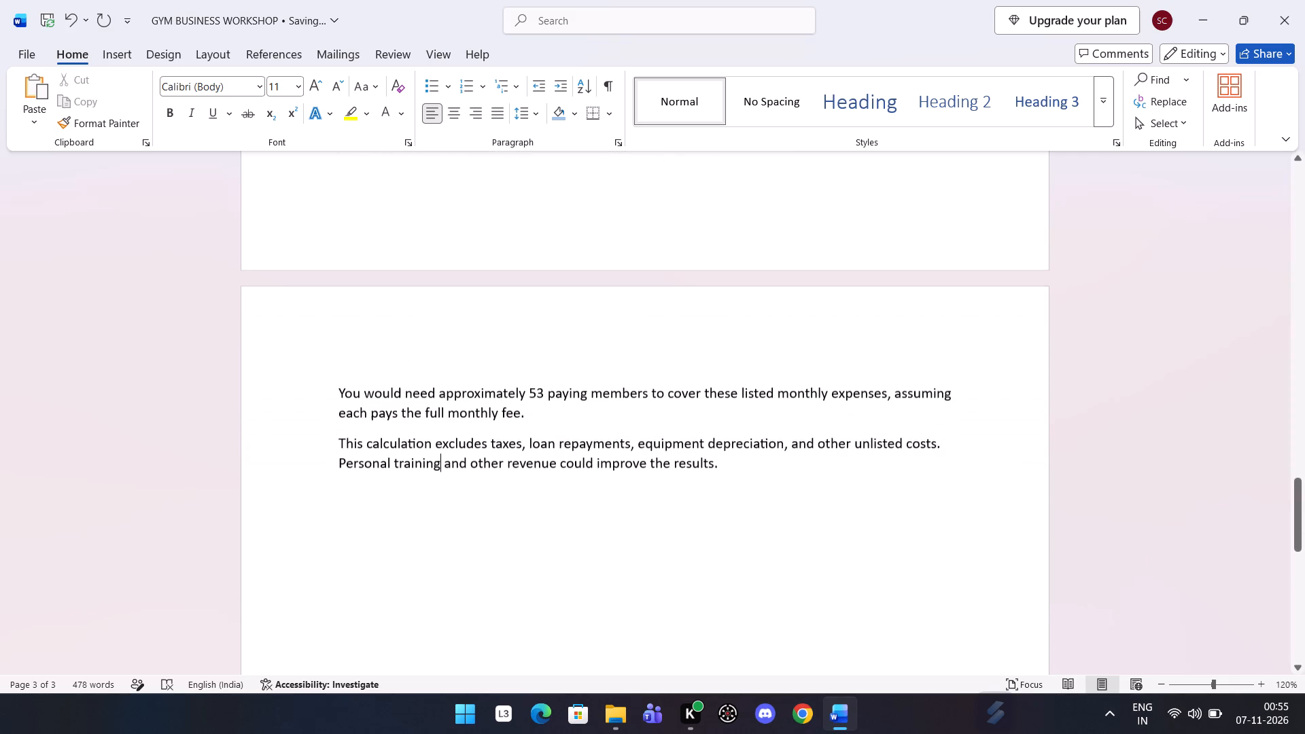
pyautogui.scroll(-1, 762, 631)
pyautogui.scroll(7, 746, 425)
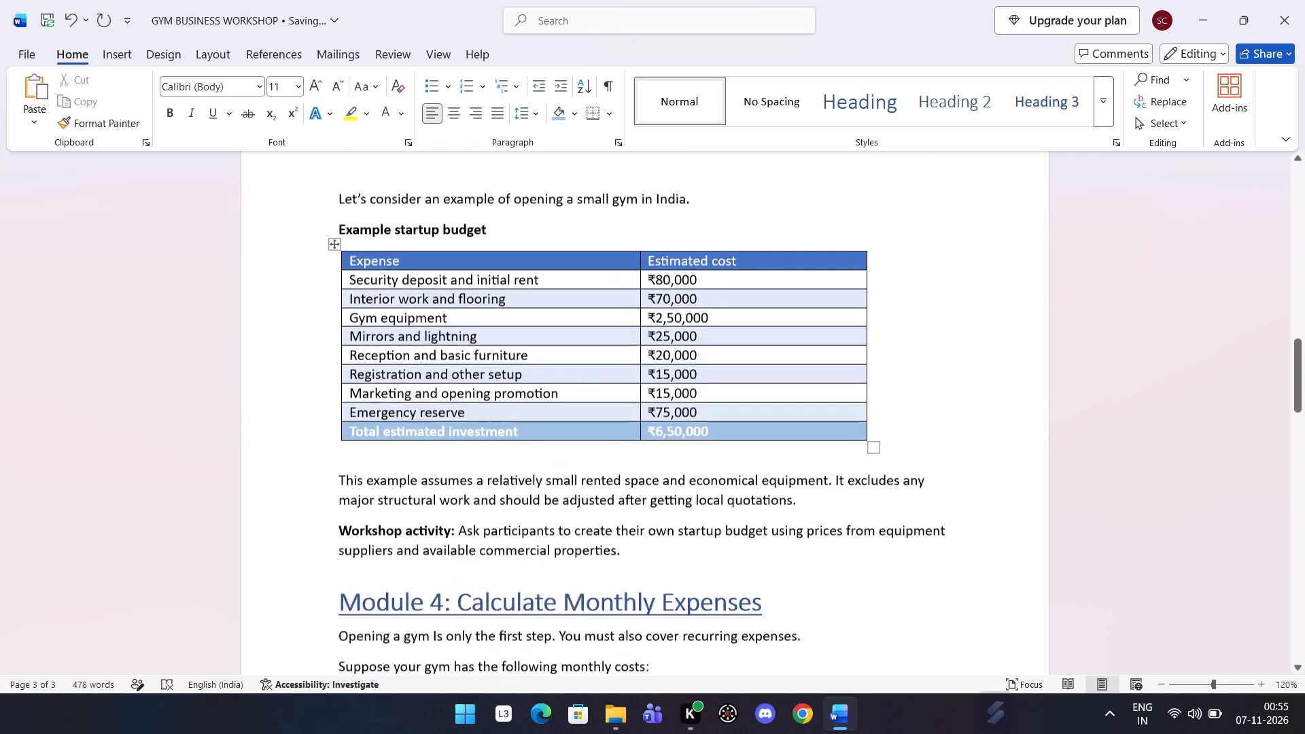
pyautogui.scroll(3, 746, 425)
pyautogui.keyDown('ctrl'); pyautogui.scroll(-5, 746, 425); pyautogui.keyUp('ctrl')
pyautogui.scroll(4, 746, 425)
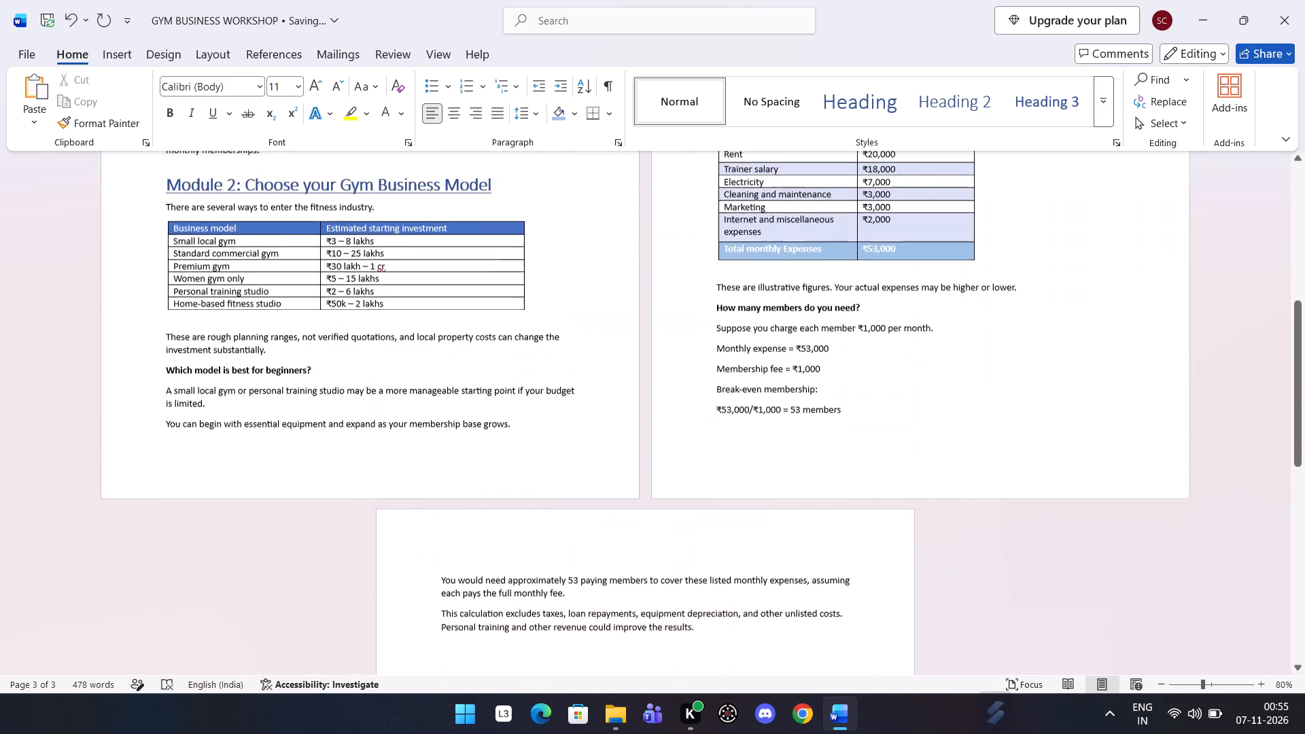
pyautogui.scroll(7, 746, 425)
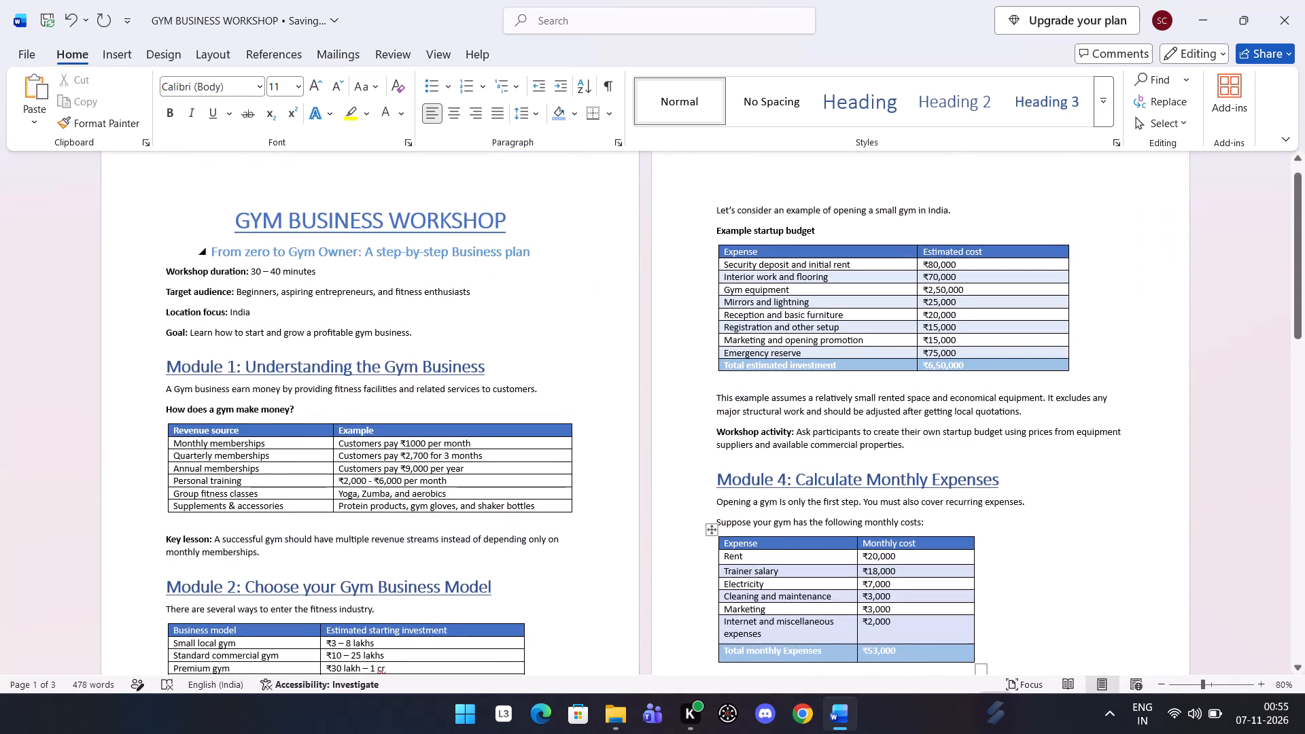
pyautogui.scroll(-1, 481, 478)
pyautogui.scroll(-1, 797, 500)
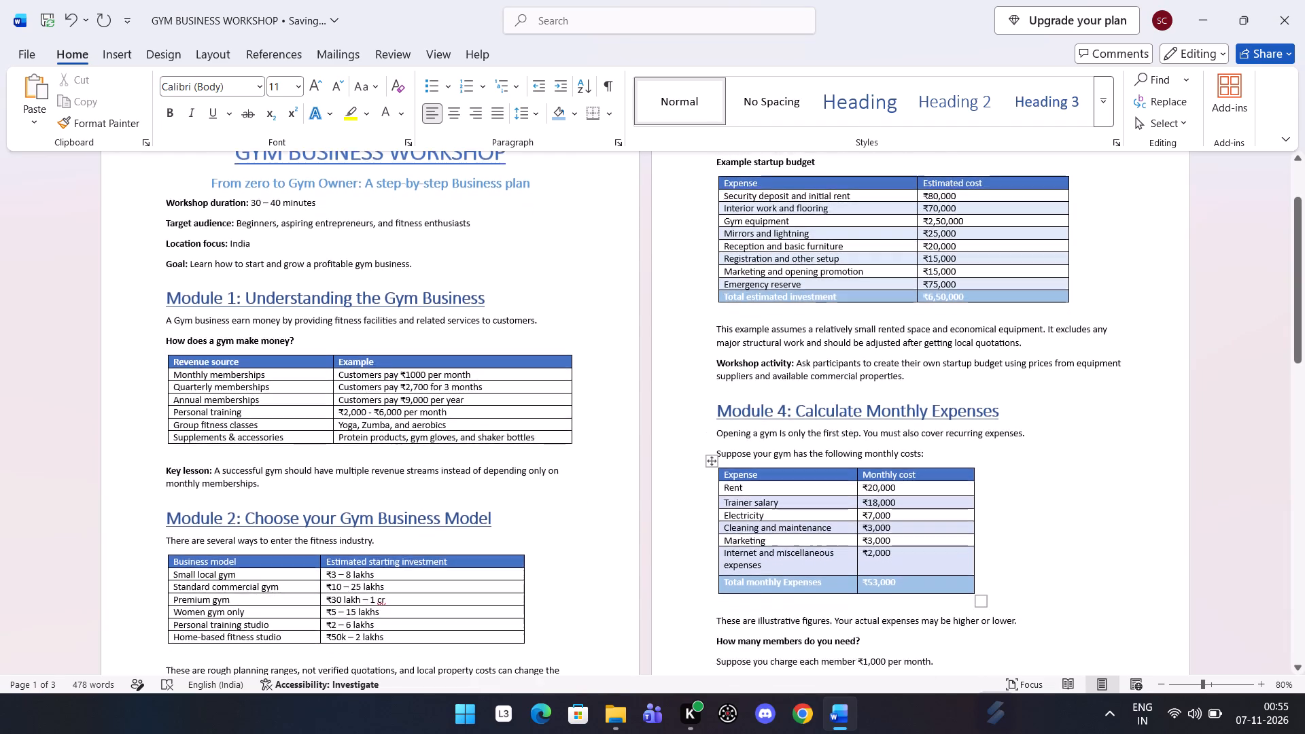
pyautogui.scroll(-2, 797, 500)
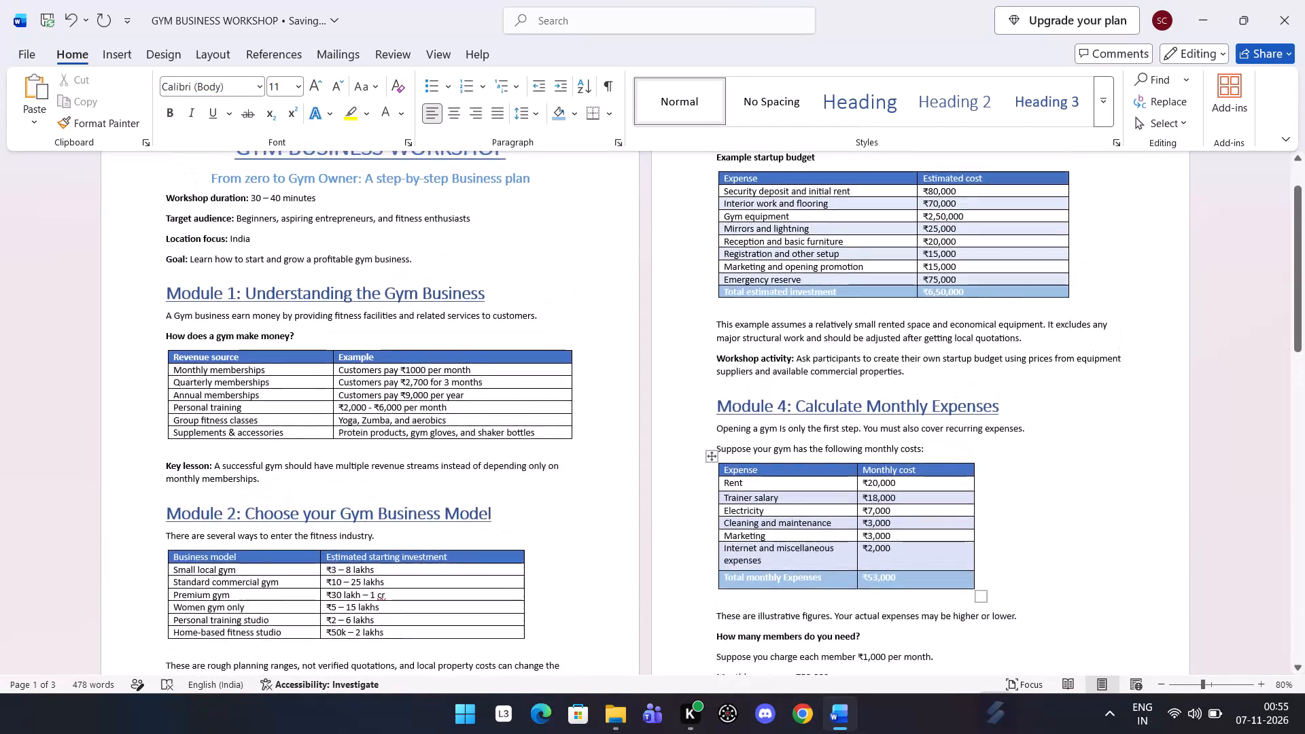
pyautogui.scroll(-2, 797, 500)
pyautogui.scroll(3, 797, 500)
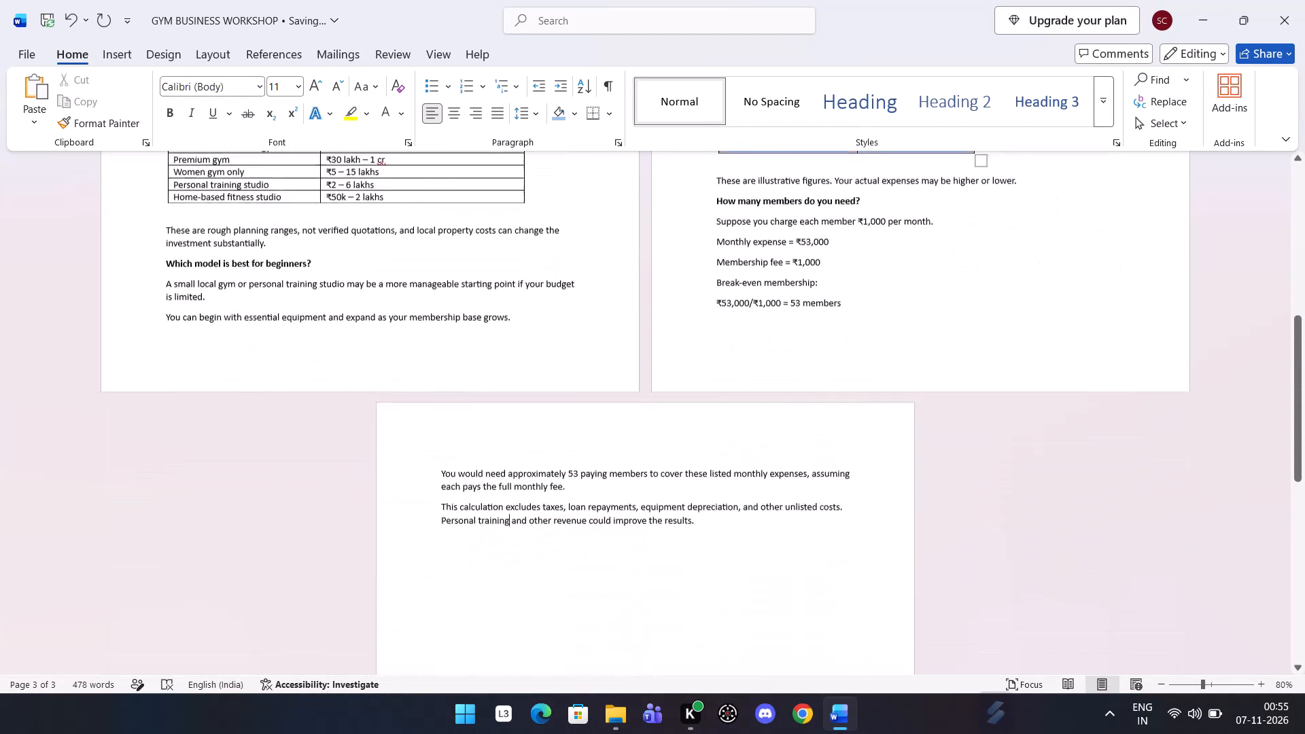
pyautogui.scroll(8, 797, 500)
pyautogui.scroll(-1, 797, 500)
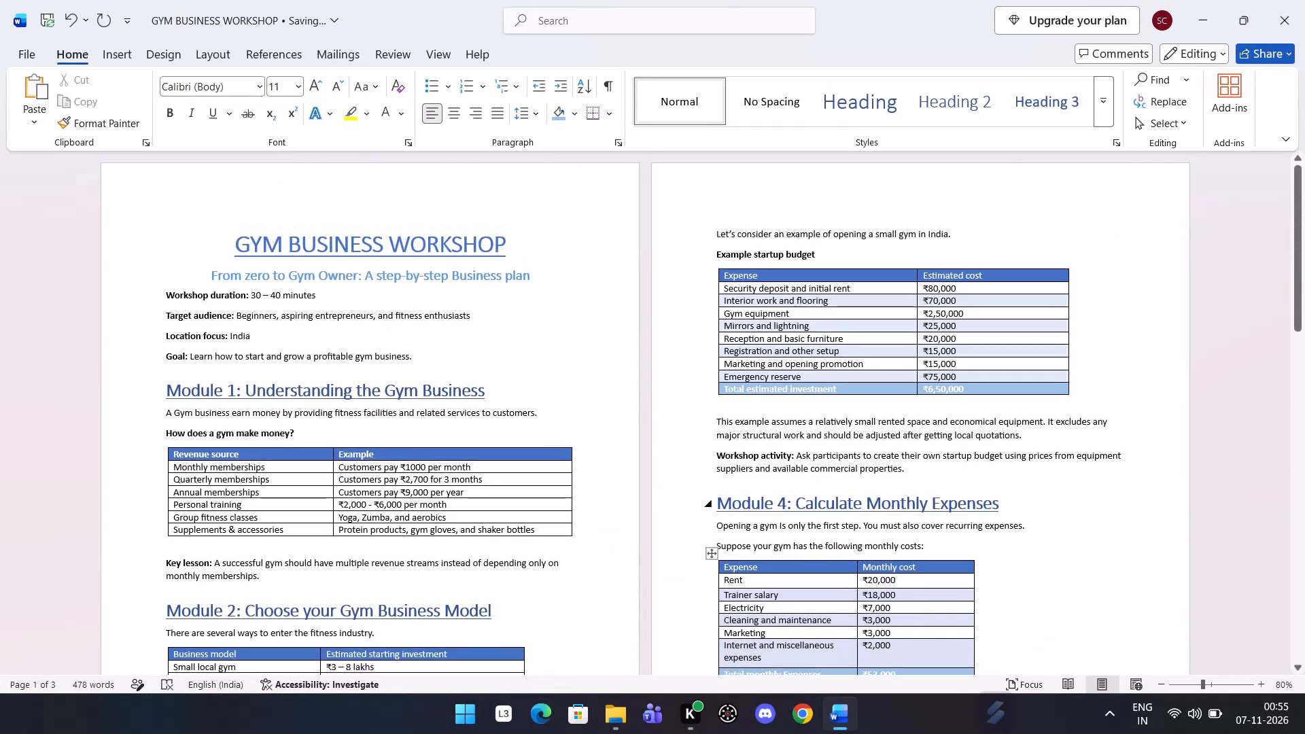
pyautogui.scroll(-1, 797, 500)
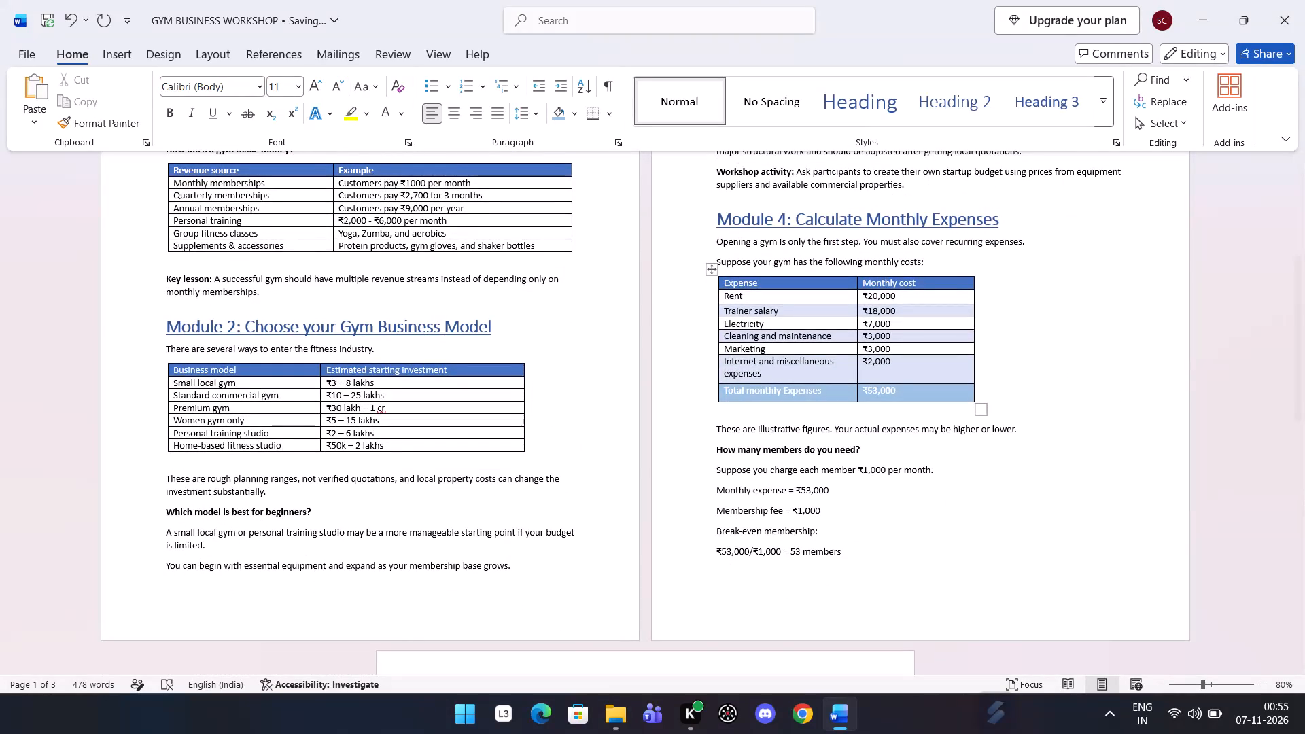
pyautogui.scroll(4, 797, 500)
pyautogui.scroll(-1, 797, 500)
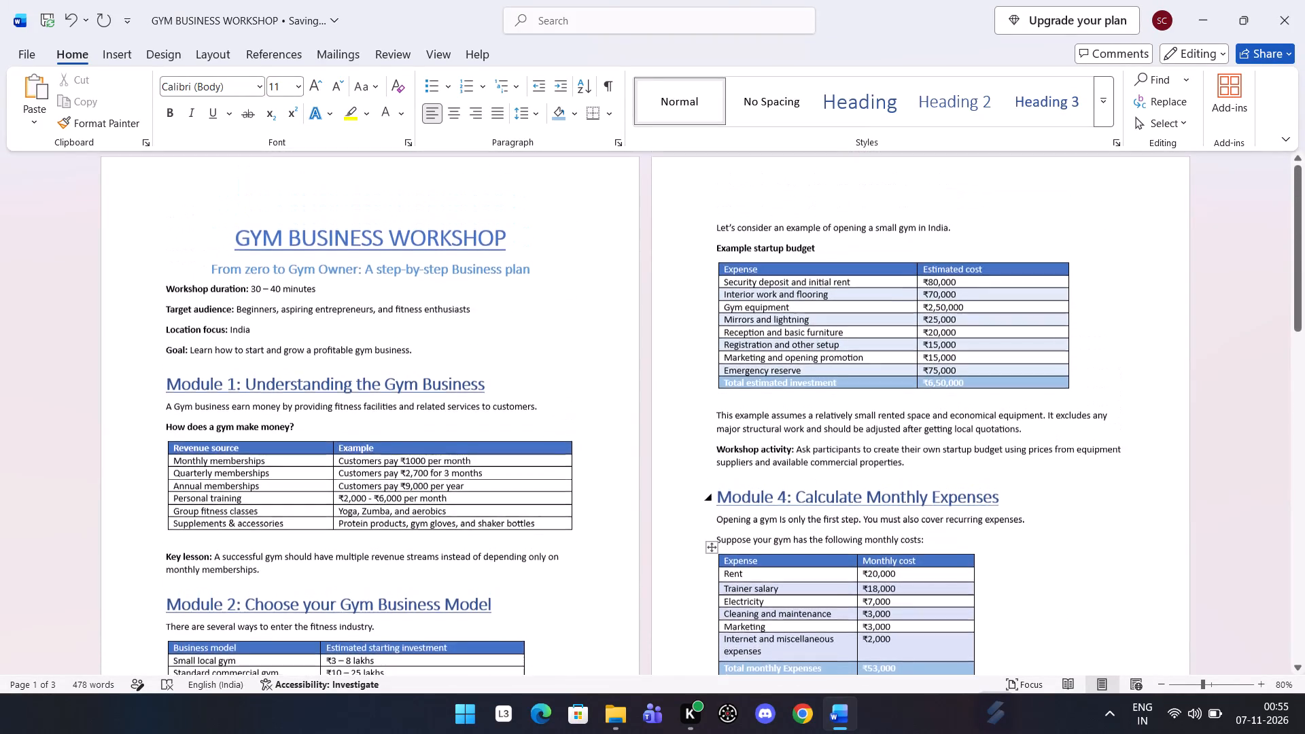
pyautogui.scroll(-1, 797, 500)
pyautogui.scroll(1, 797, 500)
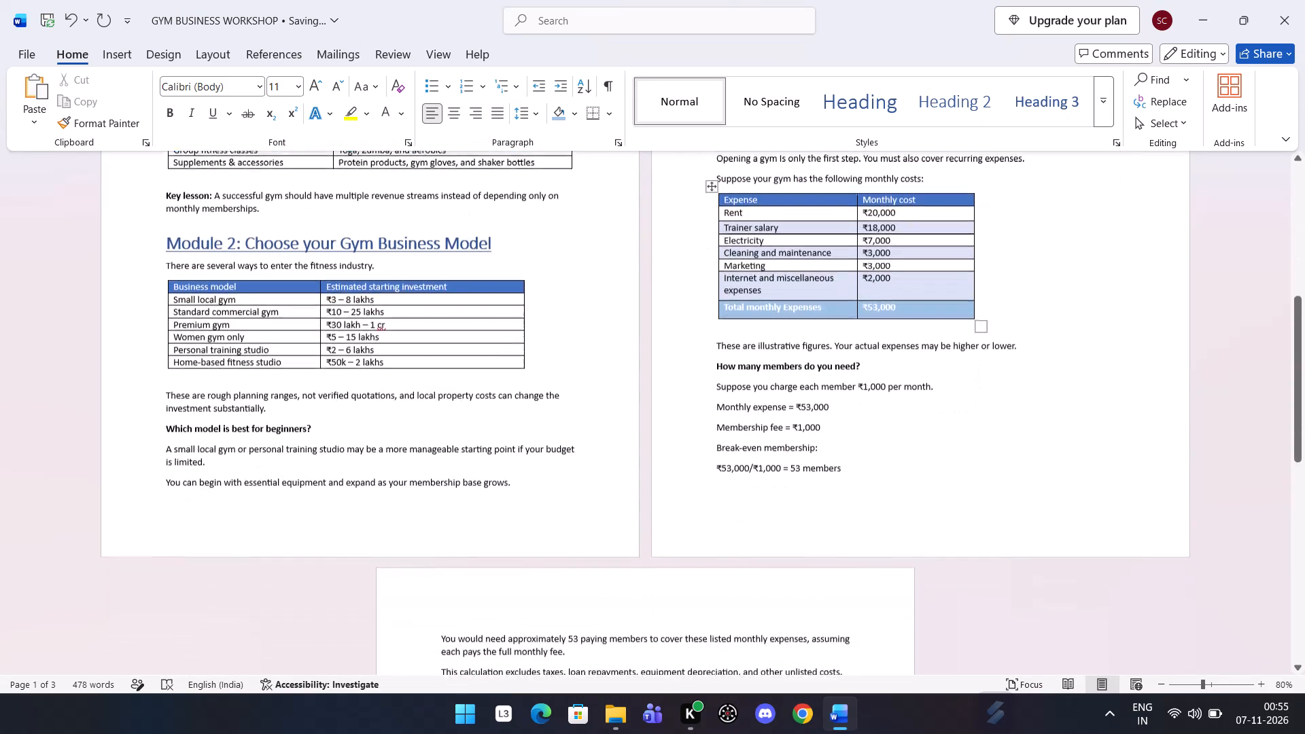
pyautogui.scroll(4, 797, 500)
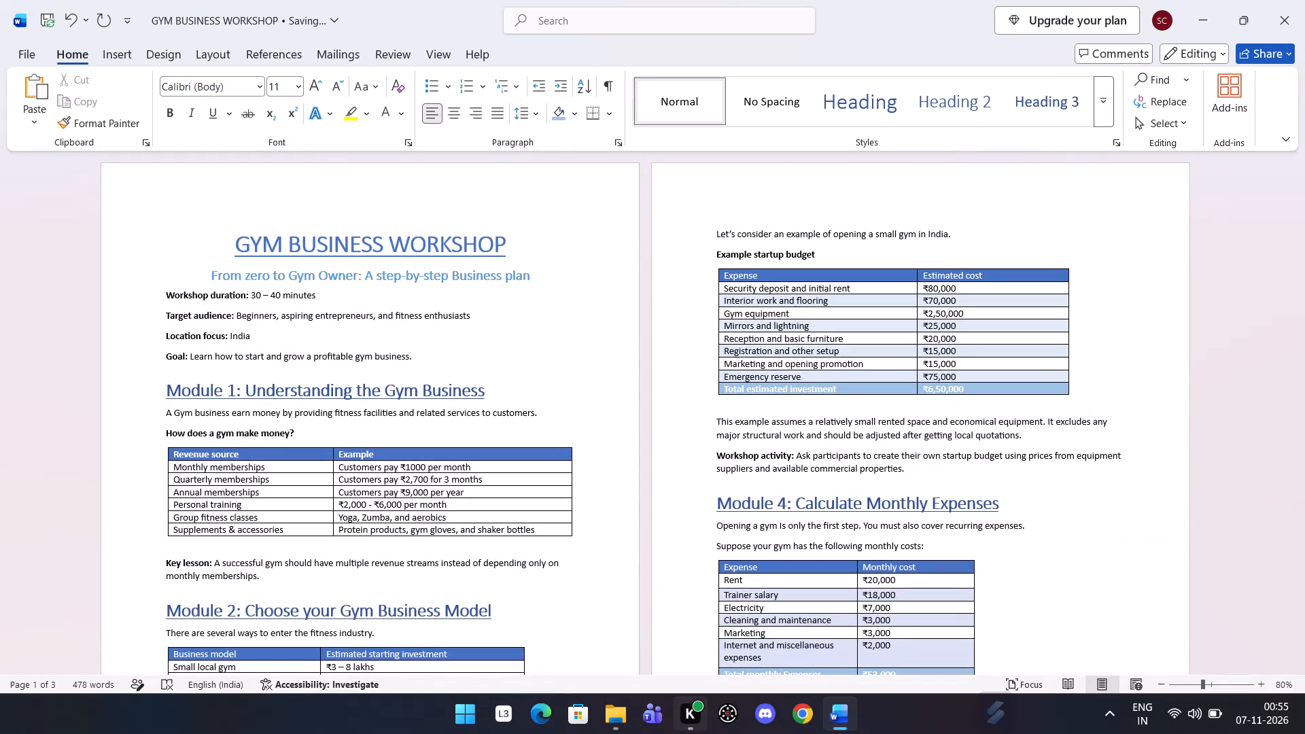